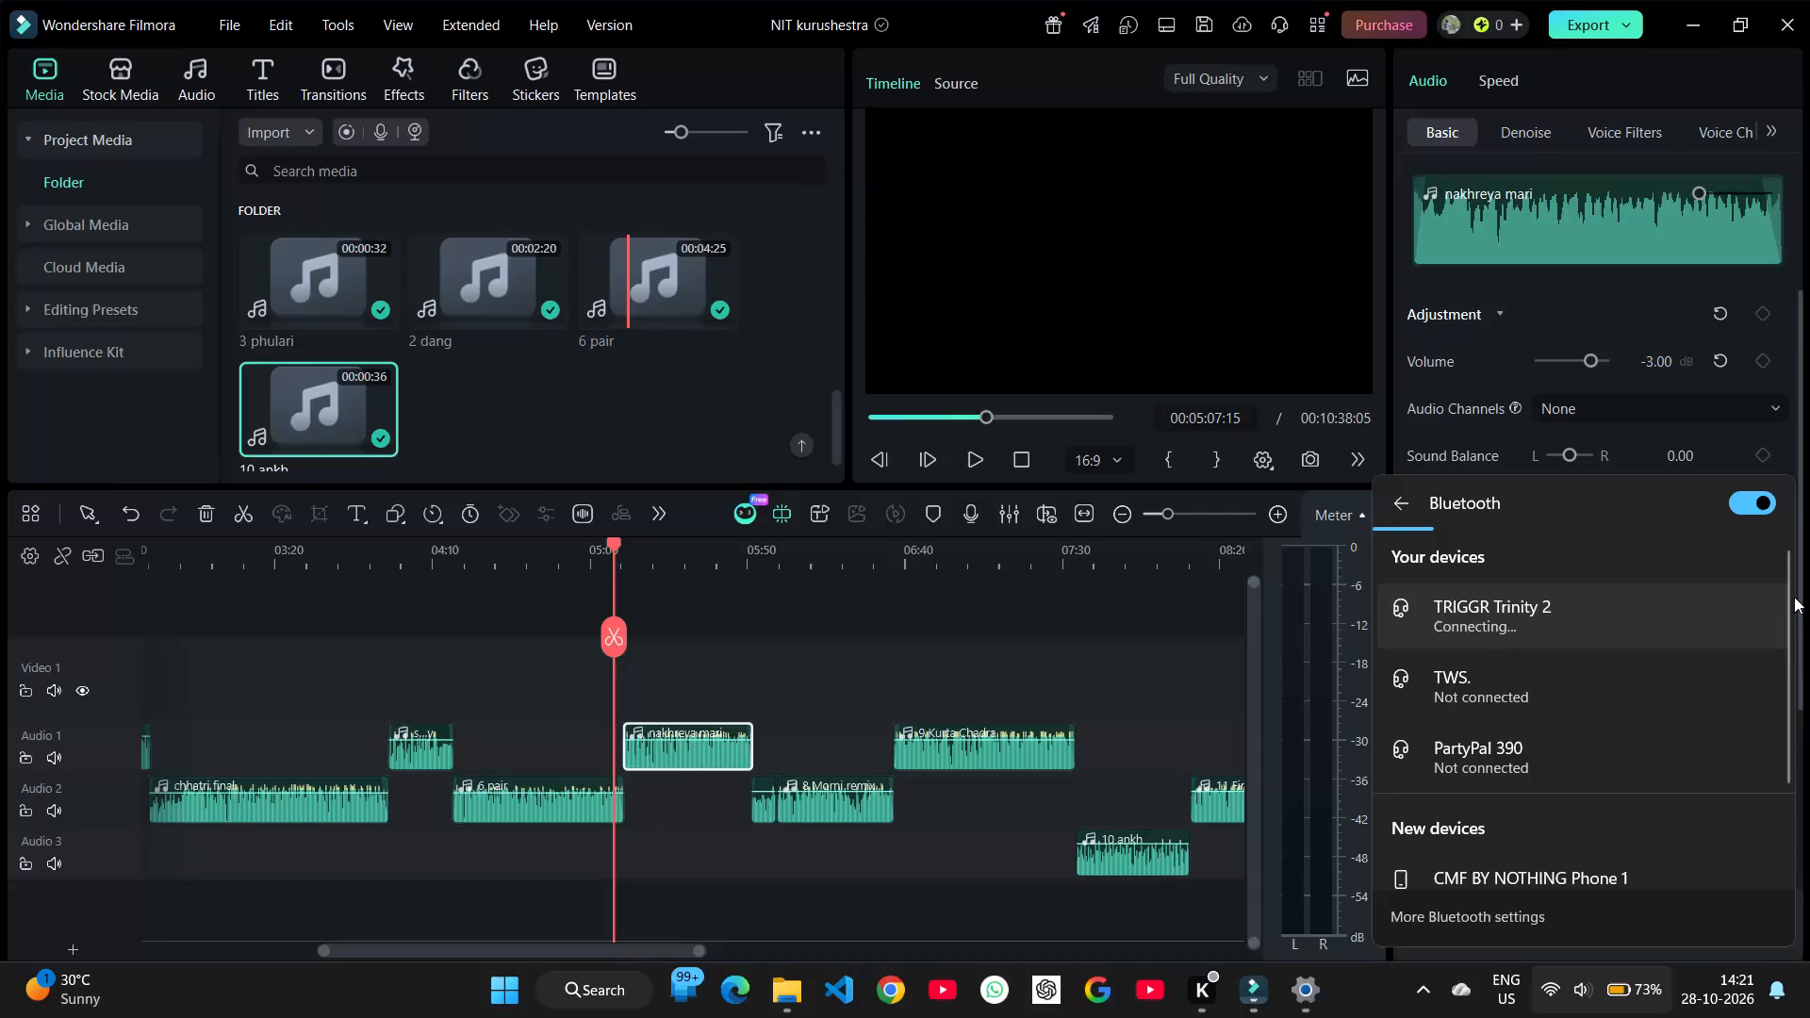
# Play the timeline from the very beginning to hear the opening of the 1 kainchi clip.
pyautogui.hscroll(14, 672, 764)
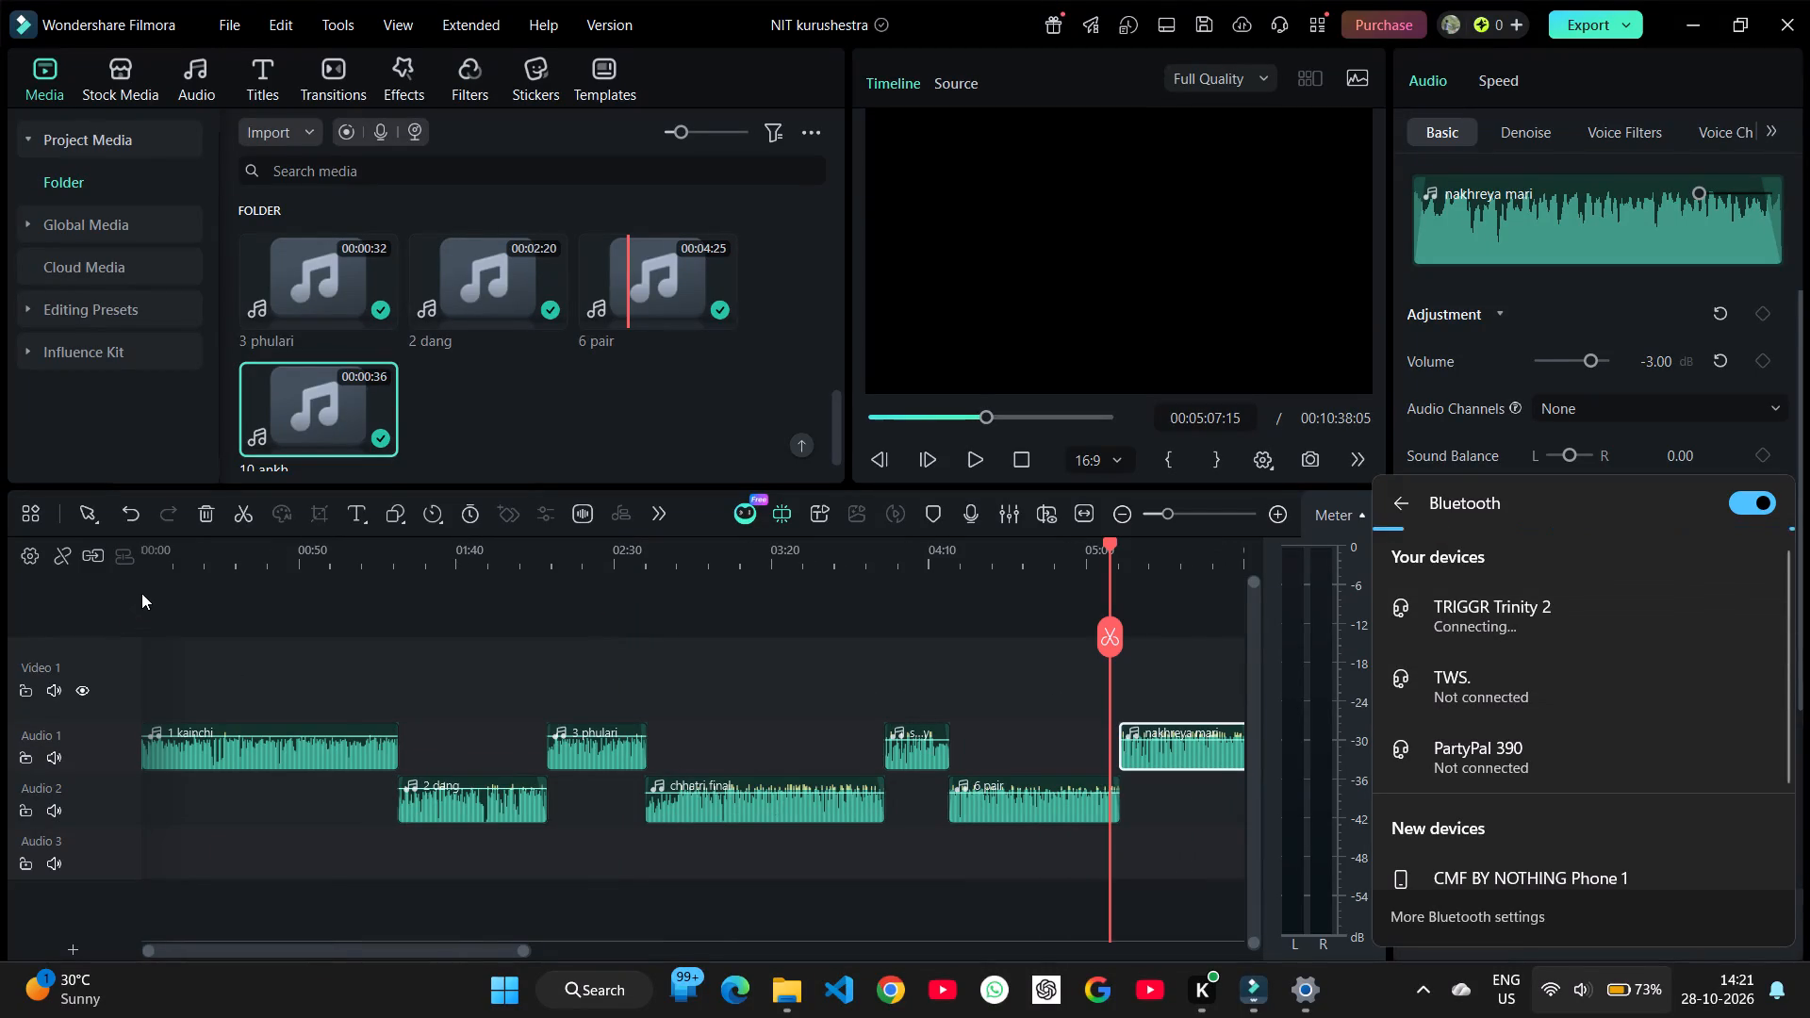
pyautogui.click(141, 593)
pyautogui.press('space')
pyautogui.press('space')
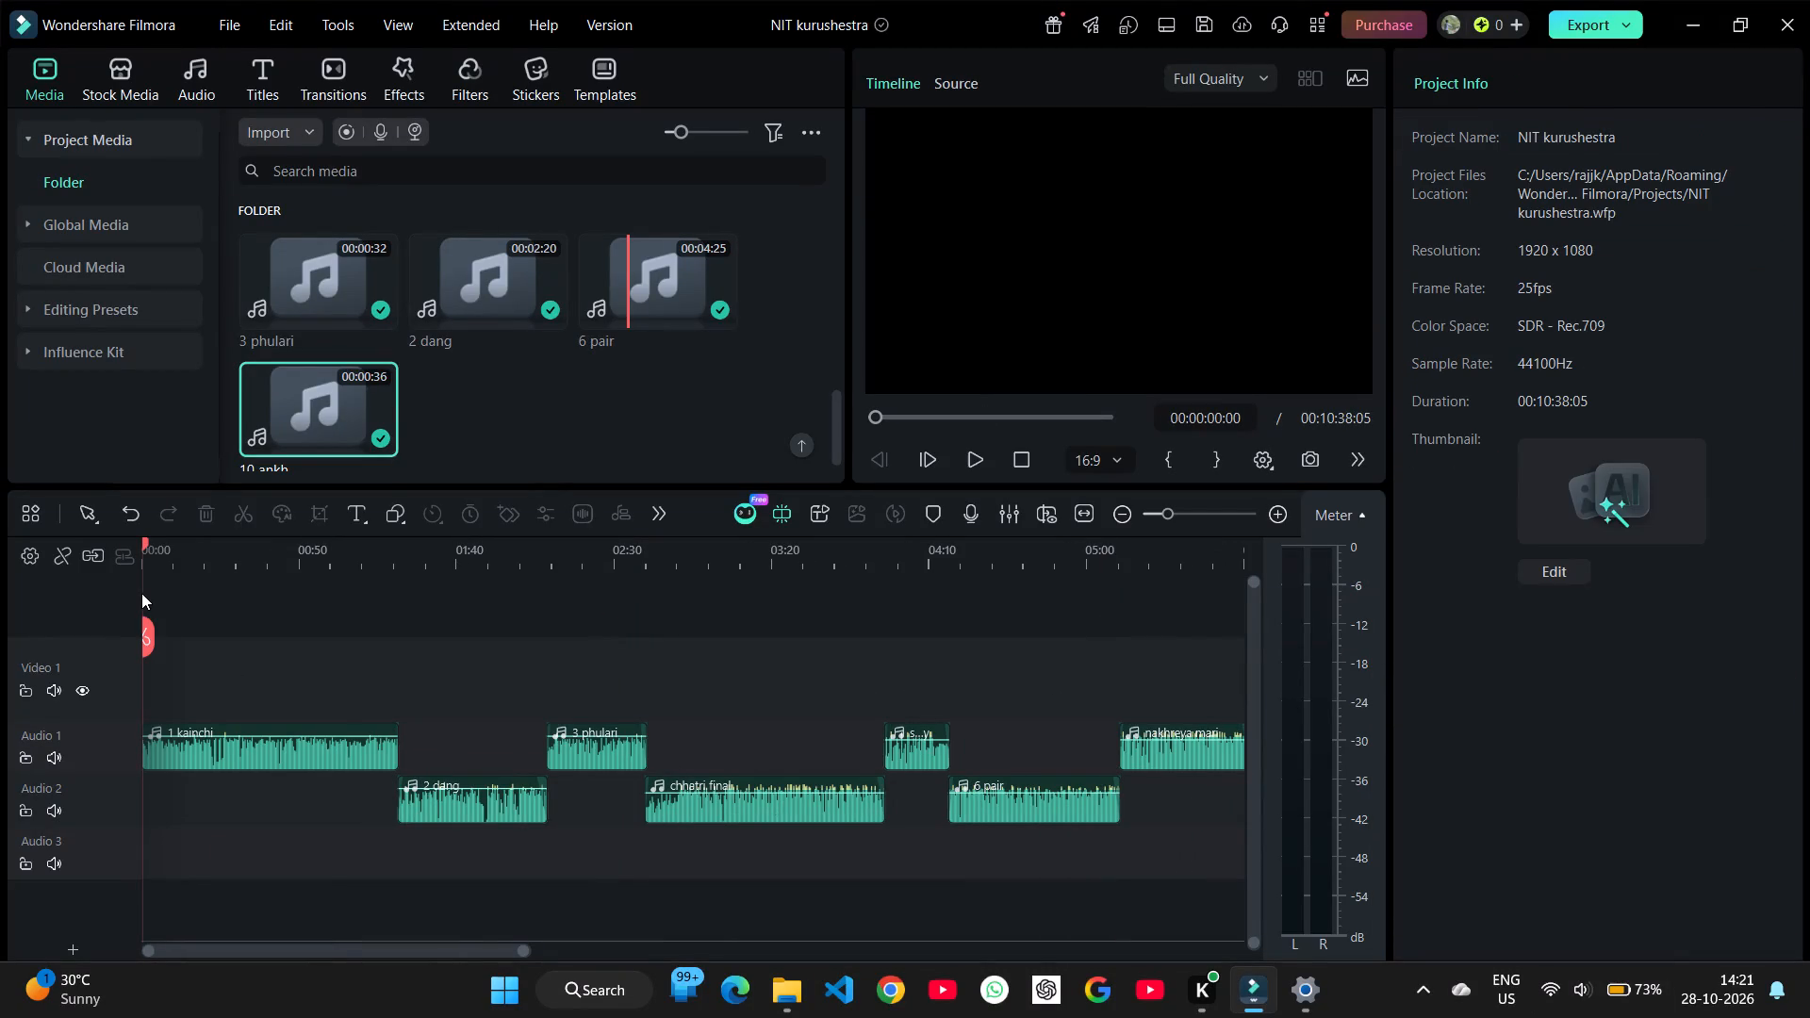
pyautogui.press('space')
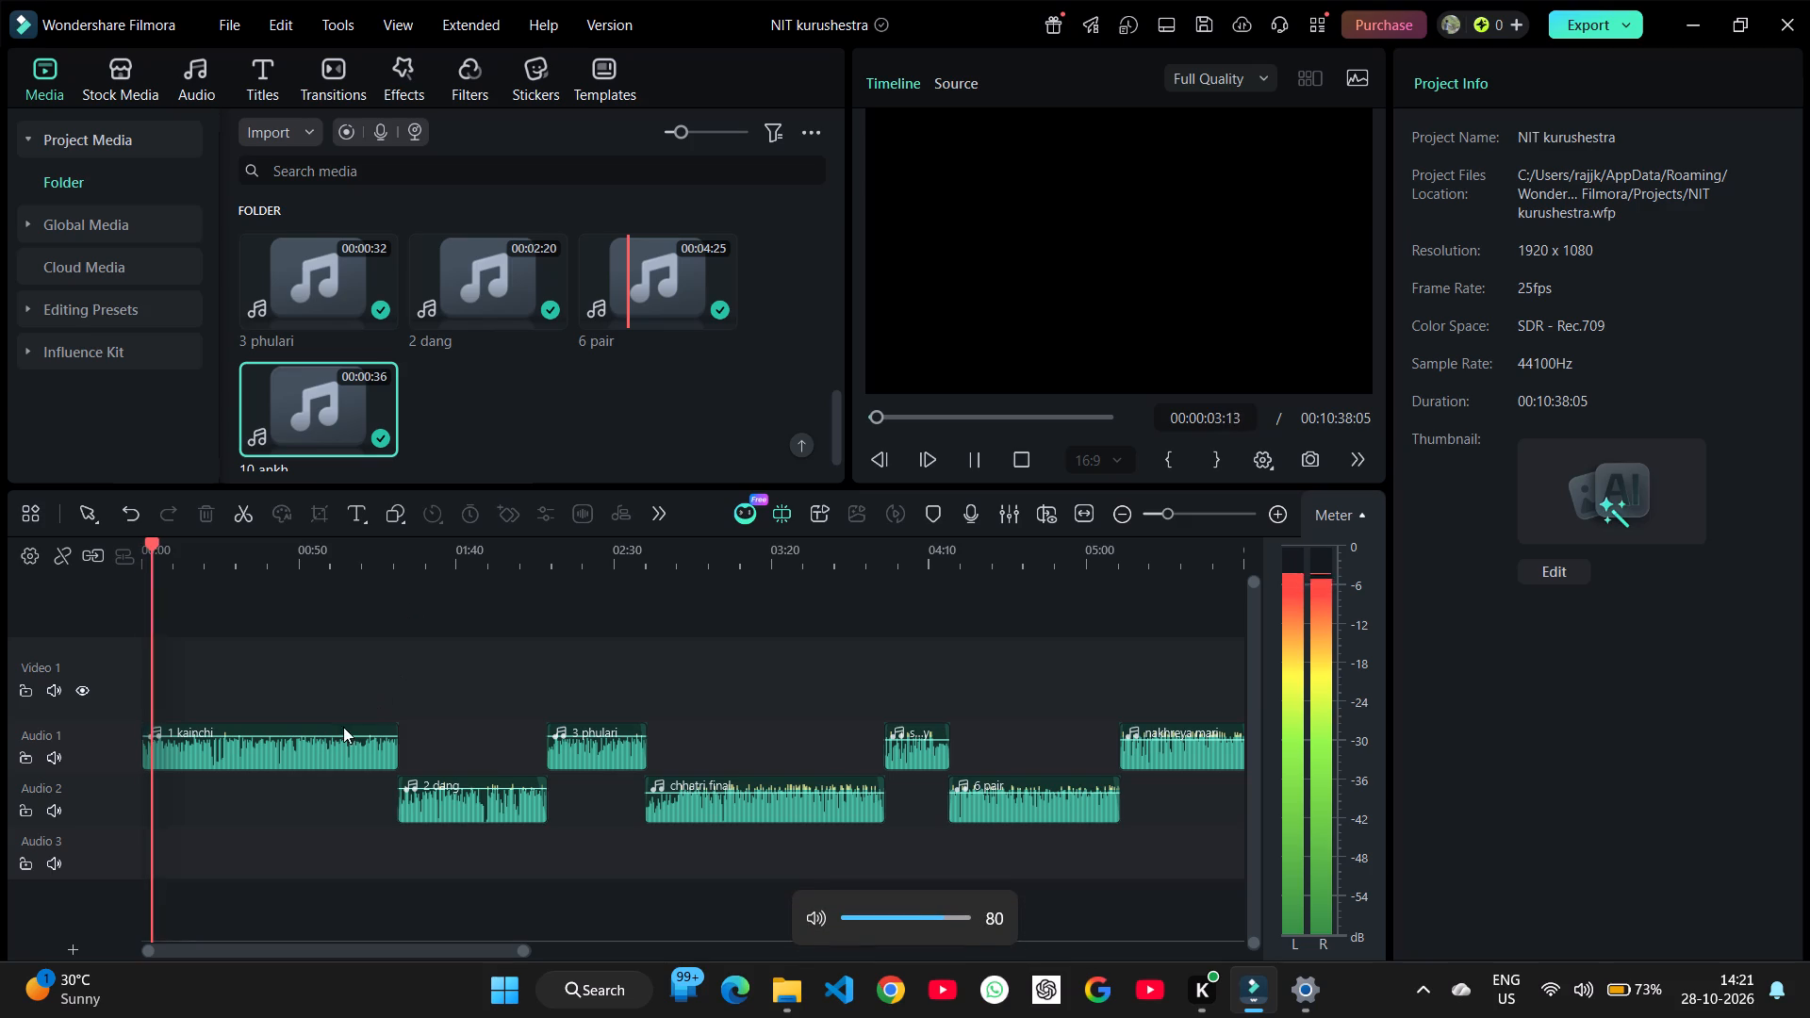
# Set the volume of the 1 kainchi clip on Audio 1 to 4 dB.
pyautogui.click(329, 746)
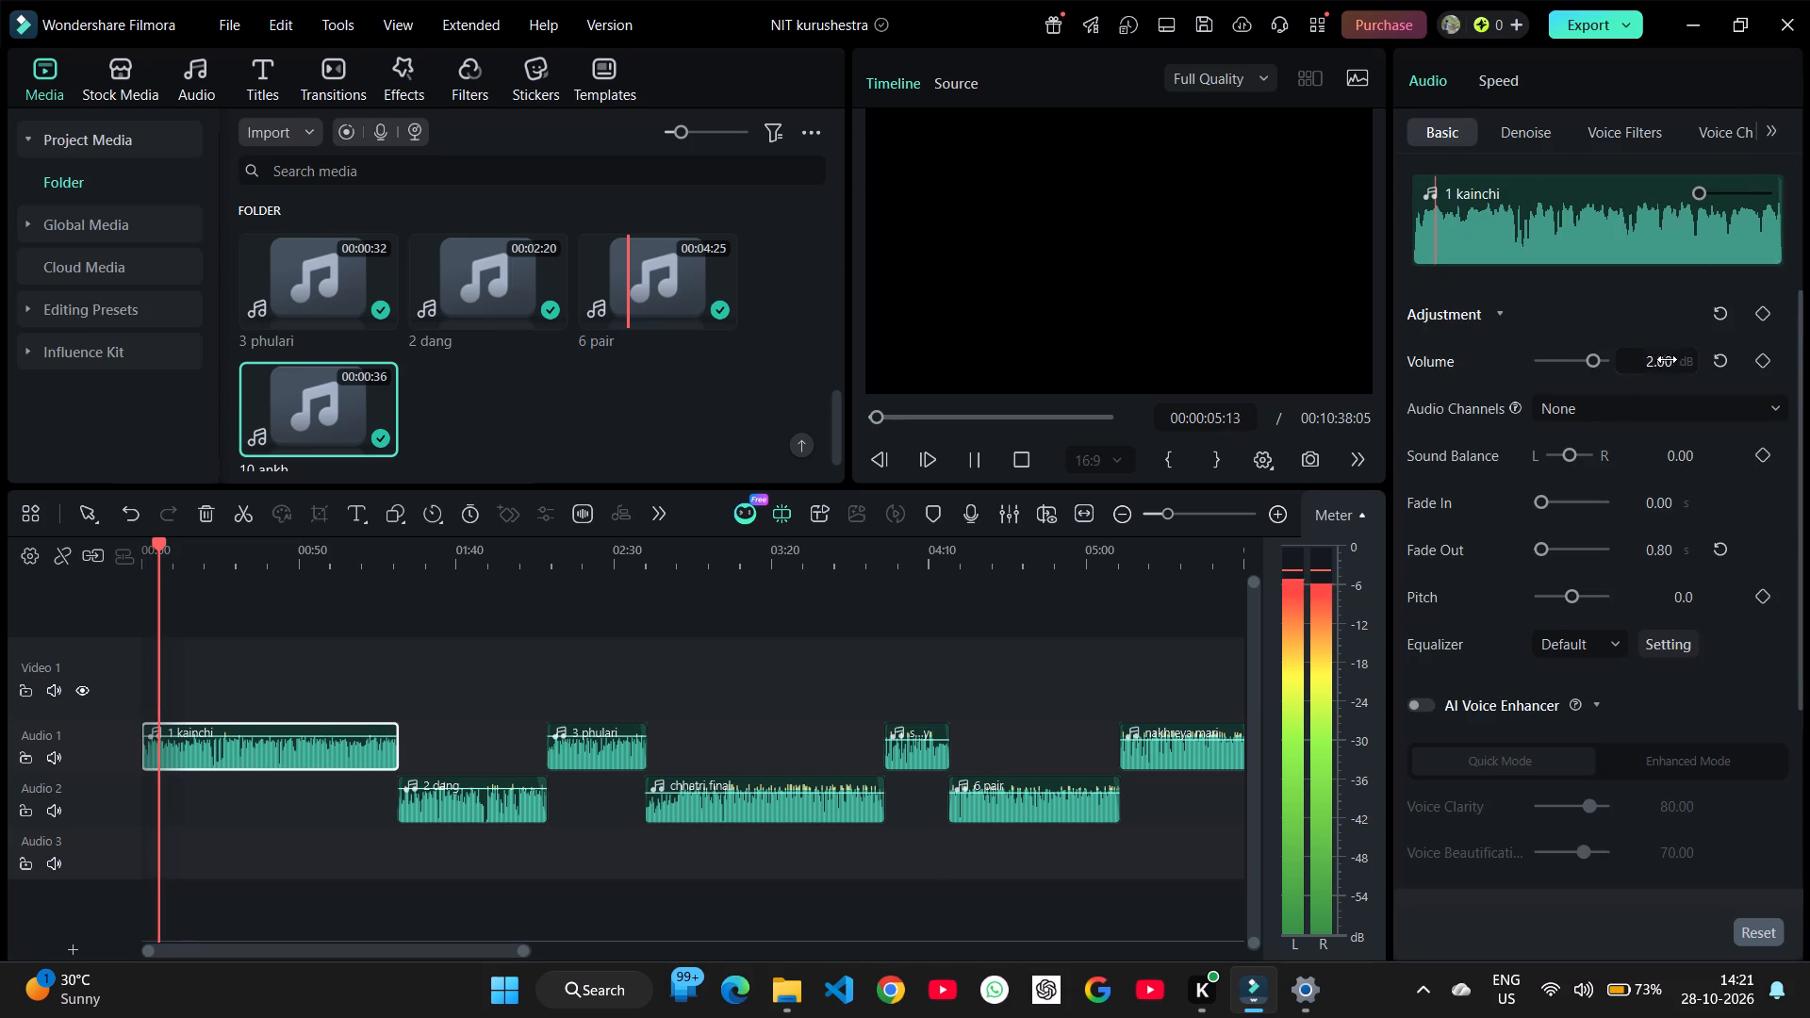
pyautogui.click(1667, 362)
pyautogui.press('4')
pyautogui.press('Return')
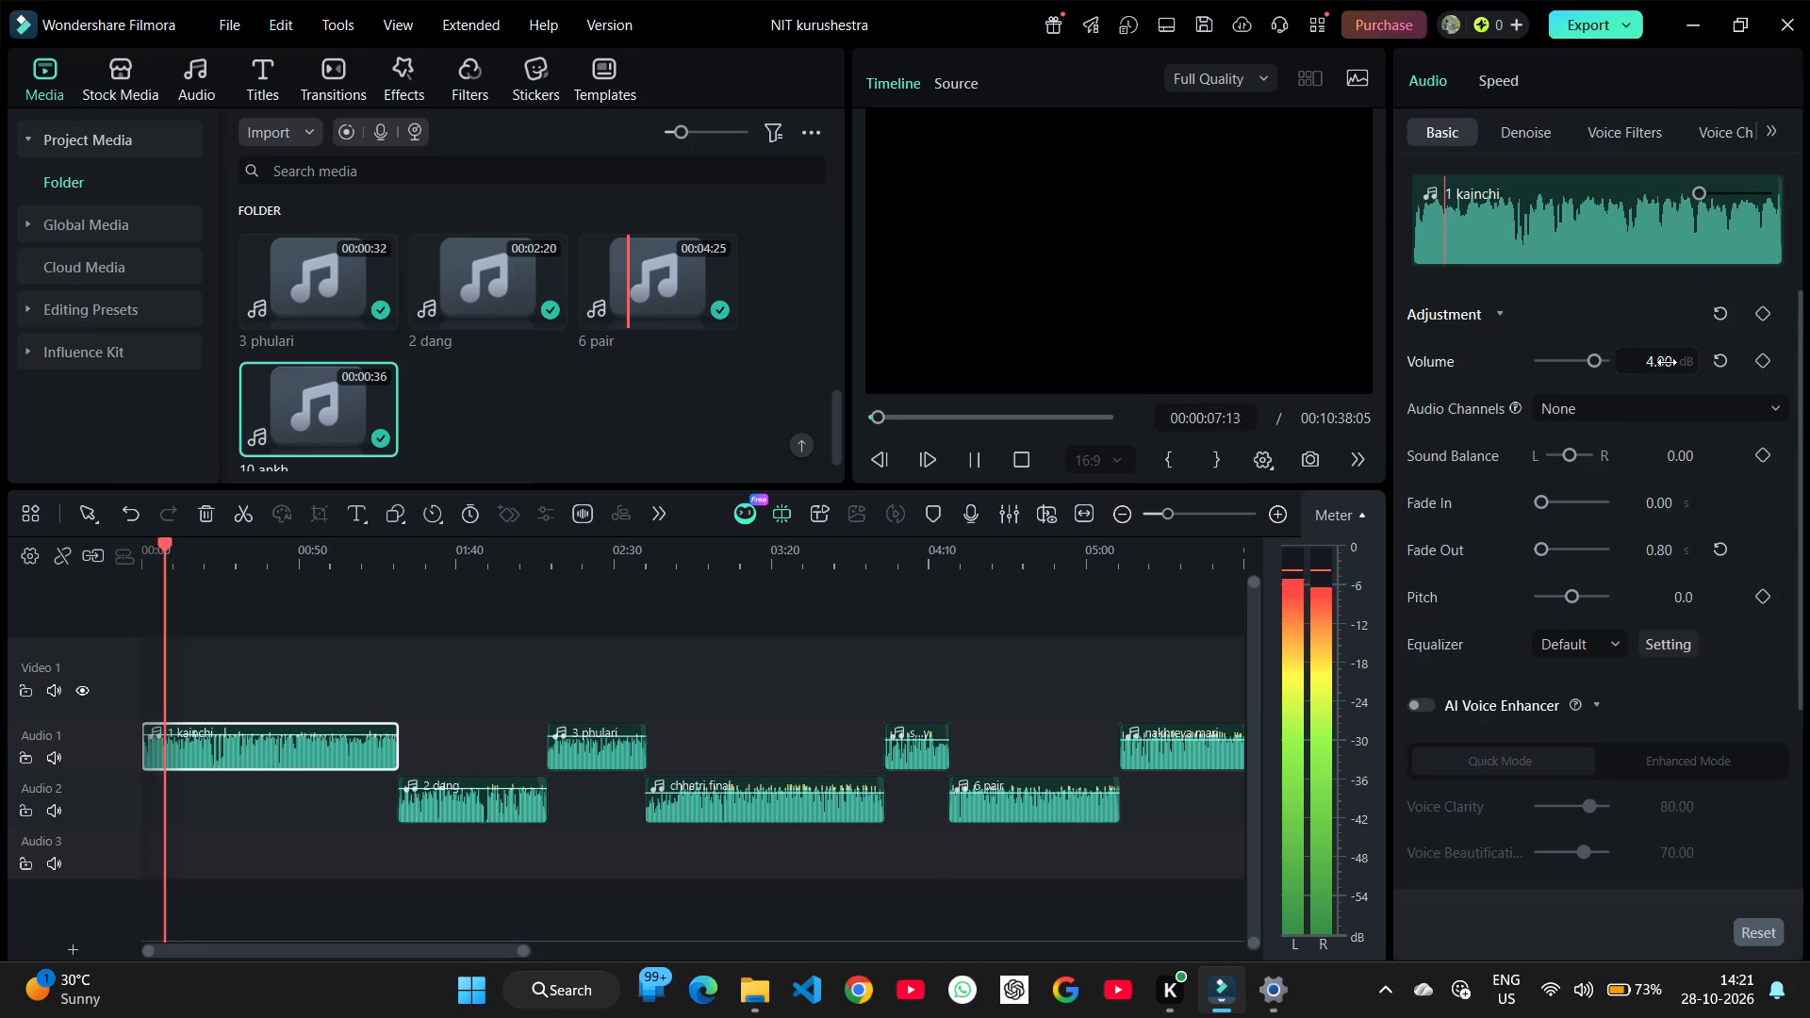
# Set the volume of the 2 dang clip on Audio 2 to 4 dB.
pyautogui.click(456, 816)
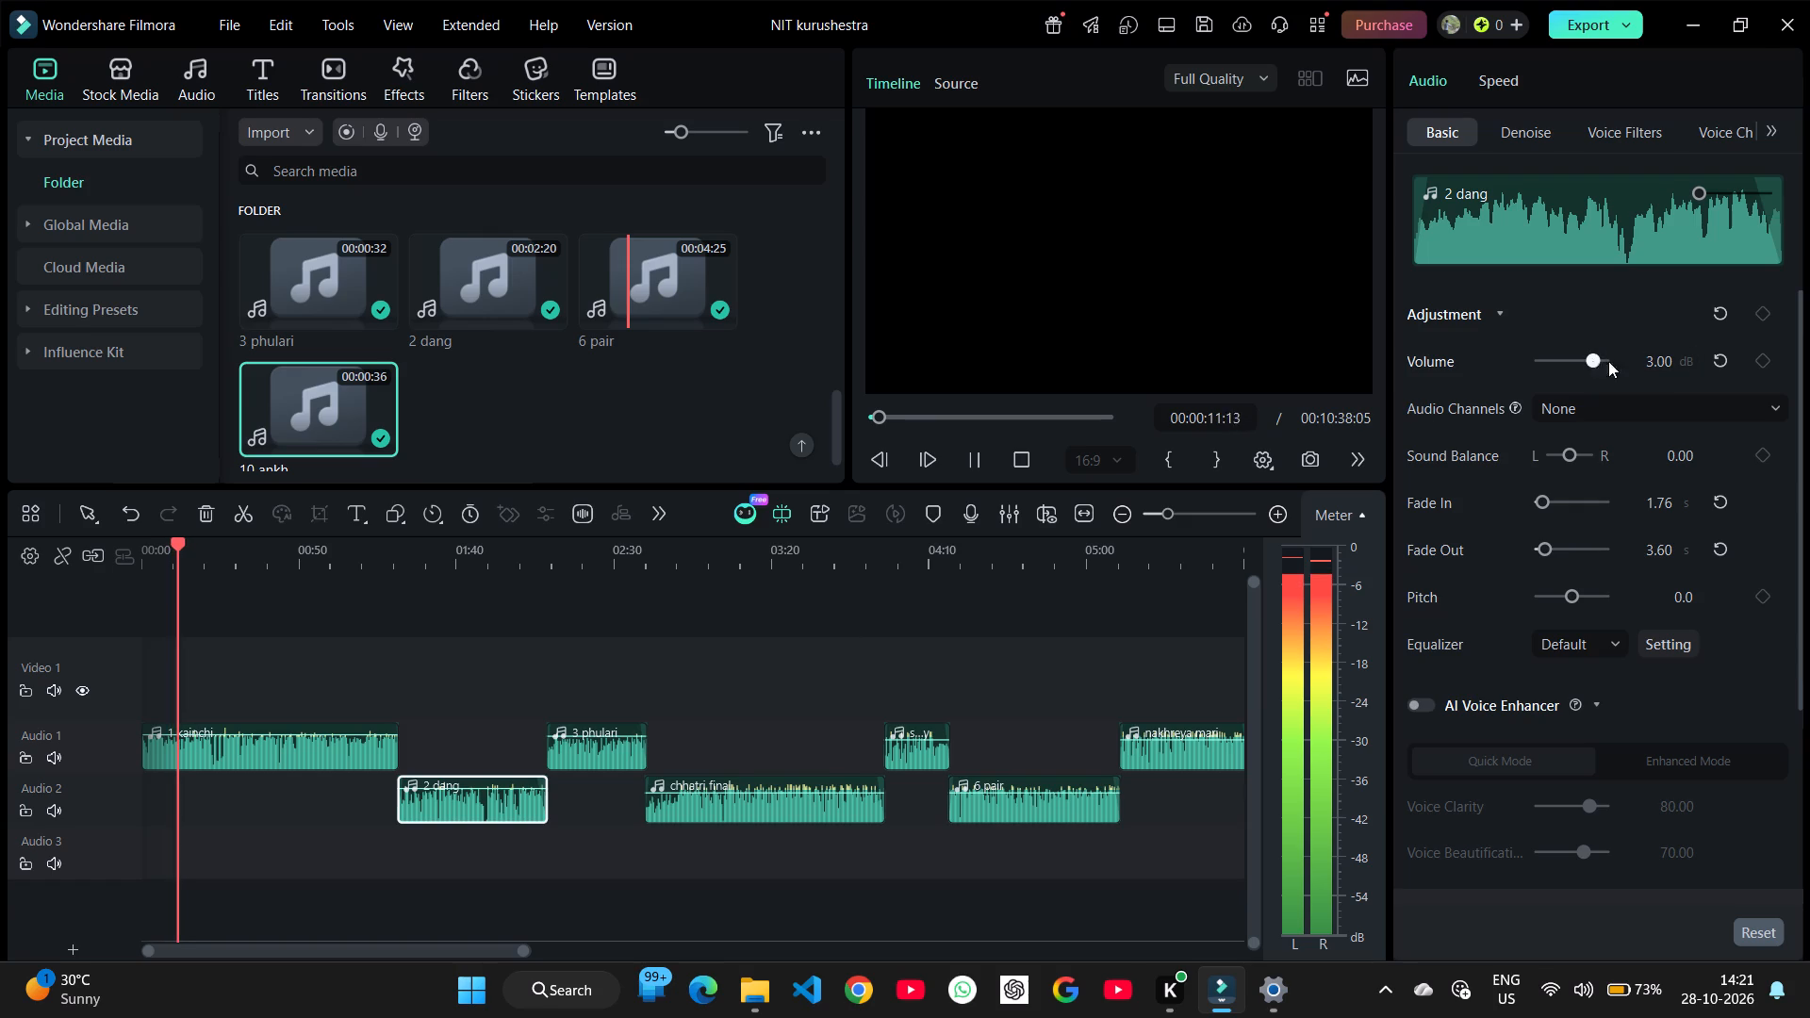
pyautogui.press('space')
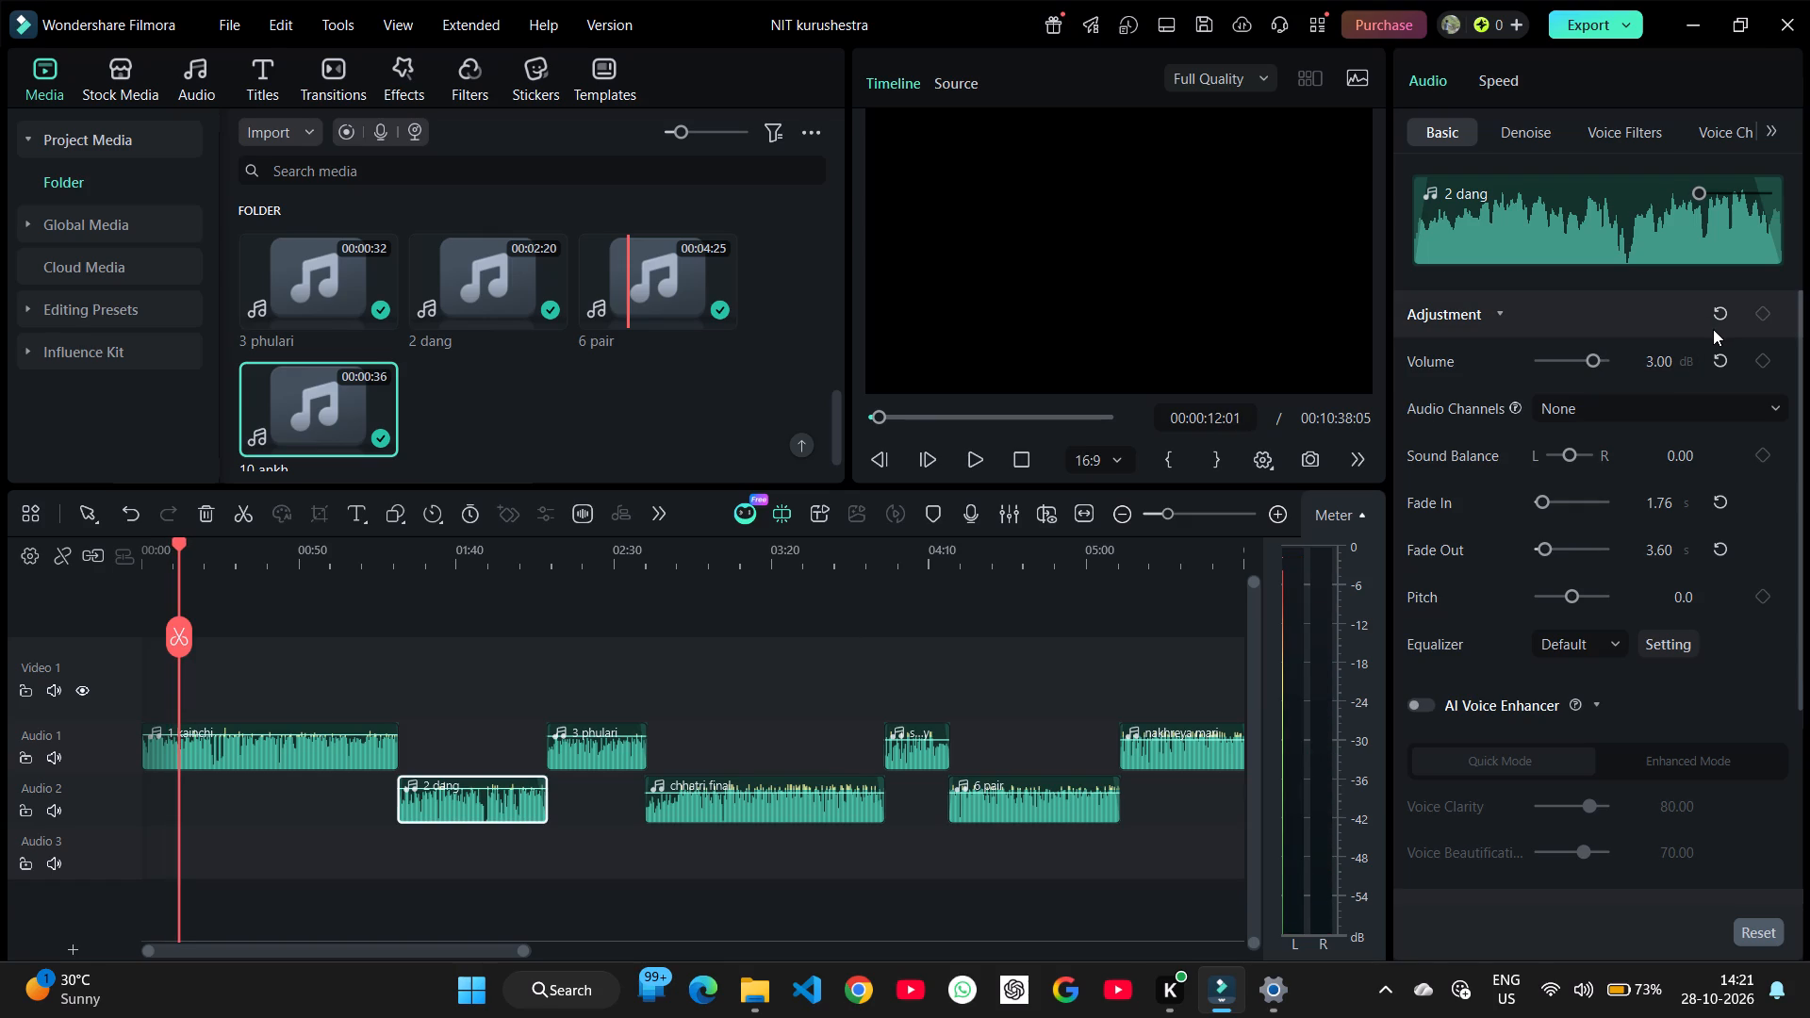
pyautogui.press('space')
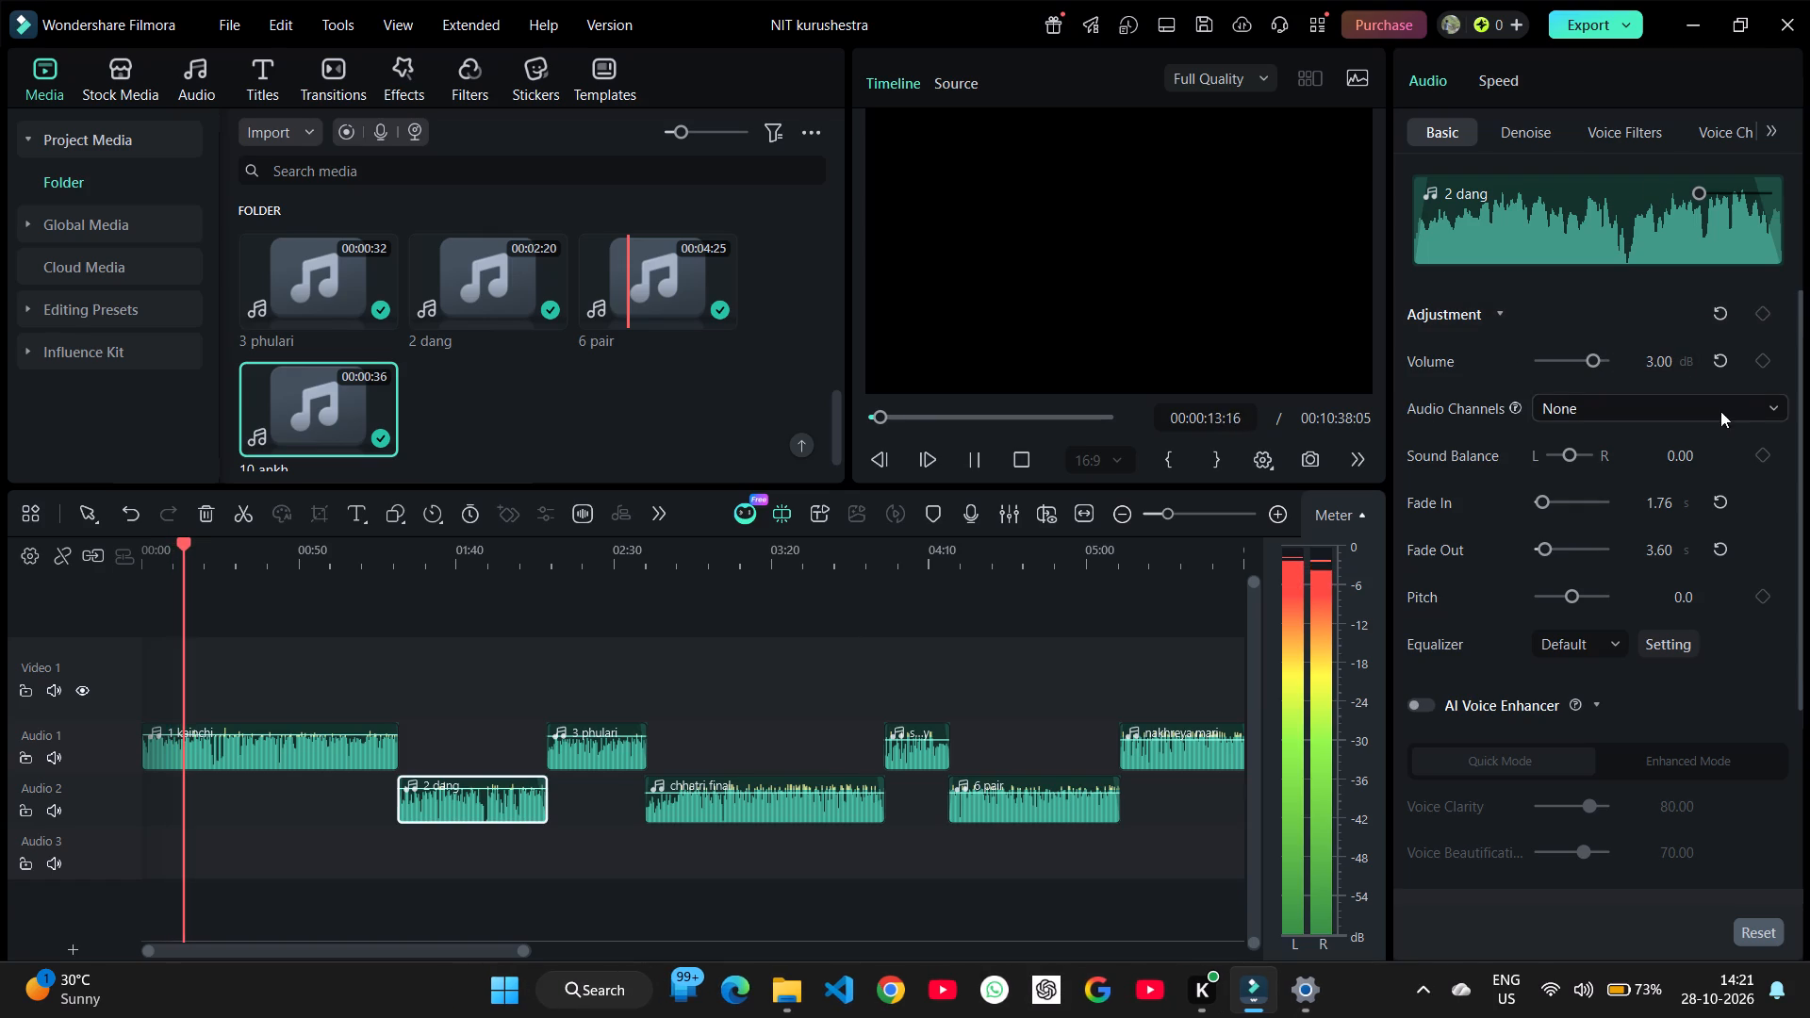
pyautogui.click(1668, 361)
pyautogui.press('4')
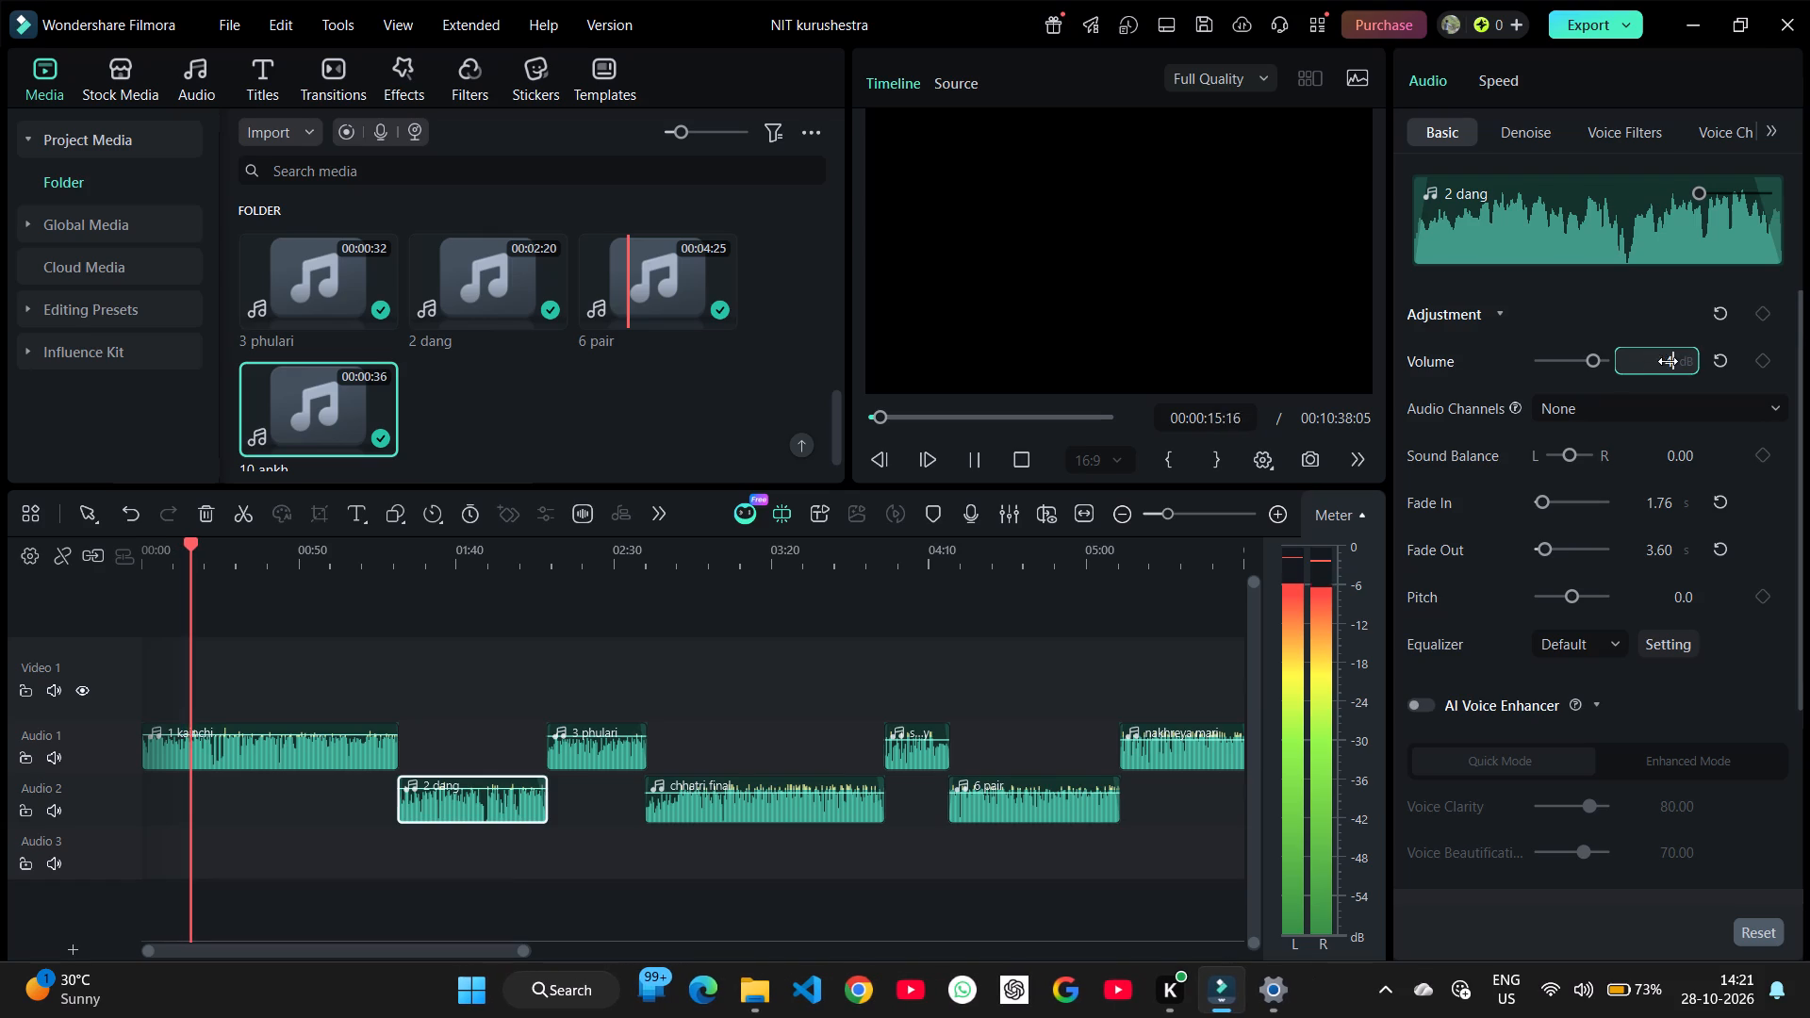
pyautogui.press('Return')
# Set the volume of the 1 kainchi clip on Audio 1 to 5 dB.
pyautogui.click(283, 763)
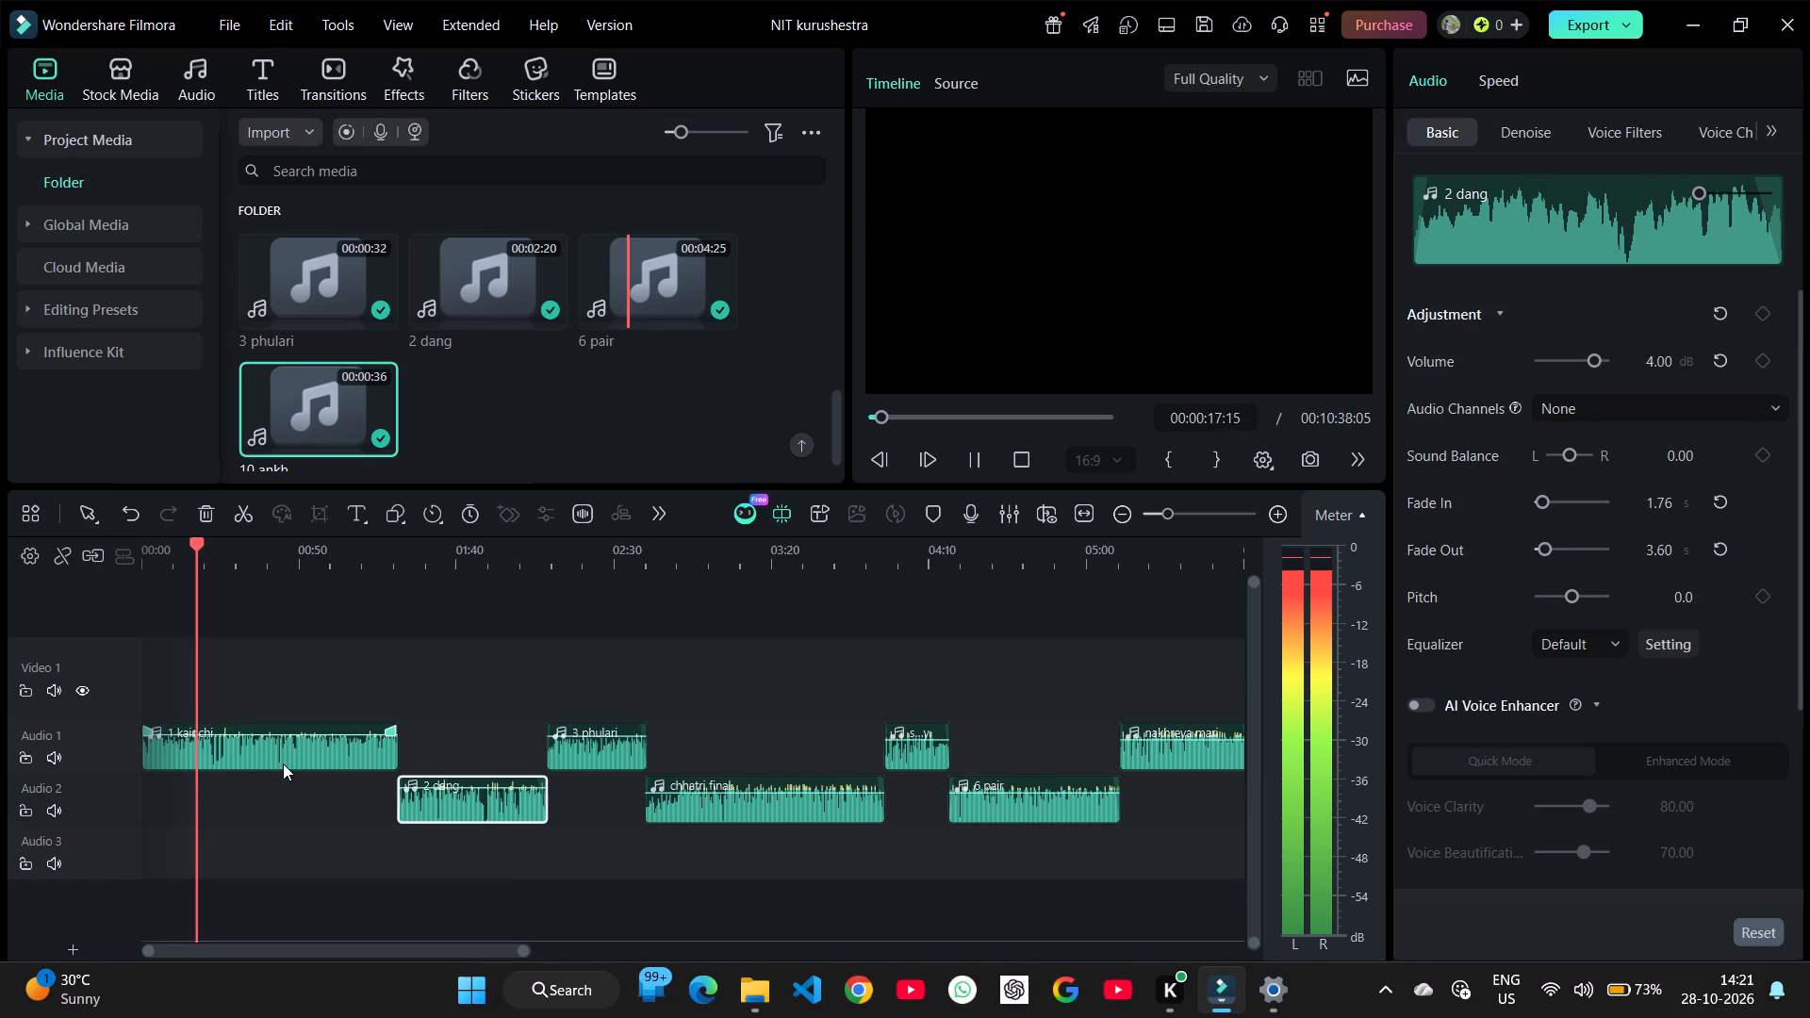
pyautogui.click(1653, 367)
pyautogui.press('5')
pyautogui.press('Return')
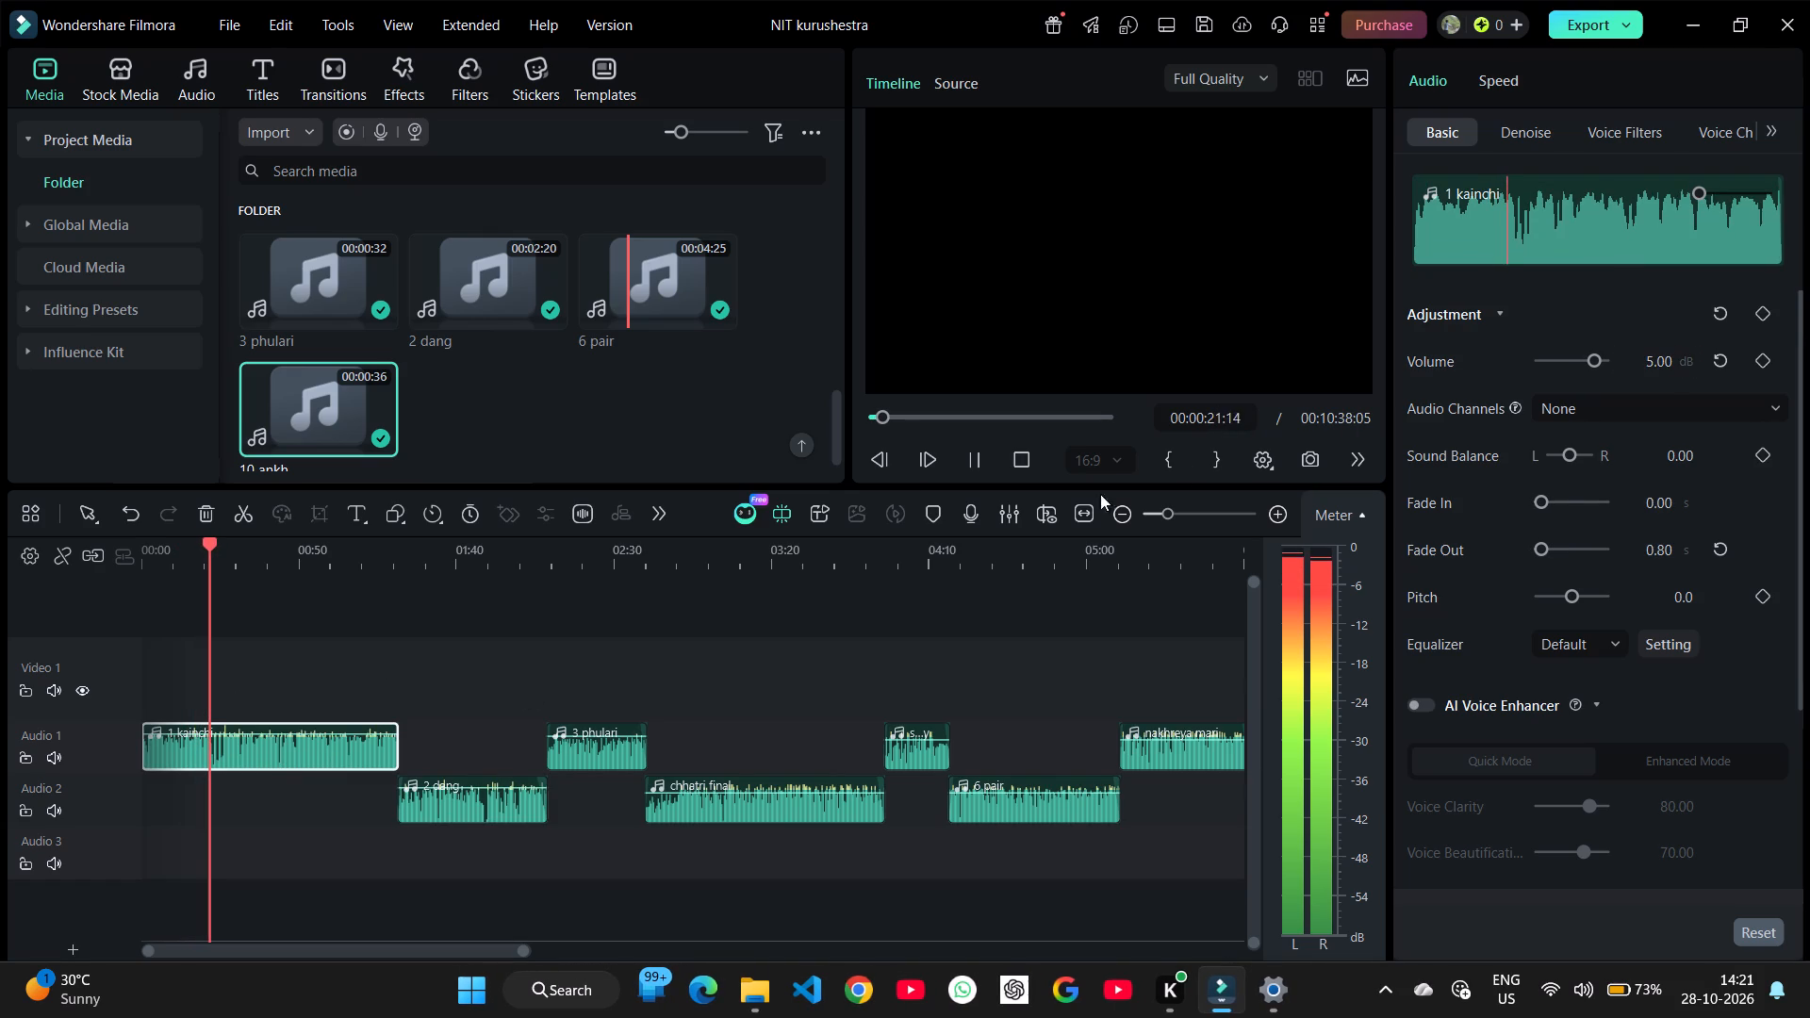
# Set the volume of the 2 dang clip on Audio 2 to 5 dB and pause the playback.
pyautogui.click(469, 811)
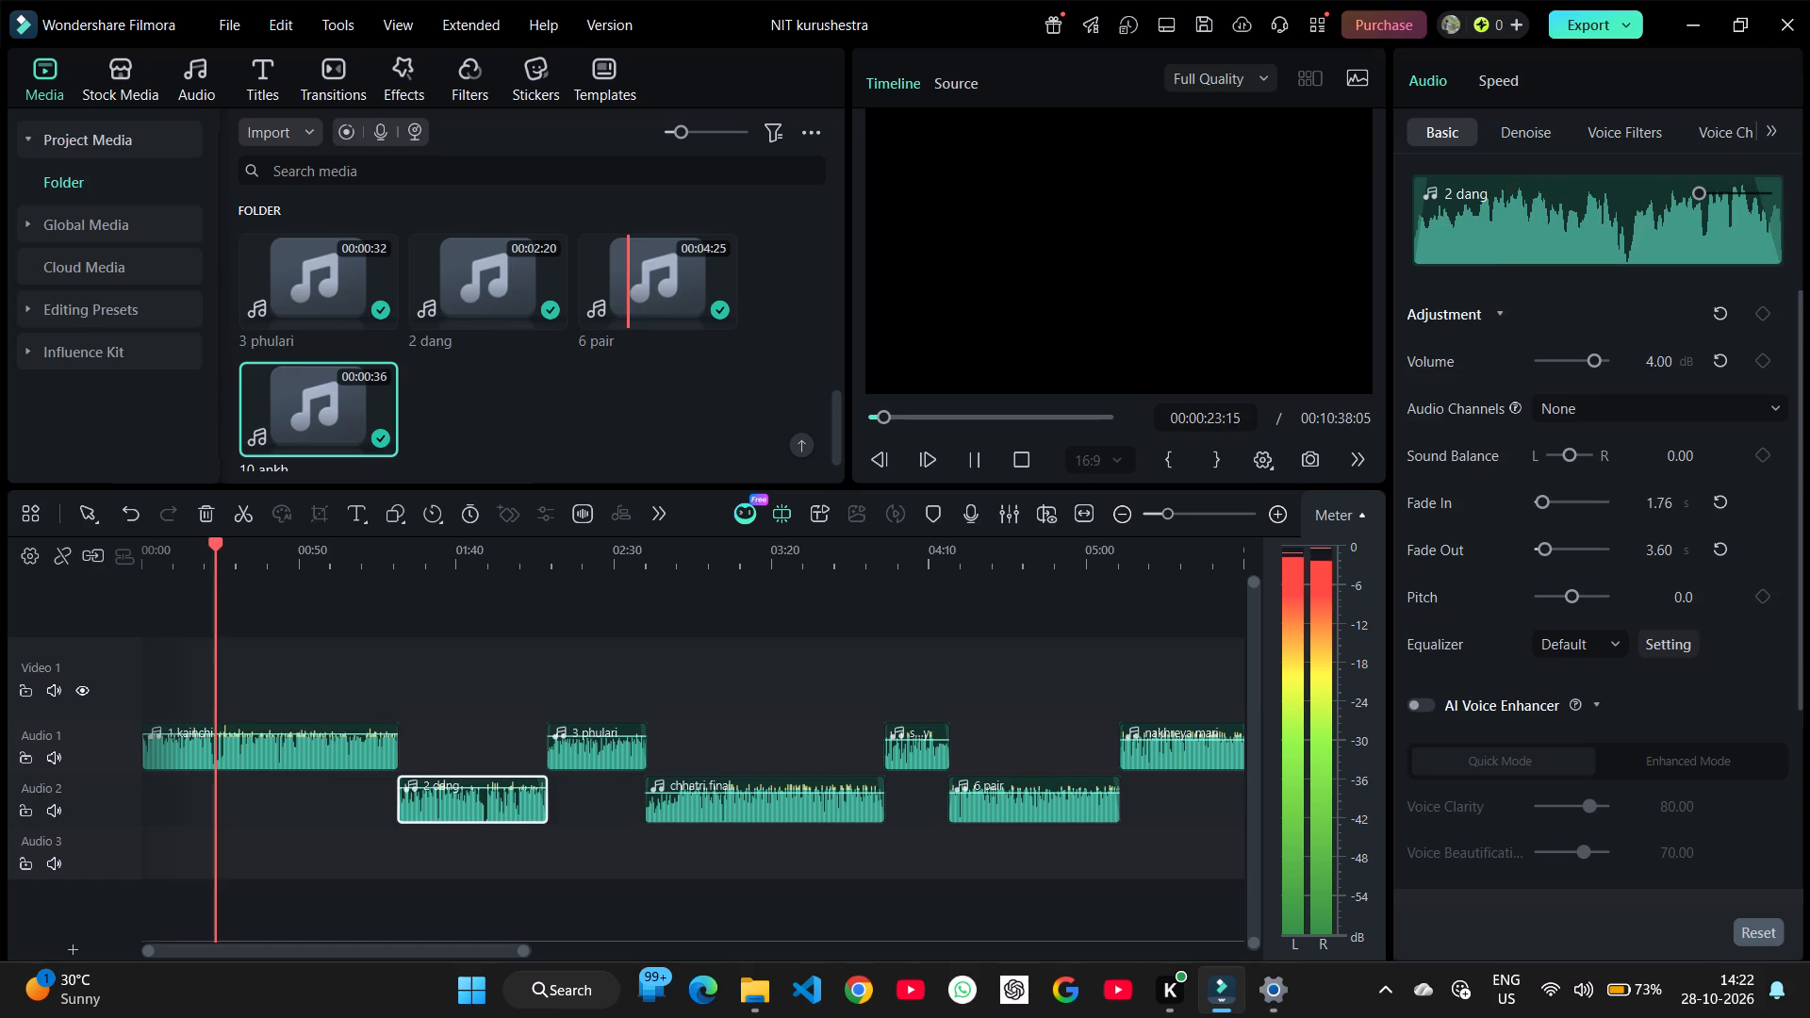
pyautogui.click(1664, 359)
pyautogui.press('5')
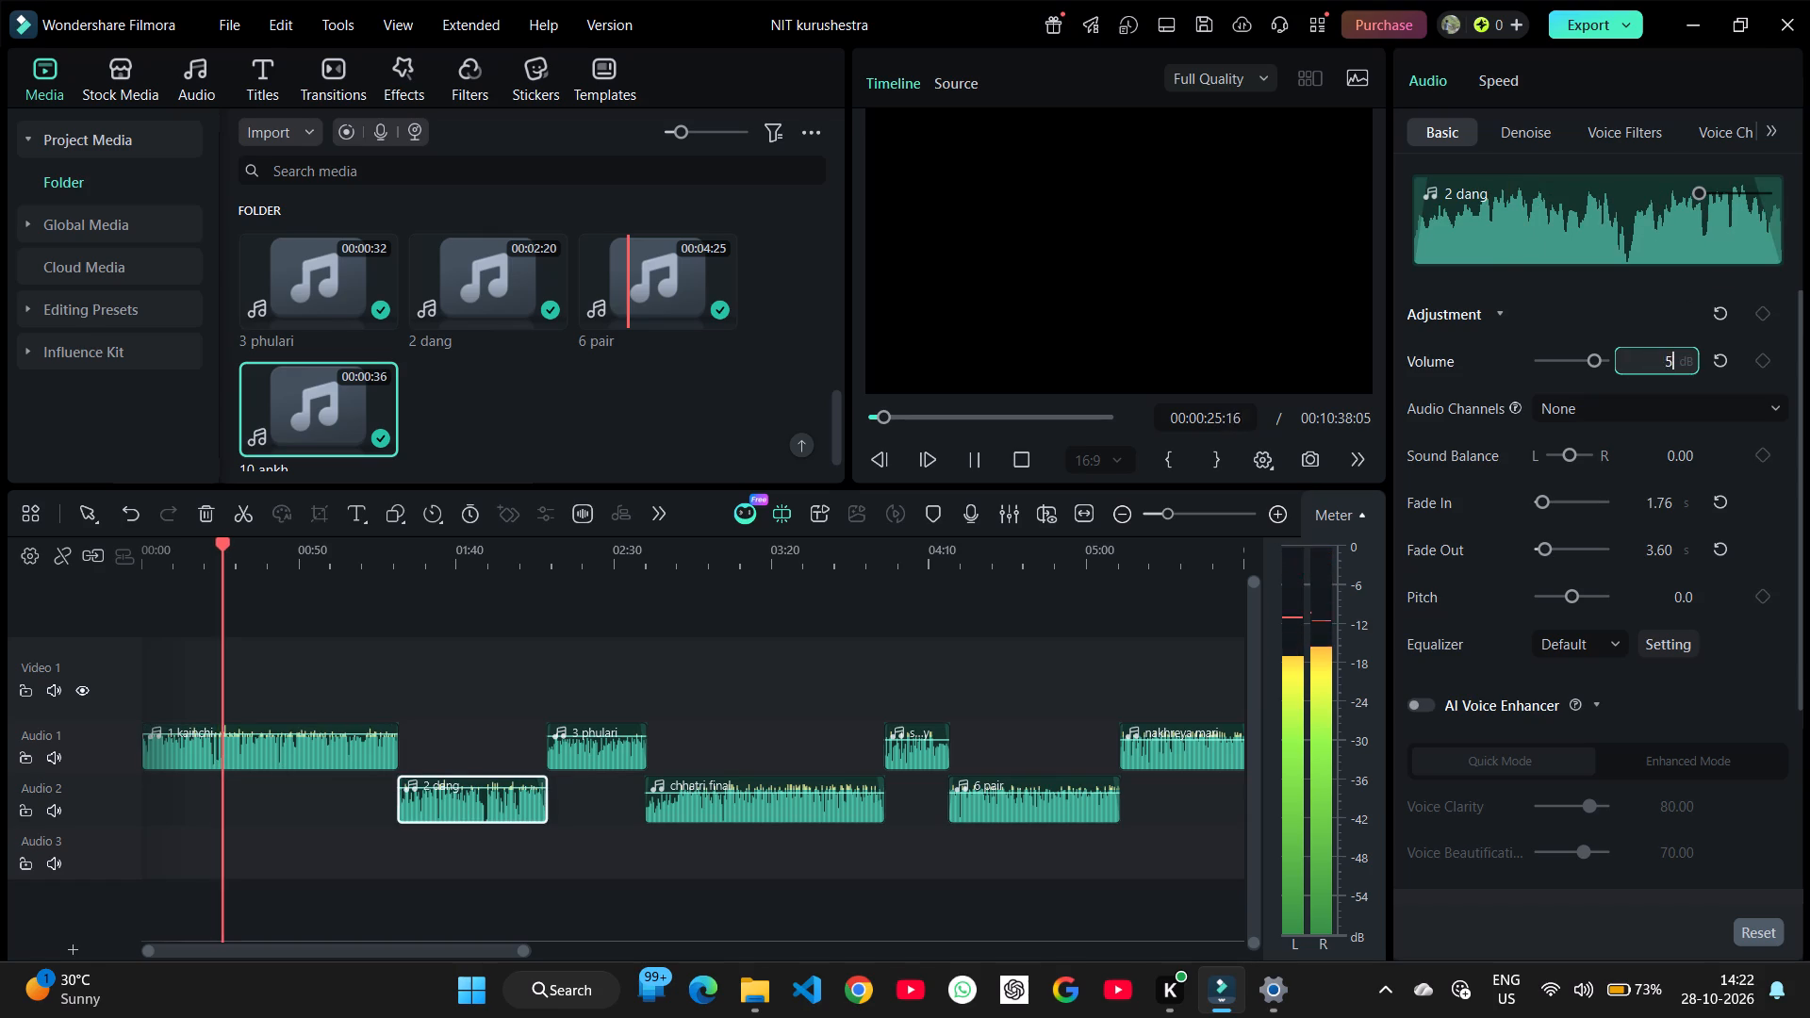
pyautogui.press('Return')
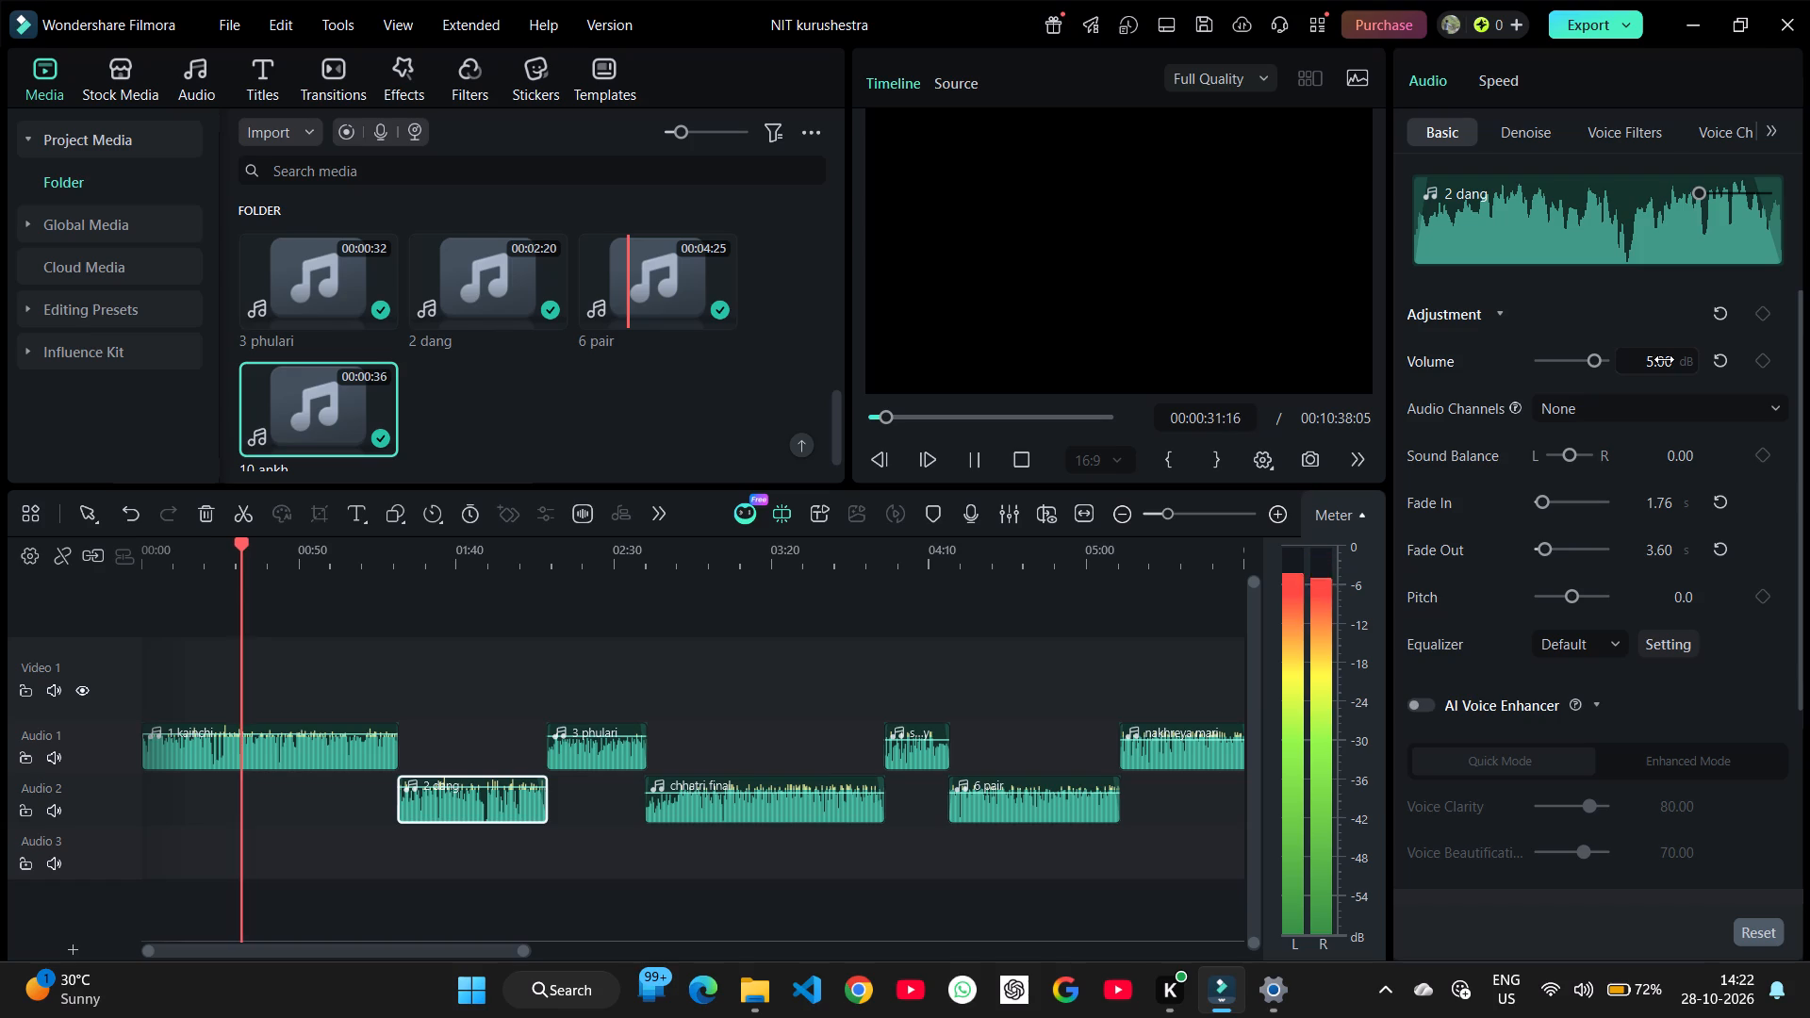
pyautogui.press('space')
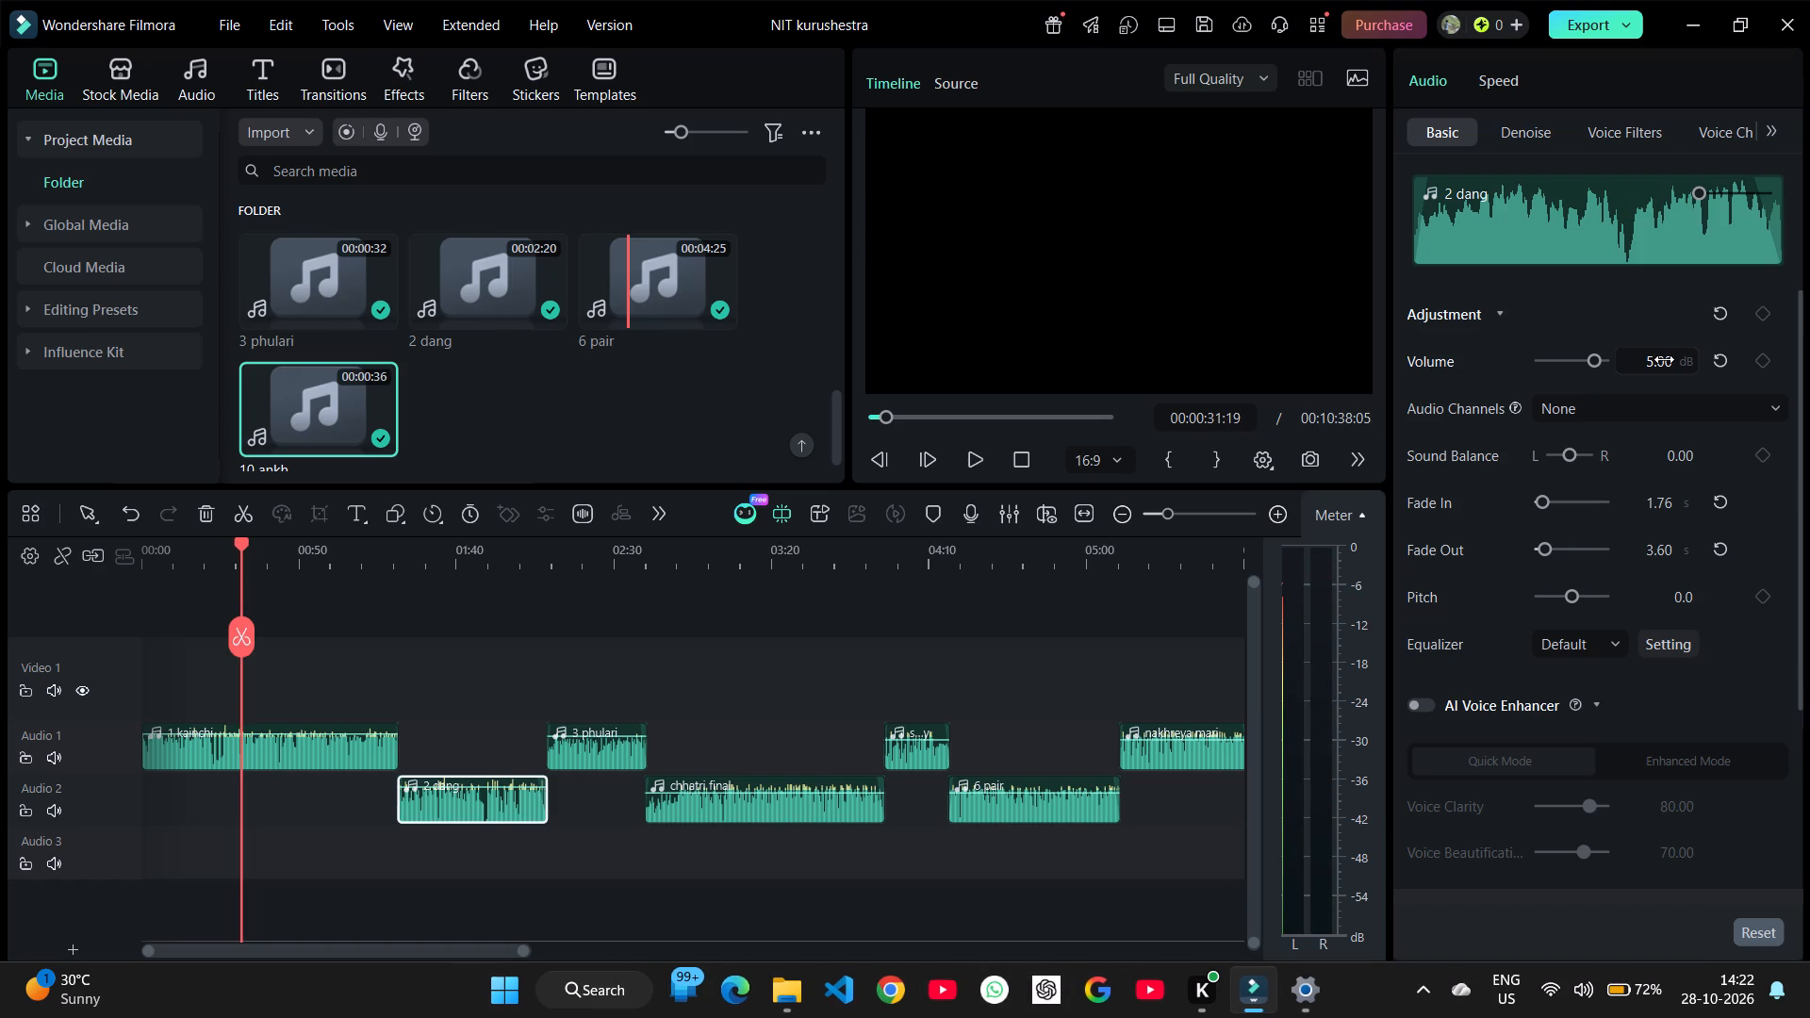
# Examine the solid body clip on Audio 1 with its audio settings, and look through the project's media folder.
pyautogui.hscroll(-2, 1664, 359)
pyautogui.keyDown('ctrl'); pyautogui.scroll(5, 1664, 359); pyautogui.keyUp('ctrl')
pyautogui.keyDown('ctrl'); pyautogui.scroll(8, 805, 861); pyautogui.keyUp('ctrl')
pyautogui.hscroll(-3, 805, 861)
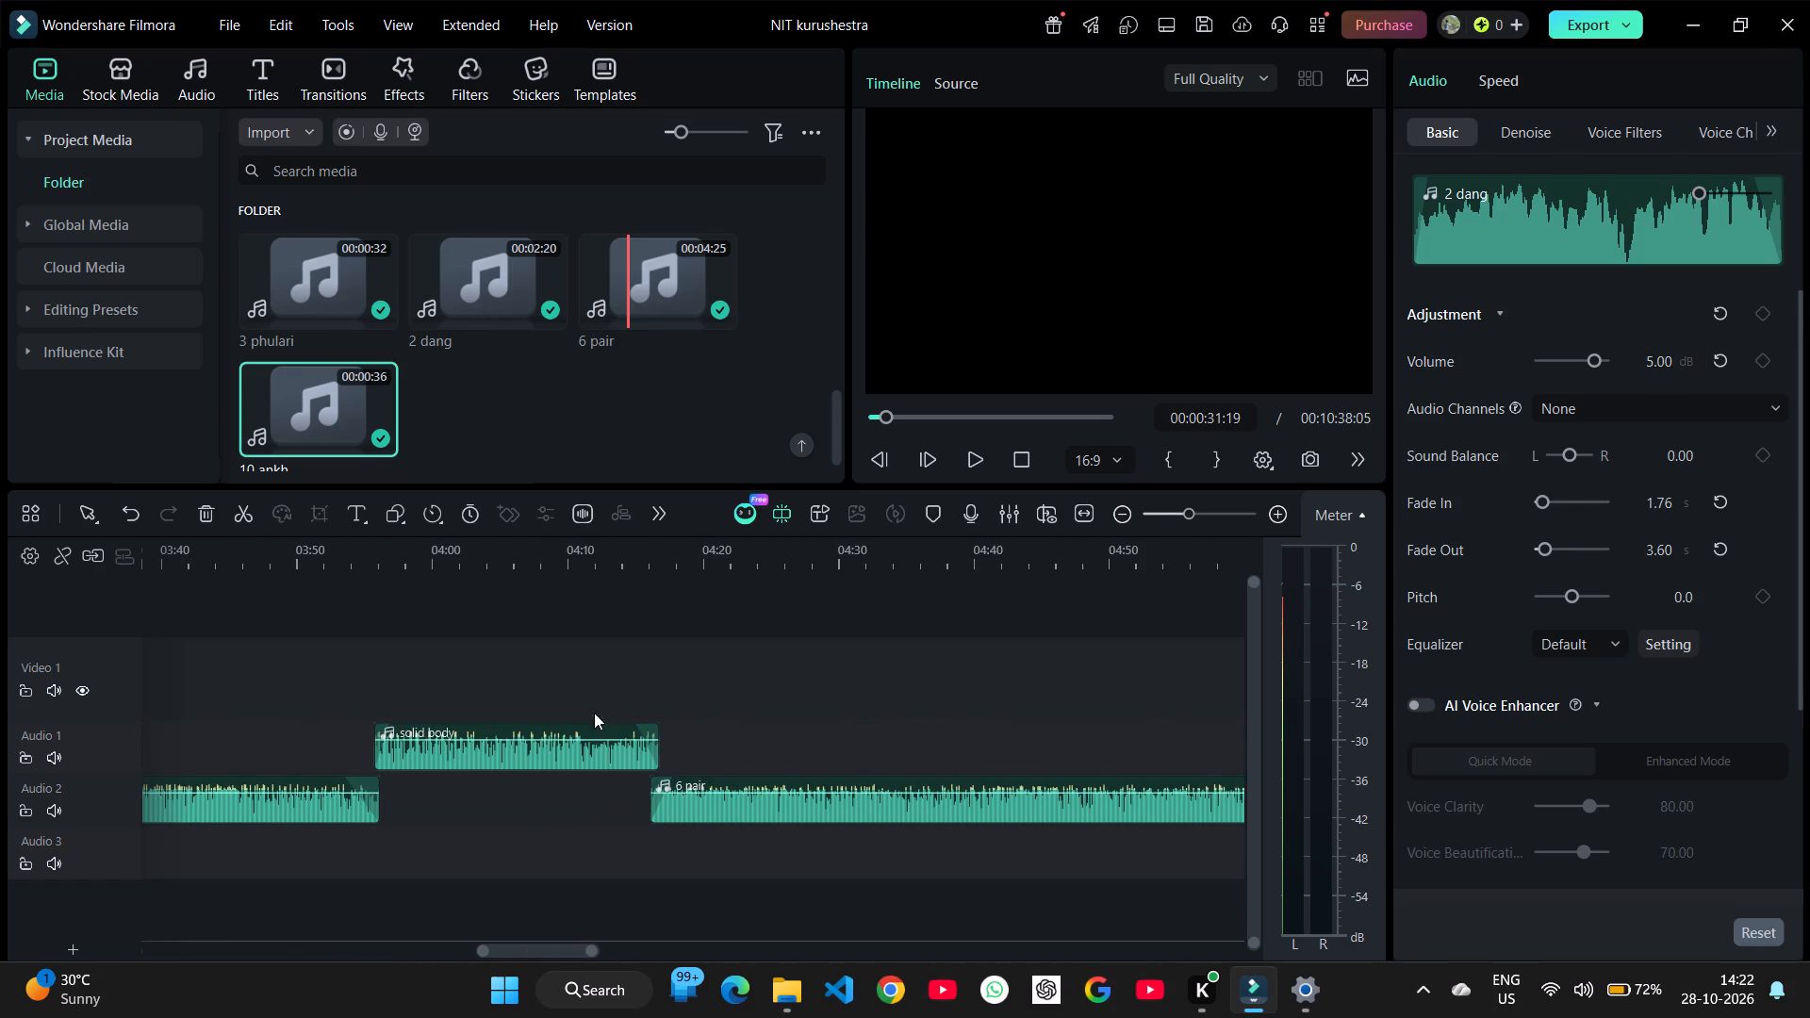
pyautogui.click(512, 768)
pyautogui.scroll(1, 467, 168)
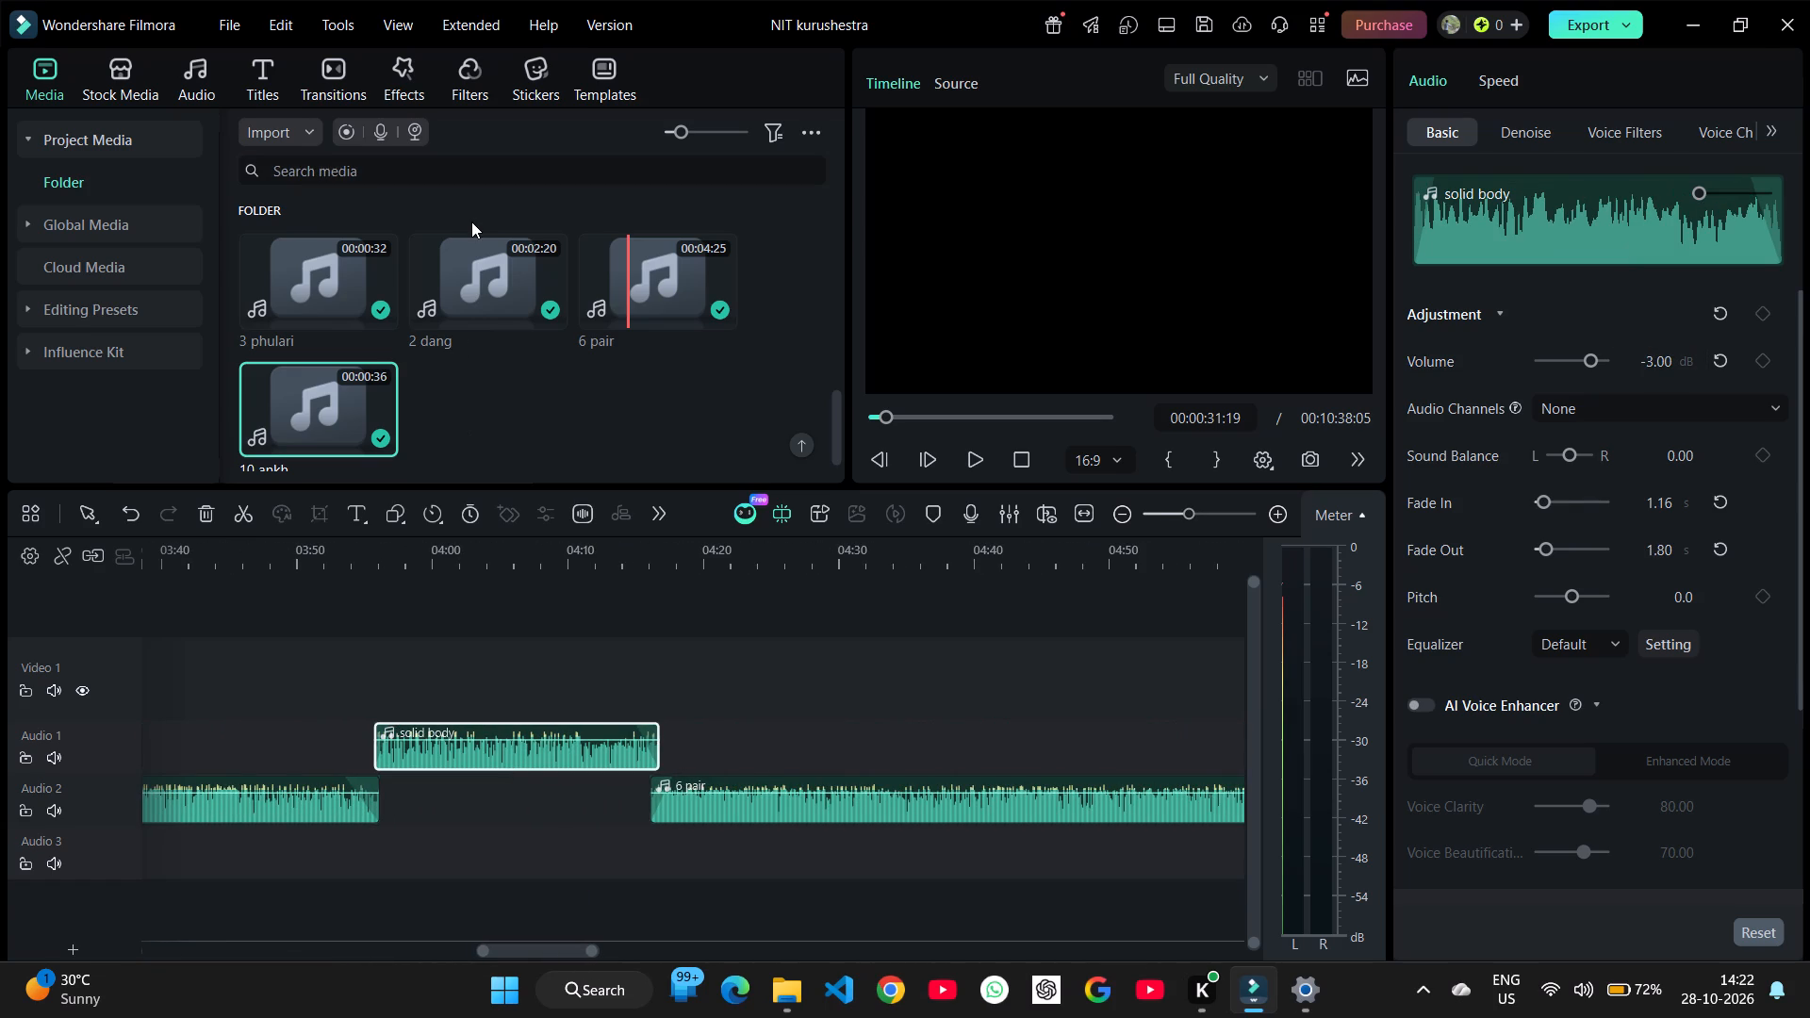
pyautogui.scroll(2, 471, 222)
pyautogui.scroll(4, 501, 394)
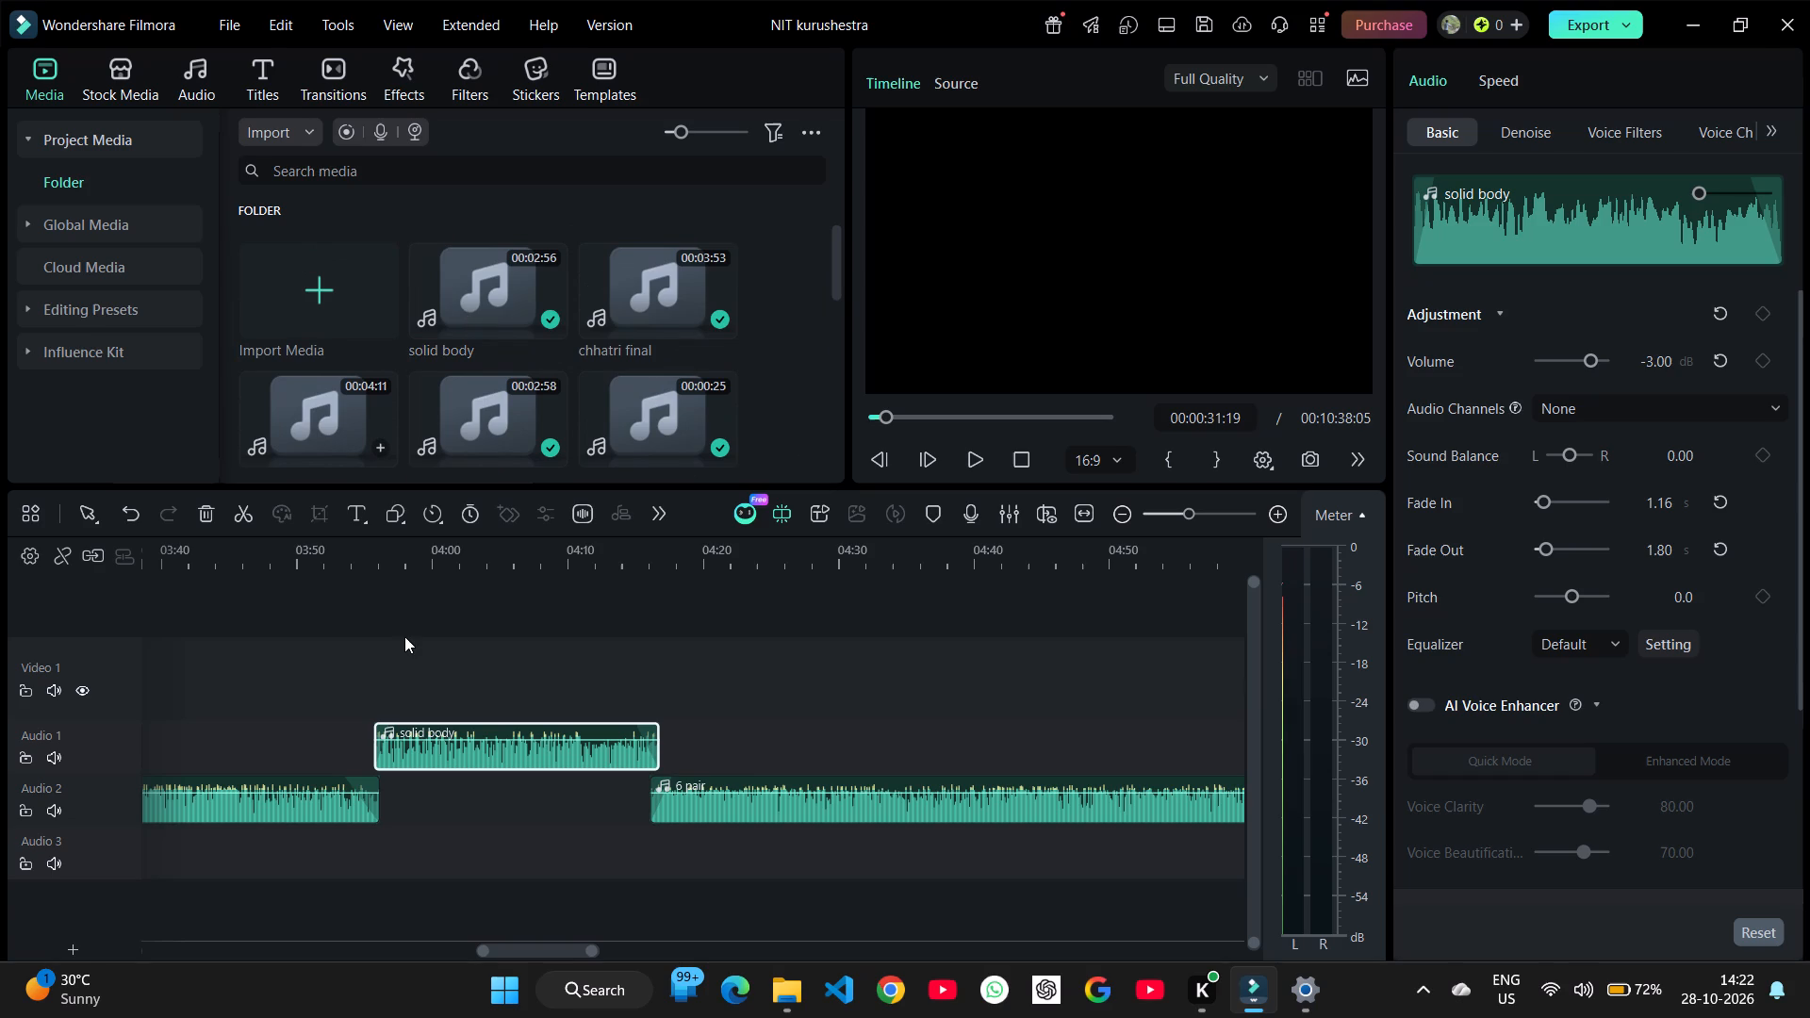
# Check where the solid body clip starts and ends relative to the neighbouring chhatri final and 6 pair clips.
pyautogui.click(377, 644)
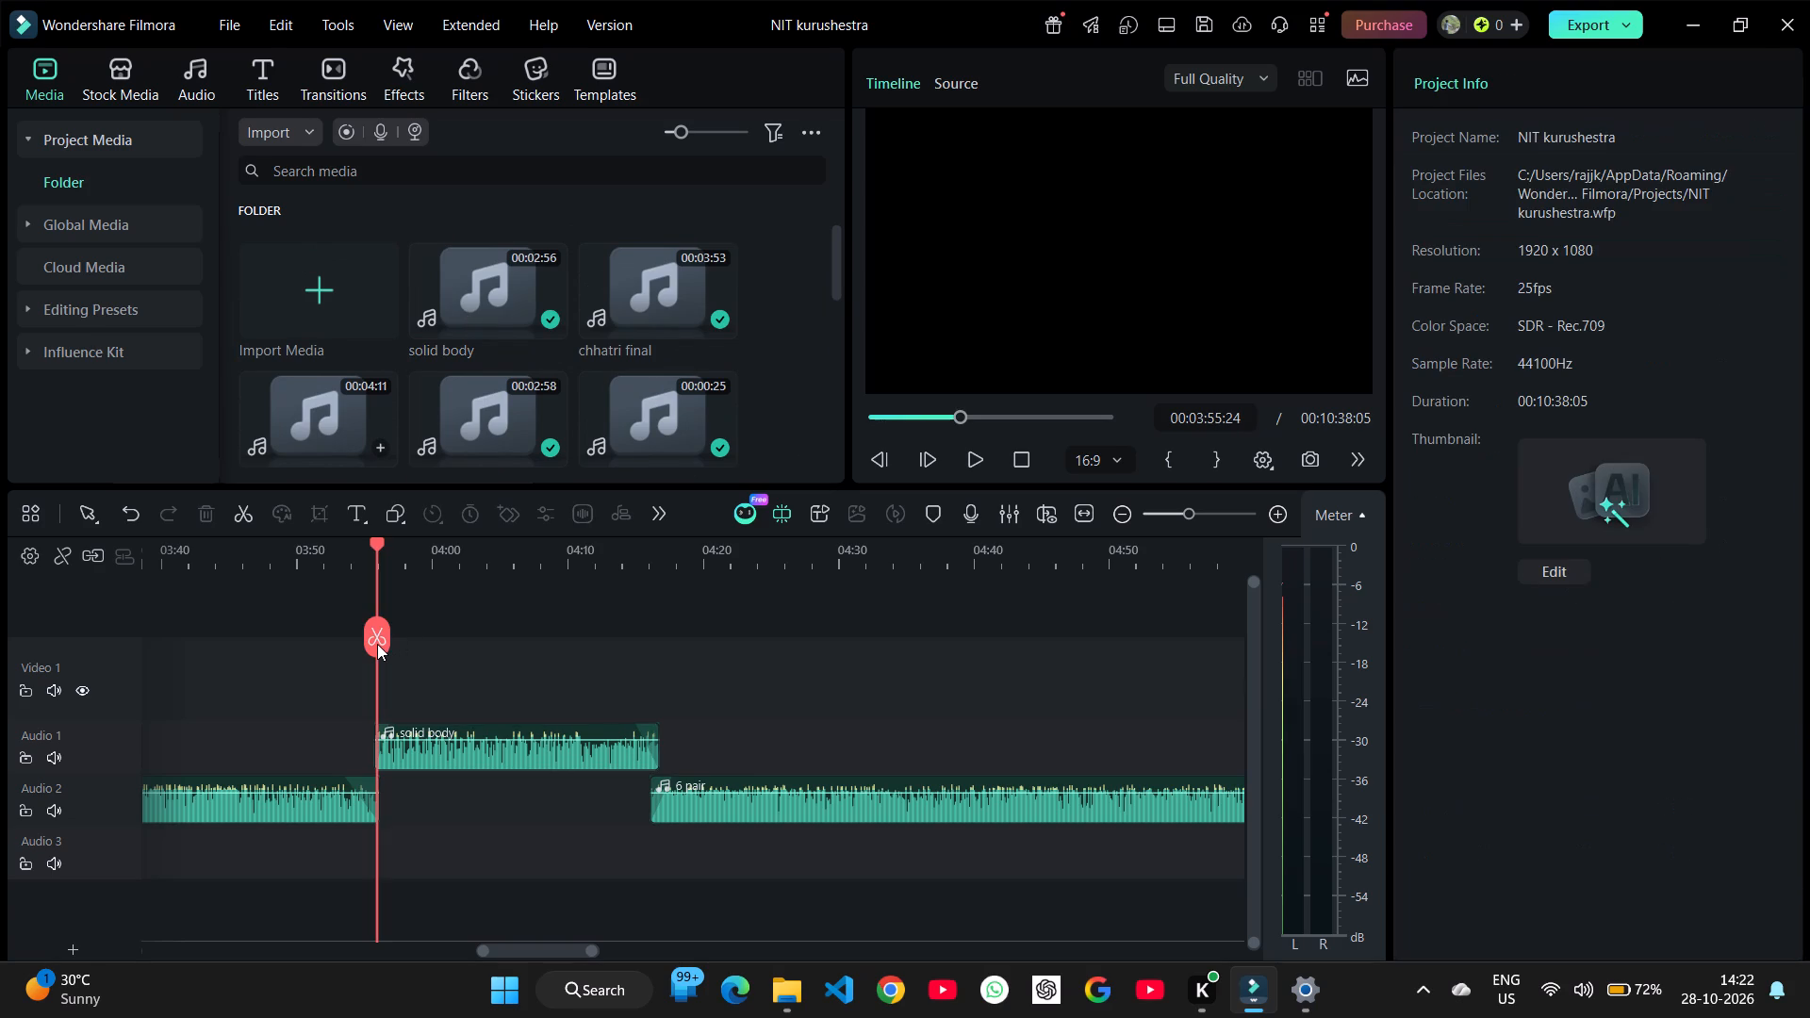
pyautogui.keyDown('ctrl'); pyautogui.scroll(4, 497, 637); pyautogui.keyUp('ctrl')
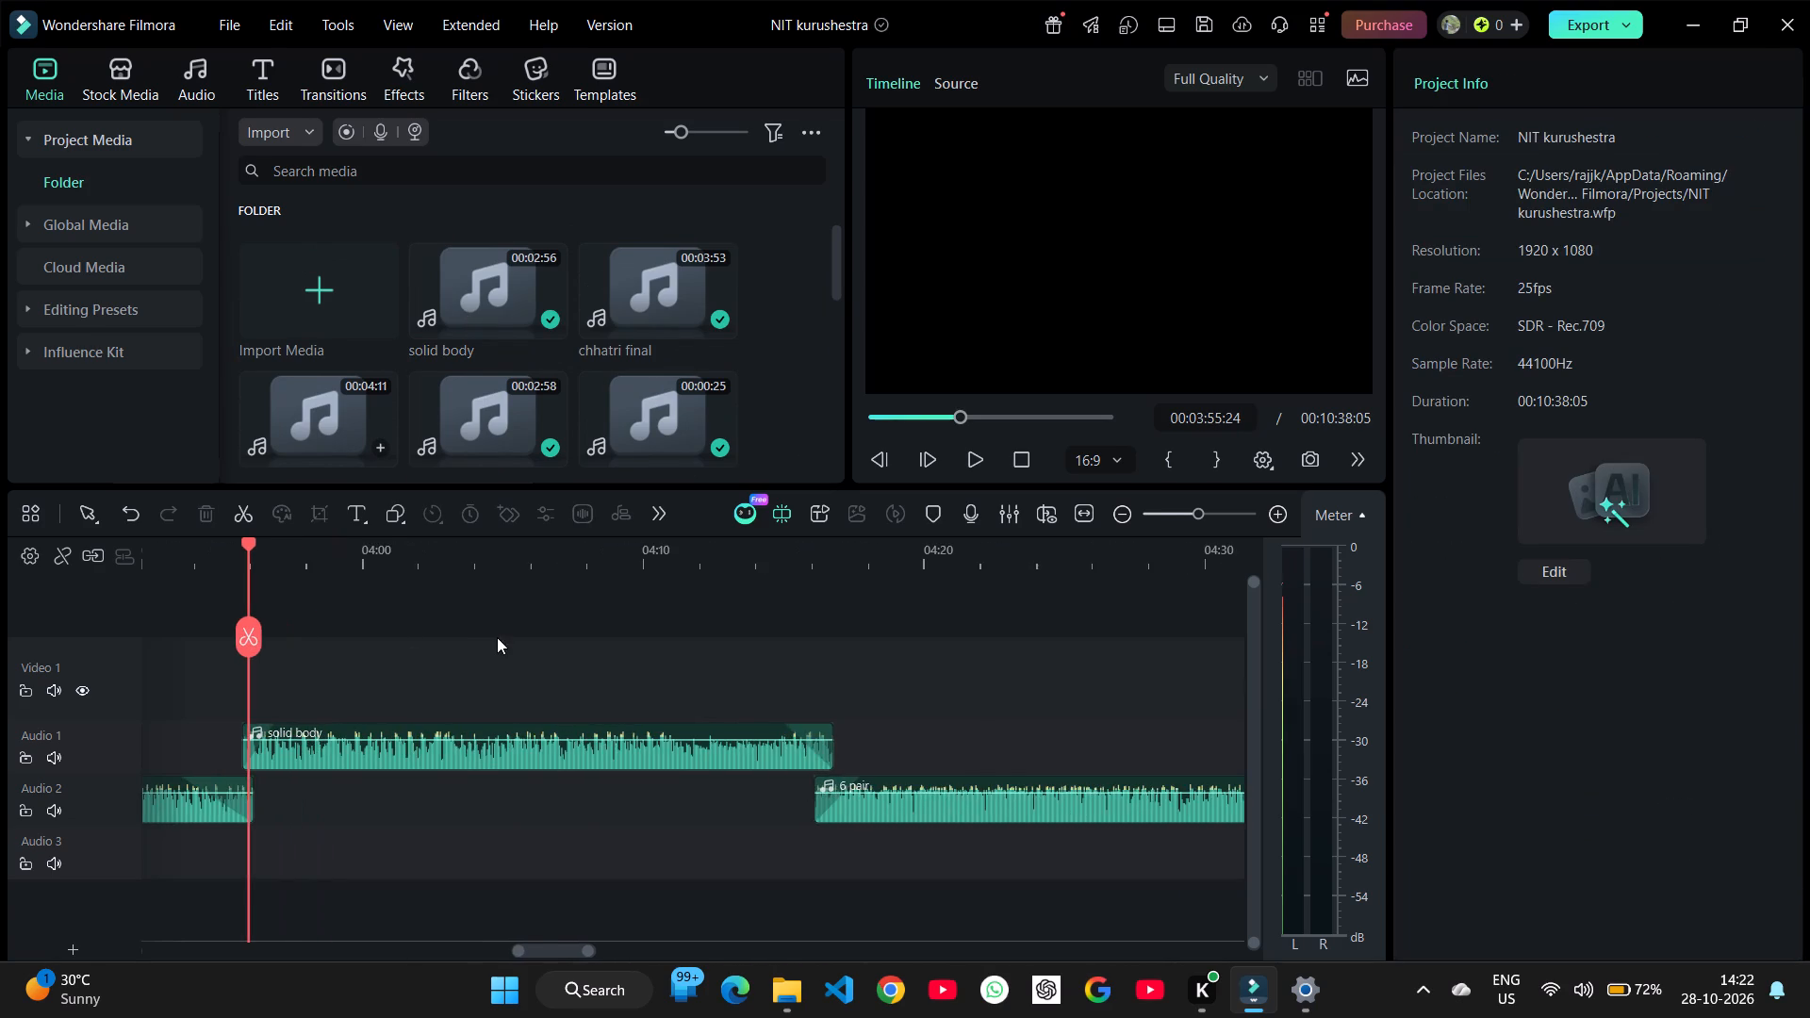
pyautogui.keyDown('ctrl'); pyautogui.scroll(2, 497, 637); pyautogui.keyUp('ctrl')
pyautogui.hscroll(1, 497, 637)
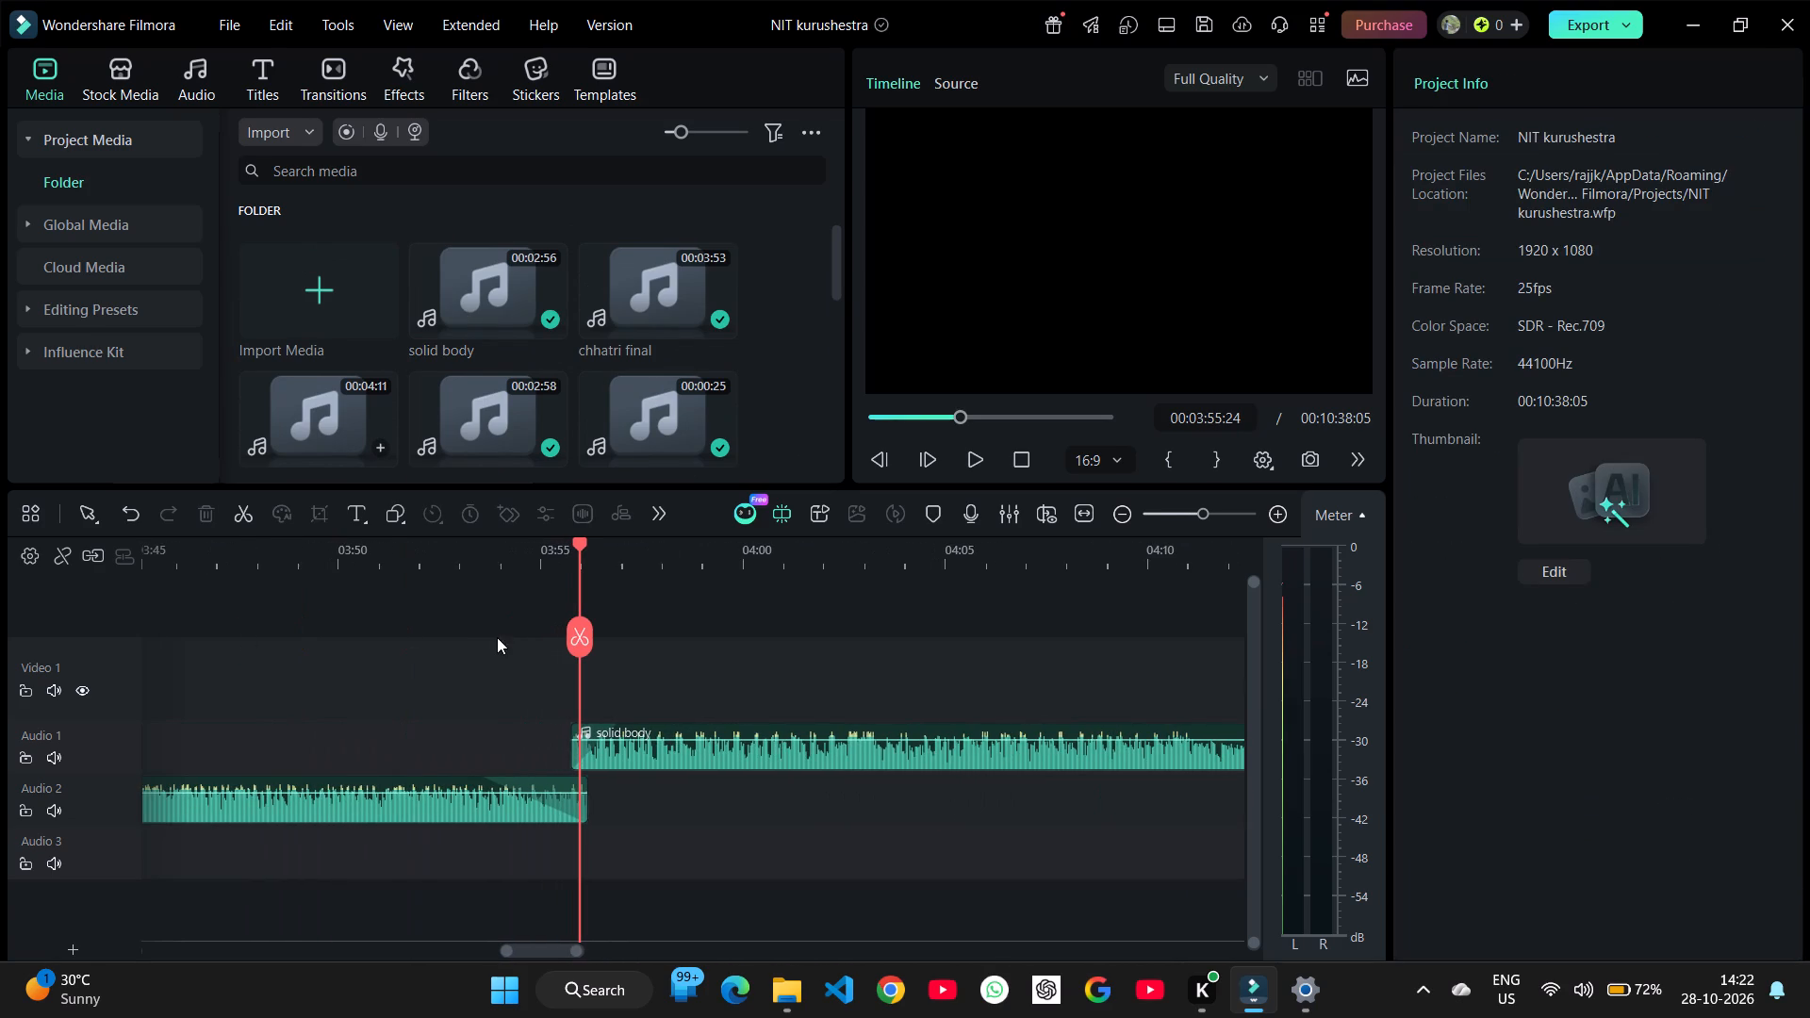
pyautogui.hscroll(-2, 497, 637)
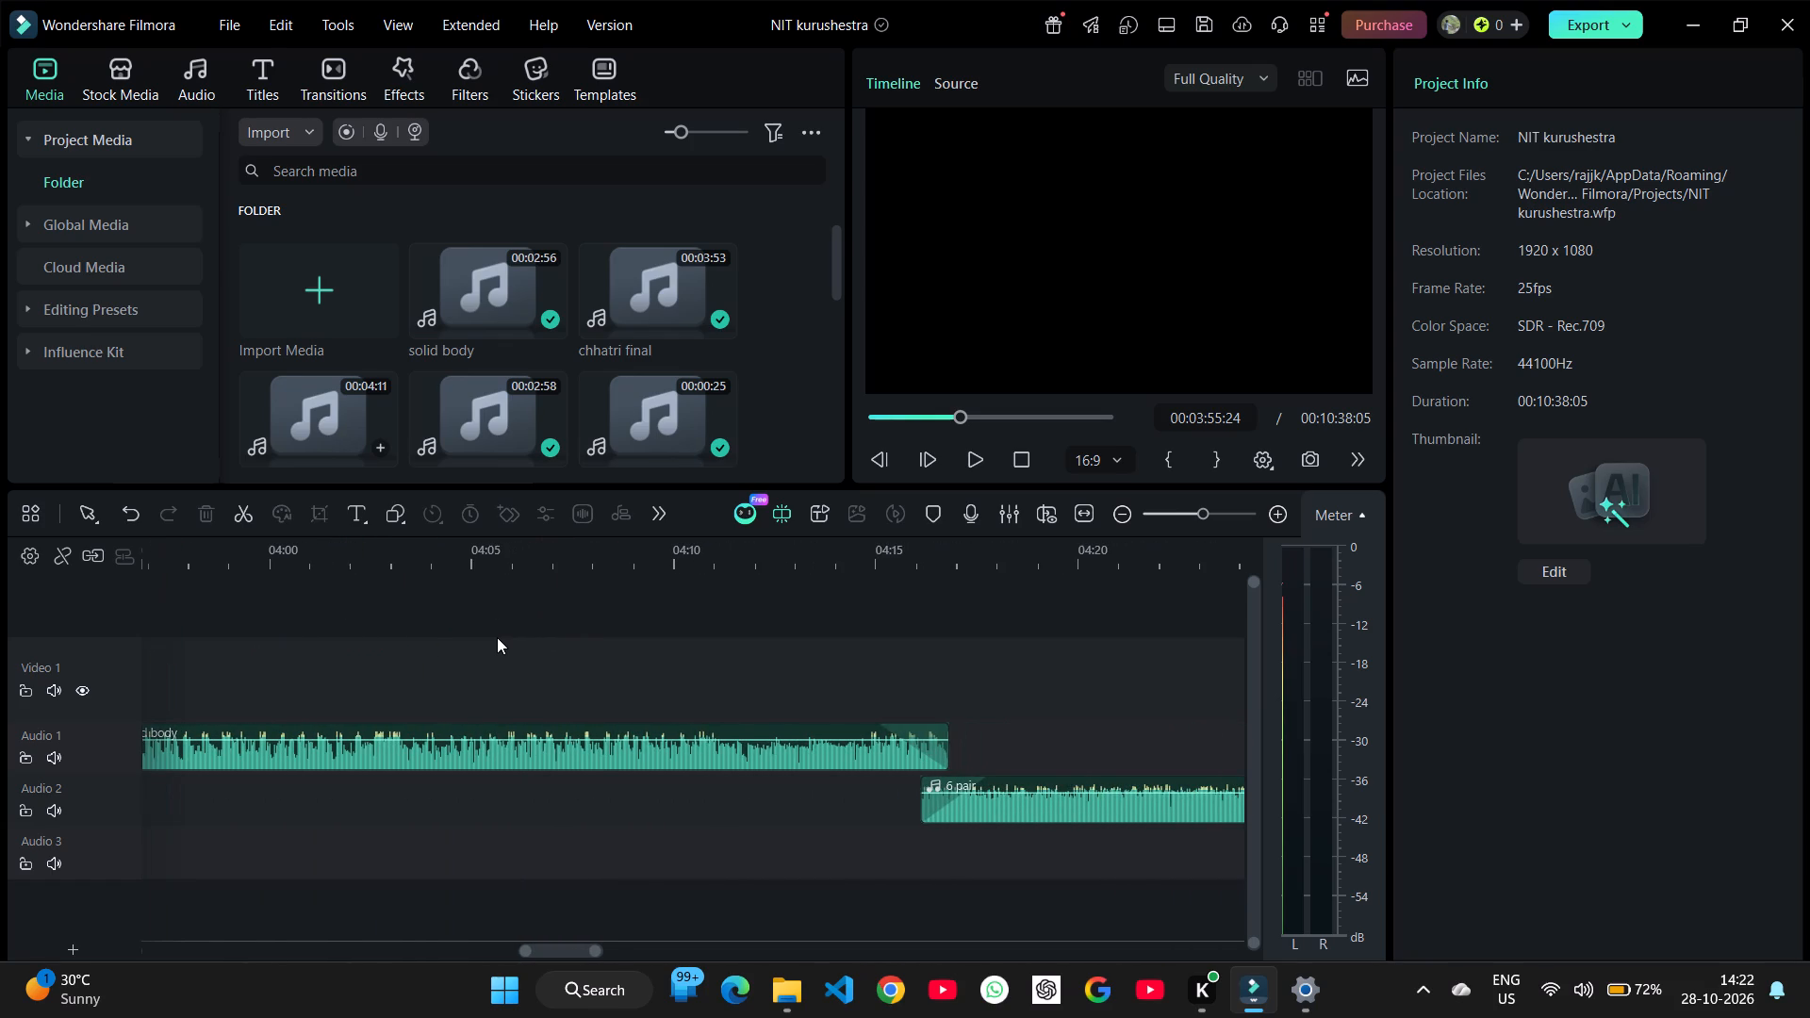
pyautogui.hscroll(-1, 497, 637)
pyautogui.click(946, 622)
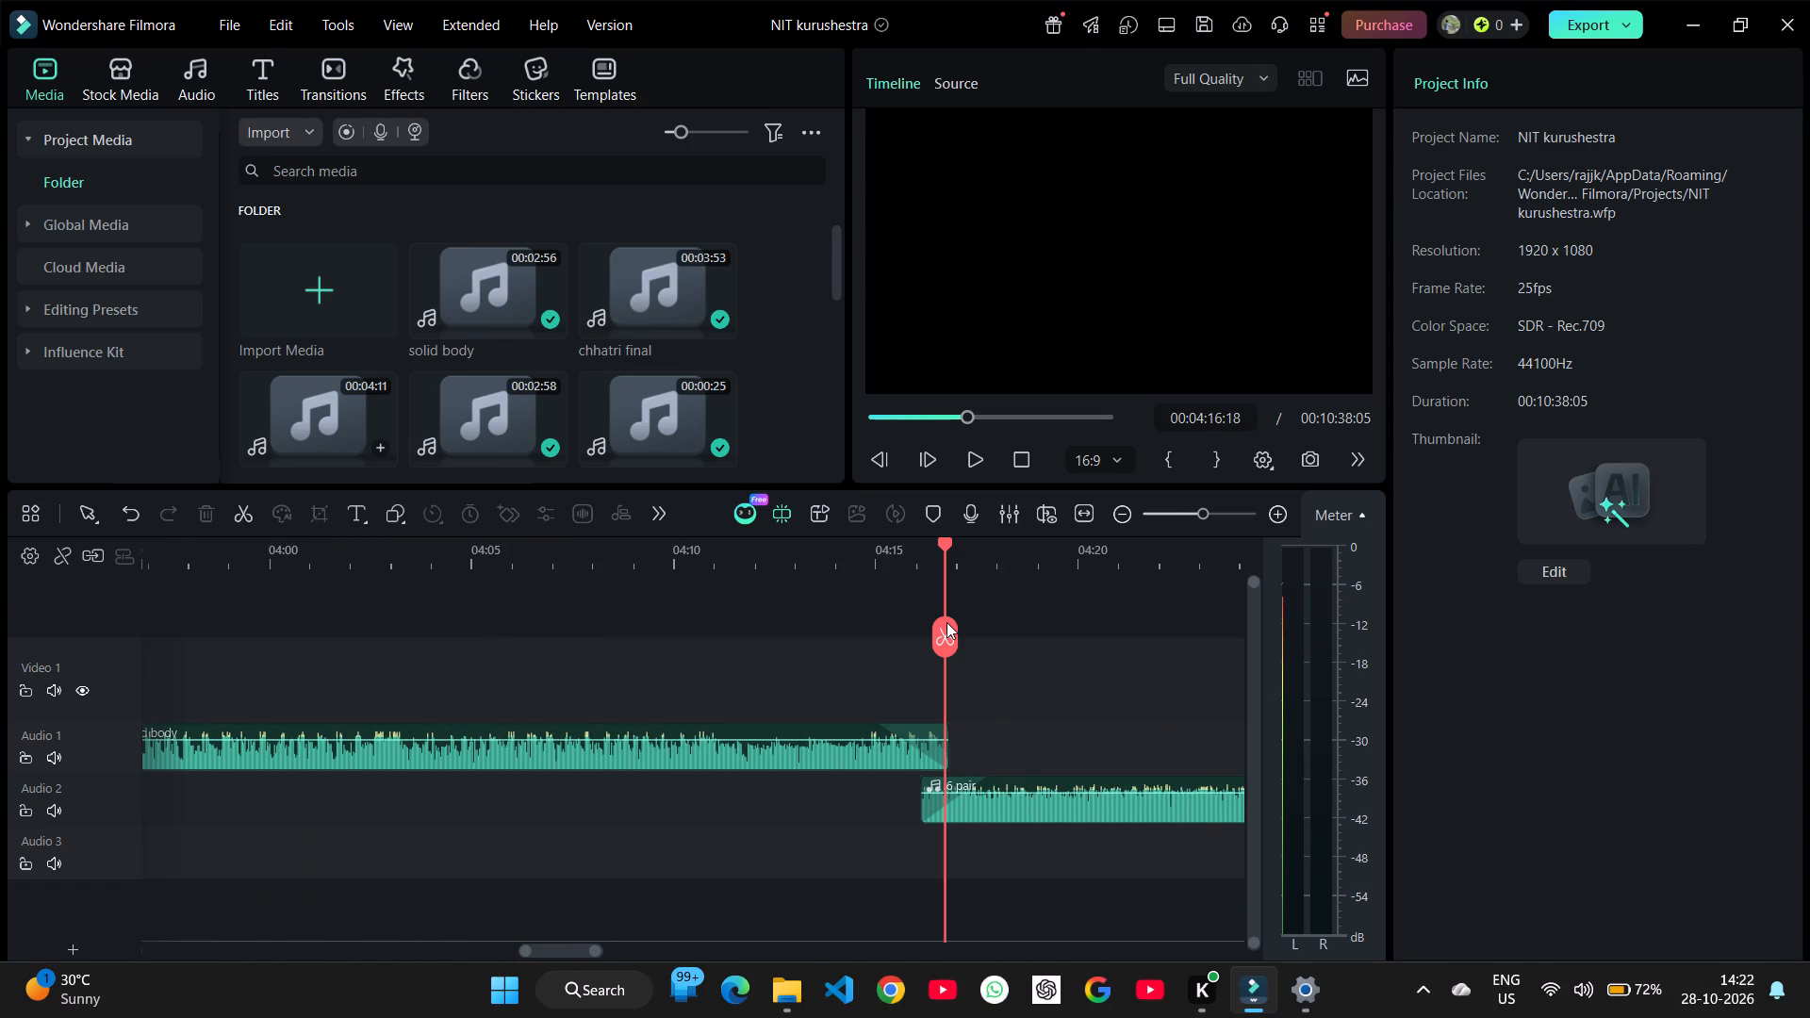
pyautogui.keyDown('ctrl'); pyautogui.scroll(-5, 946, 622); pyautogui.keyUp('ctrl')
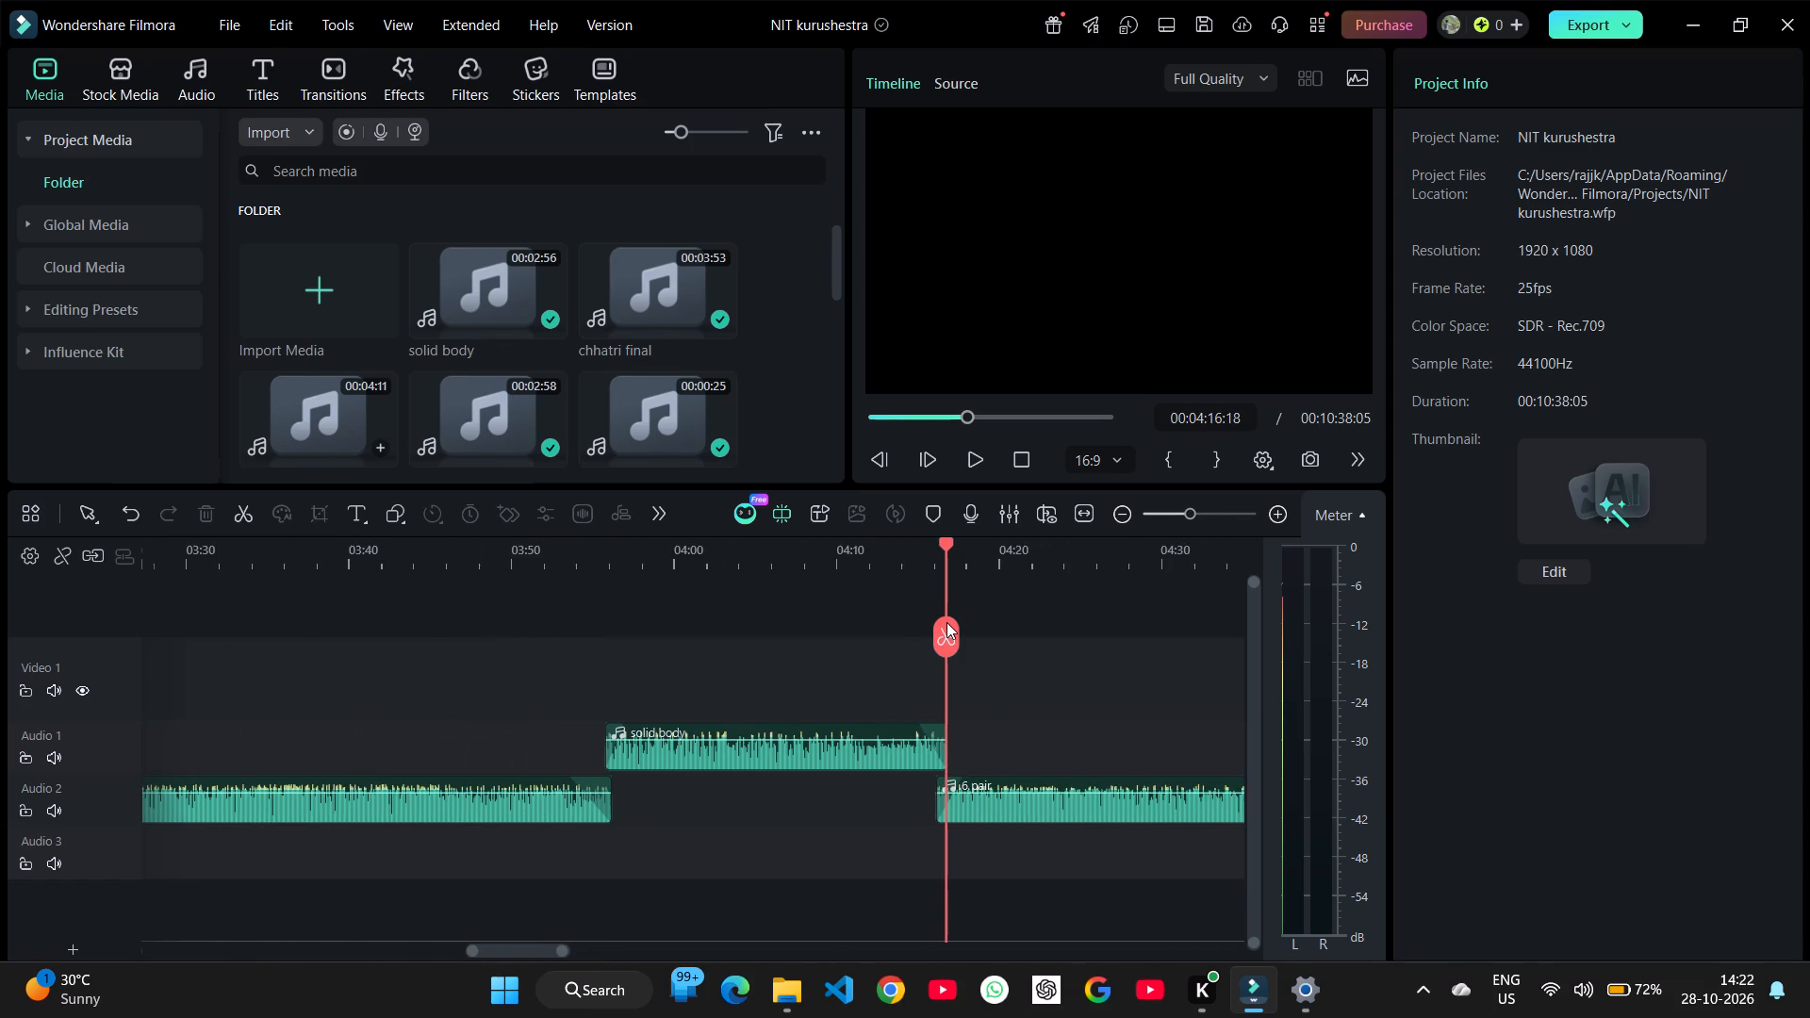
pyautogui.keyDown('ctrl'); pyautogui.scroll(-3, 946, 622); pyautogui.keyUp('ctrl')
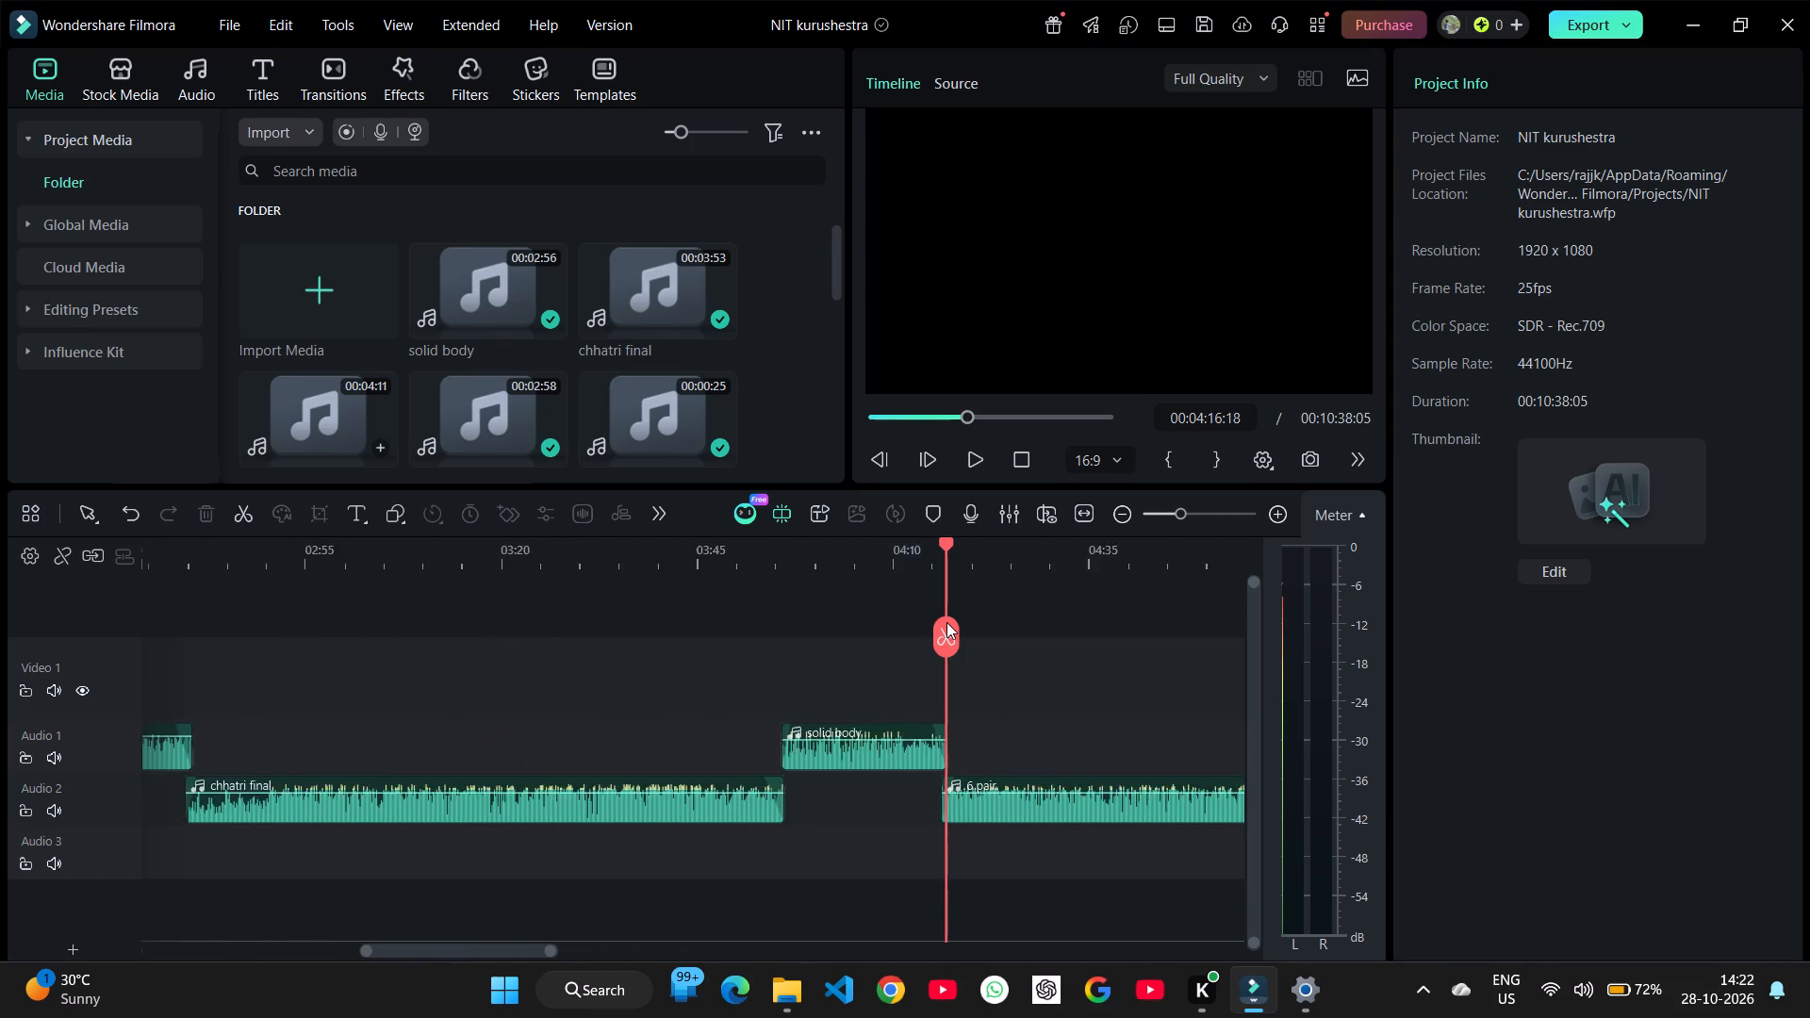
pyautogui.keyDown('ctrl'); pyautogui.scroll(-6, 946, 622); pyautogui.keyUp('ctrl')
# Play the mix from the start, skip ahead to the transition between 1 kainchi and 2 dang, and listen to it closely.
pyautogui.press('Home')
pyautogui.press('space')
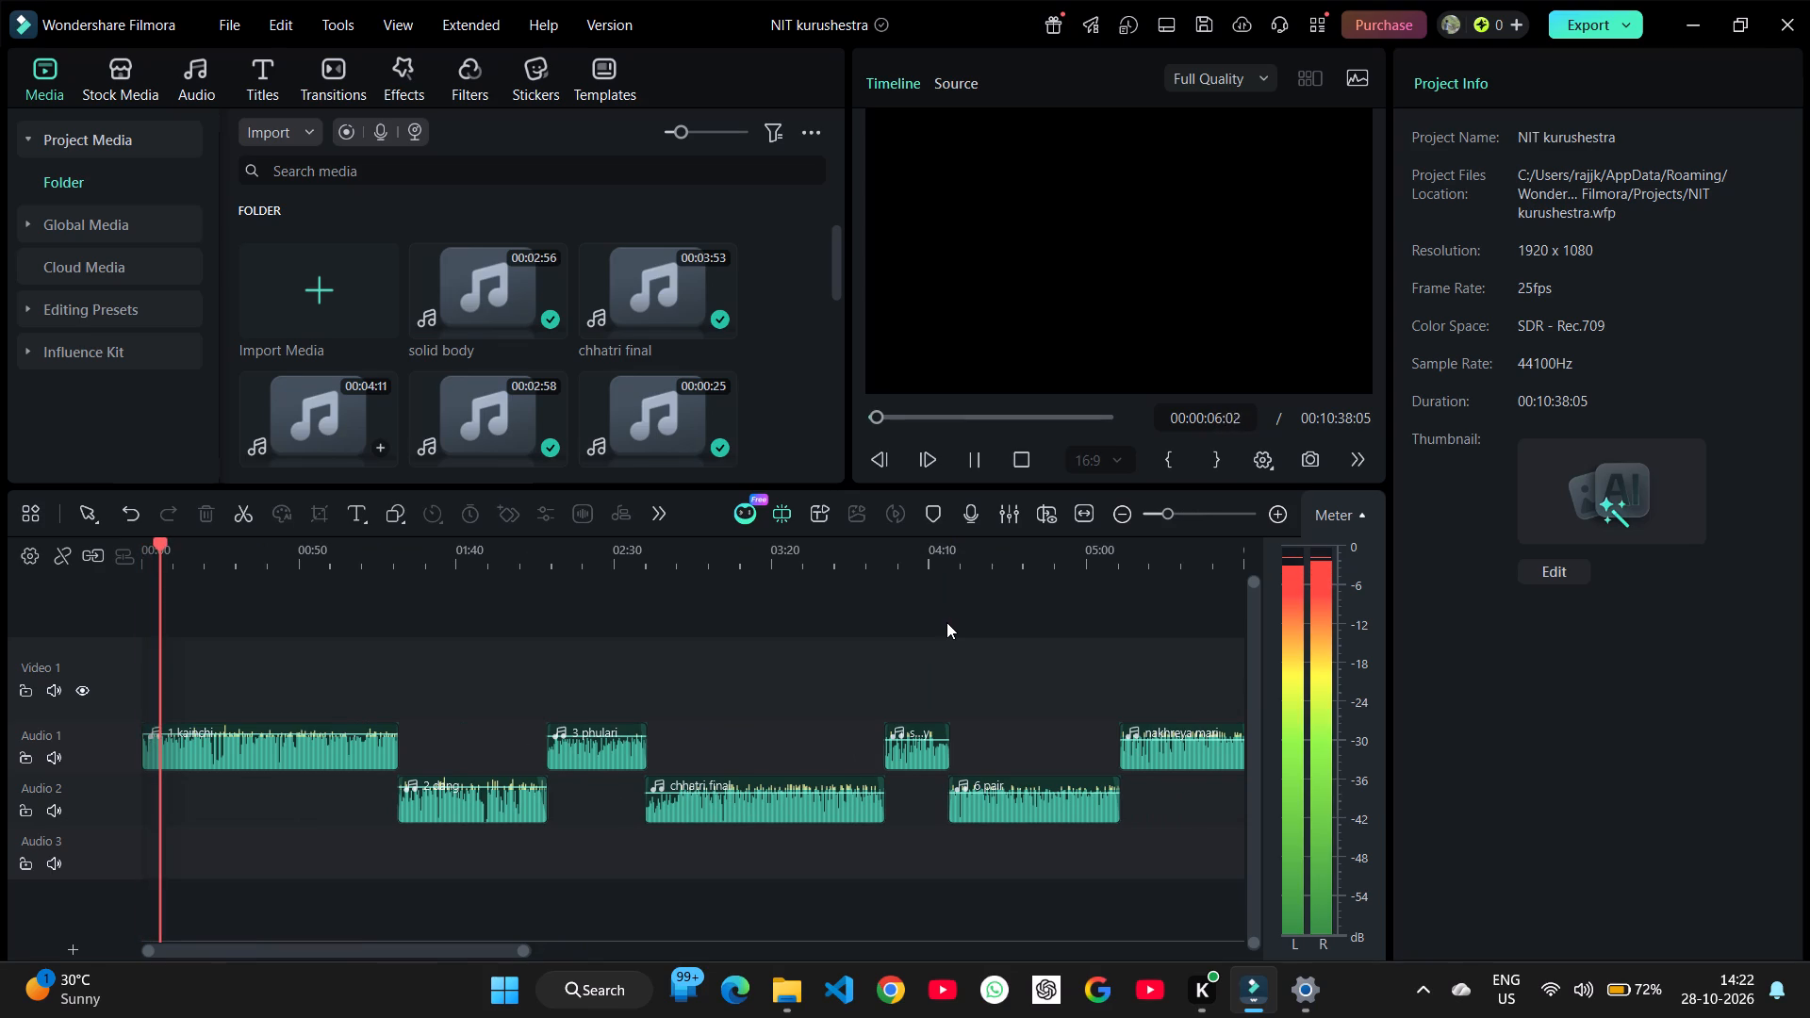
pyautogui.click(369, 673)
pyautogui.keyDown('ctrl'); pyautogui.scroll(7, 369, 673); pyautogui.keyUp('ctrl')
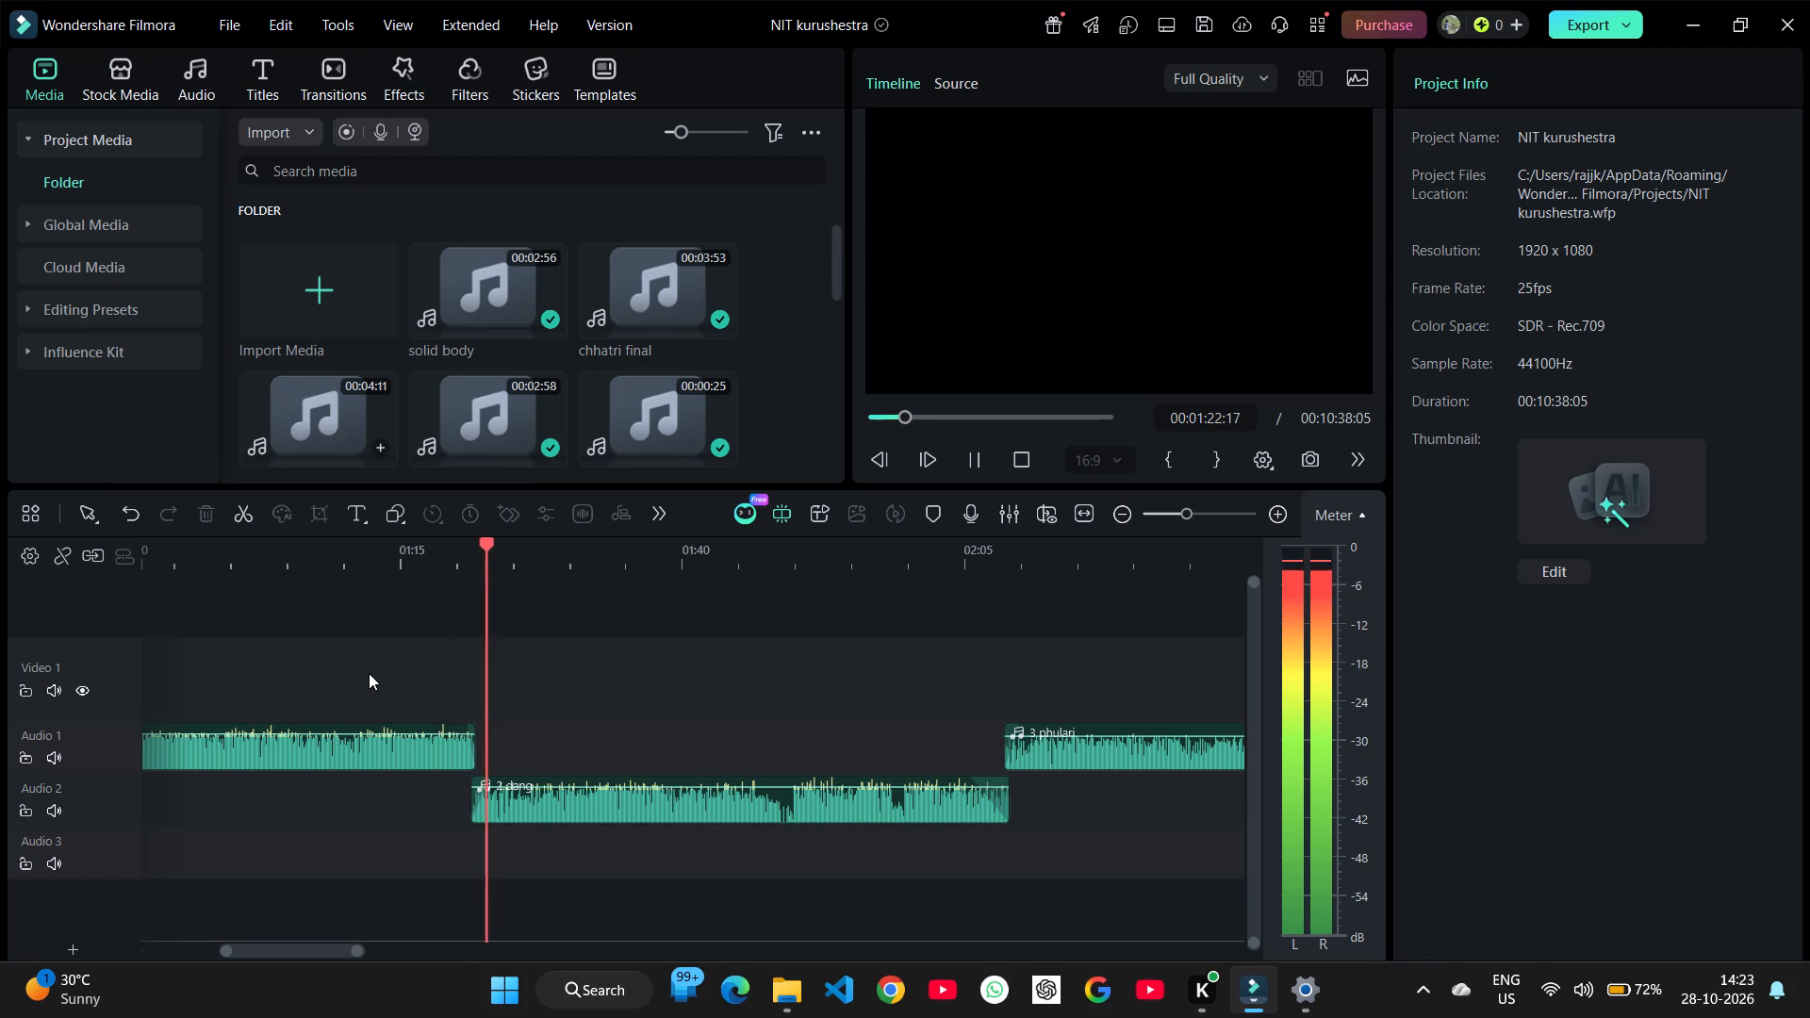
pyautogui.keyDown('ctrl'); pyautogui.scroll(9, 369, 673); pyautogui.keyUp('ctrl')
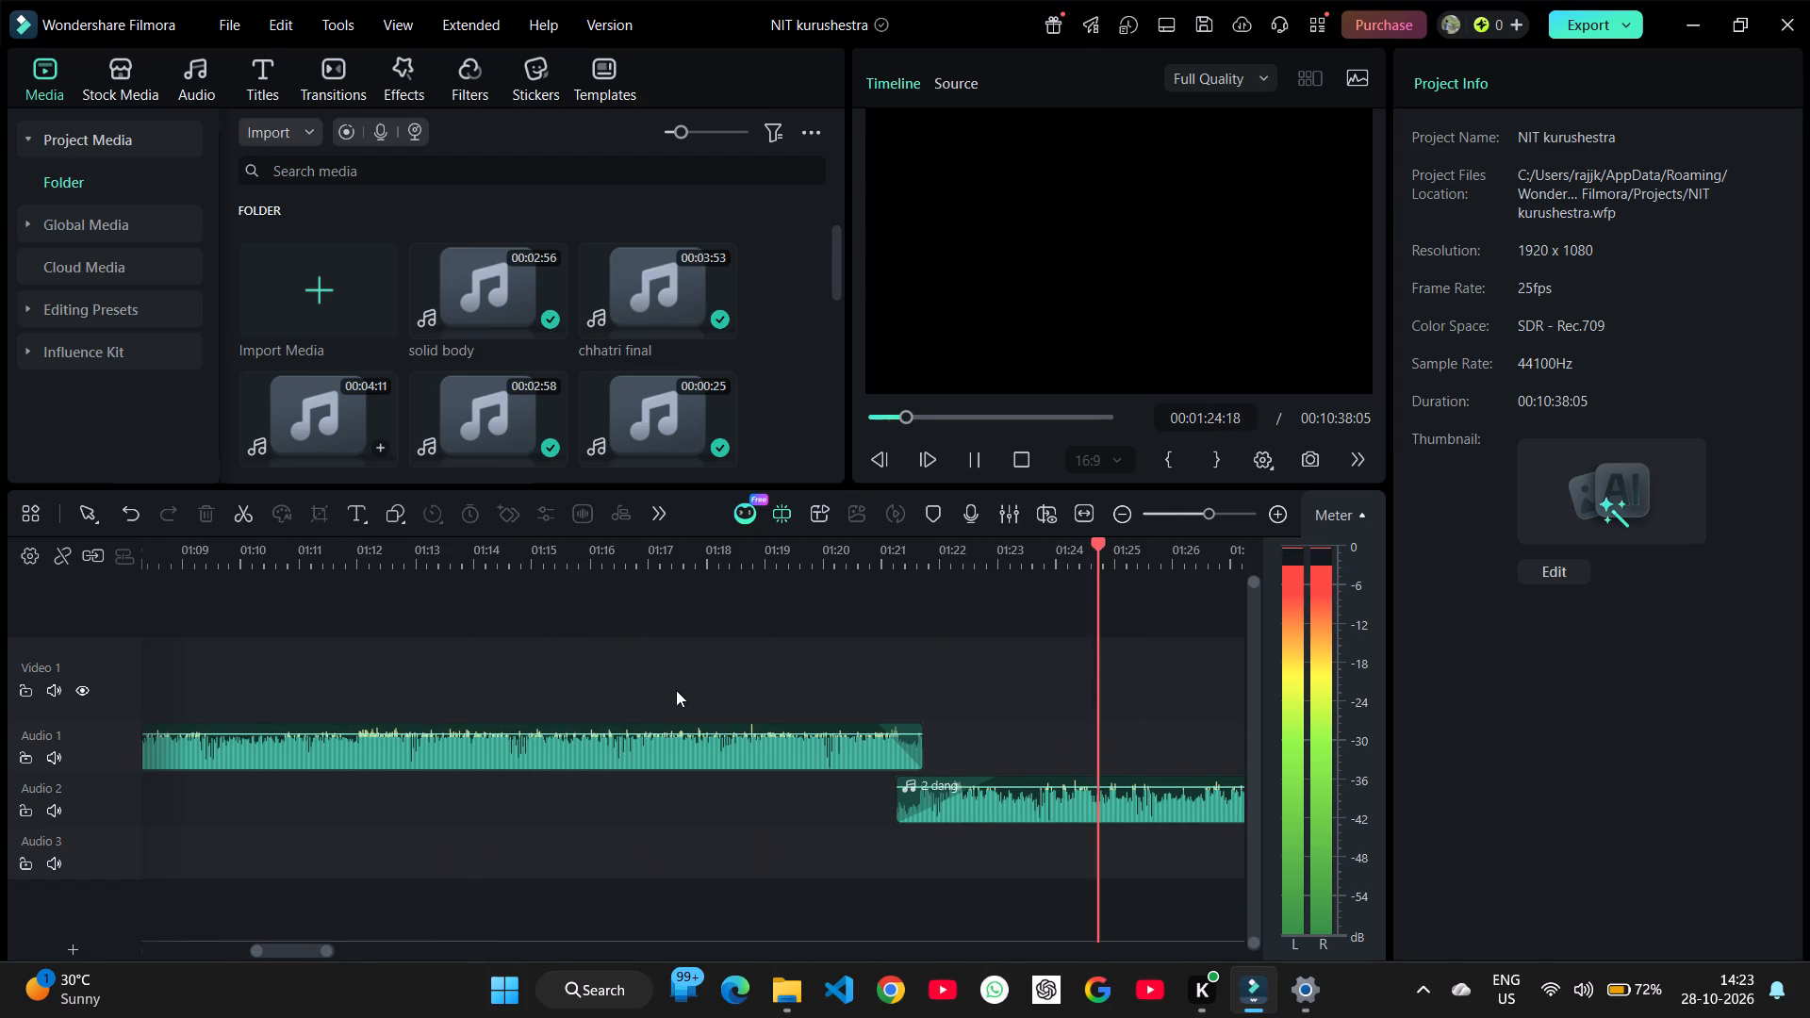
pyautogui.click(643, 695)
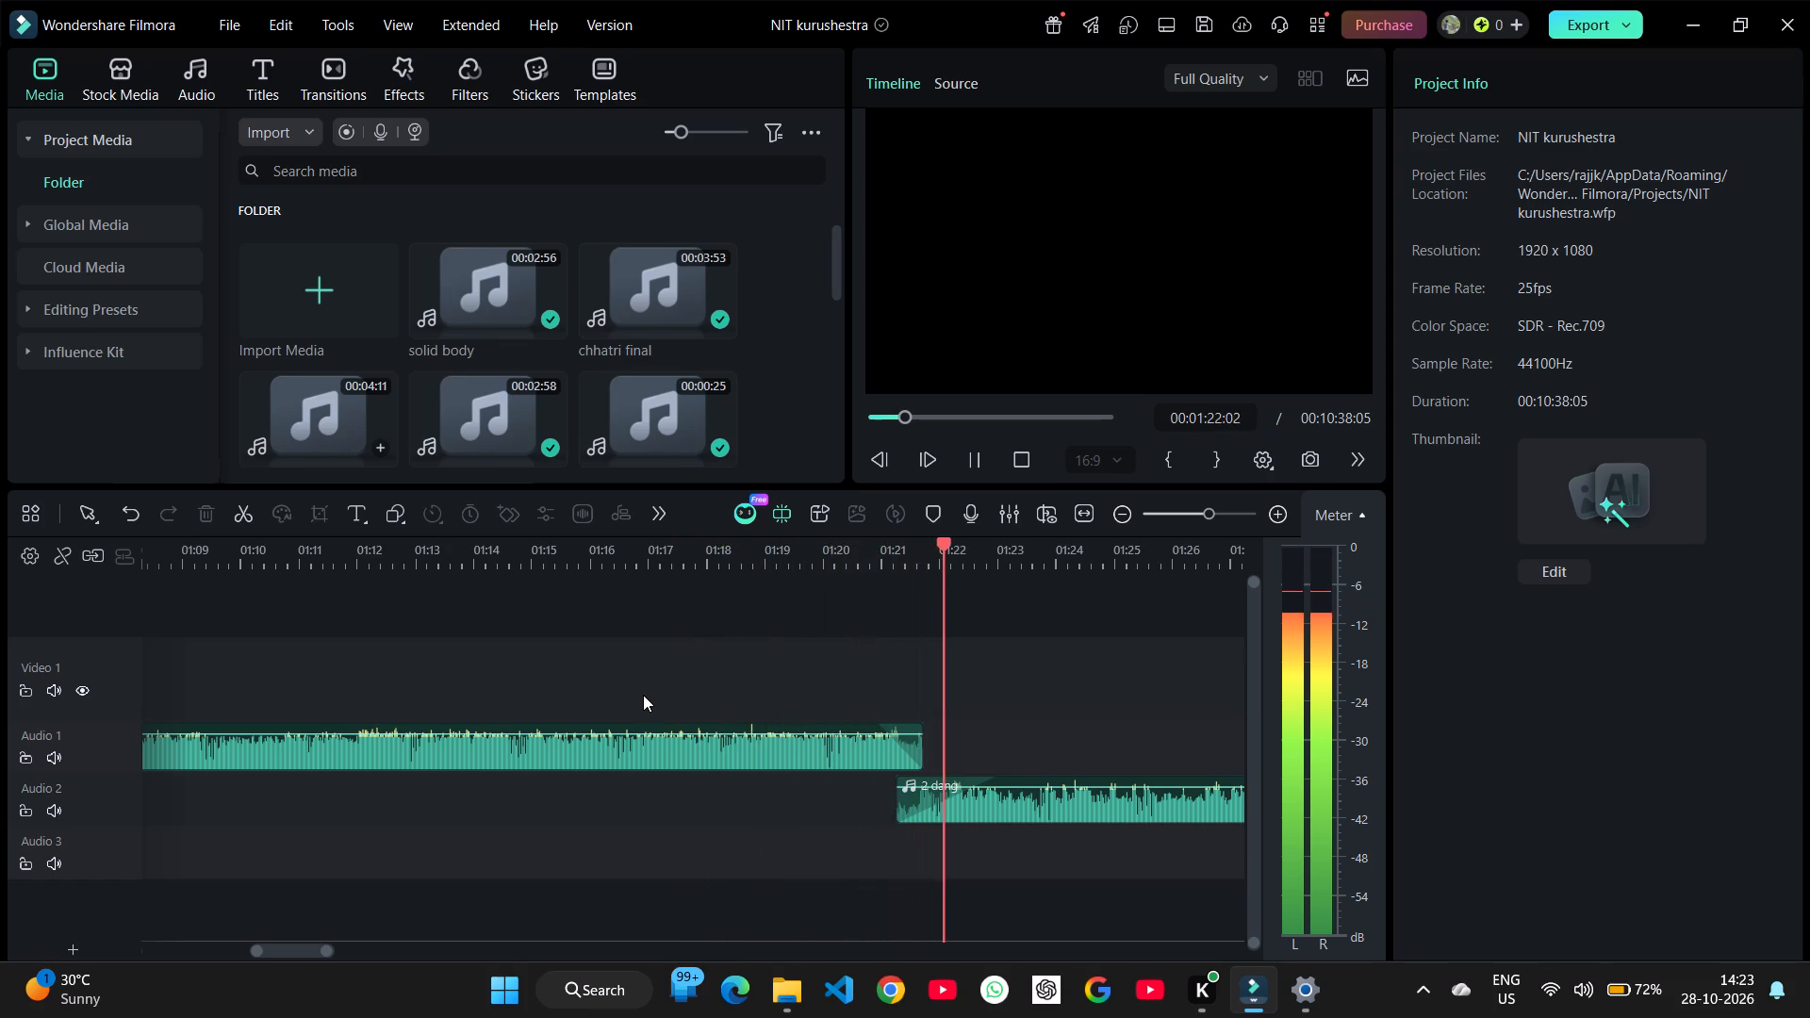
pyautogui.press('space')
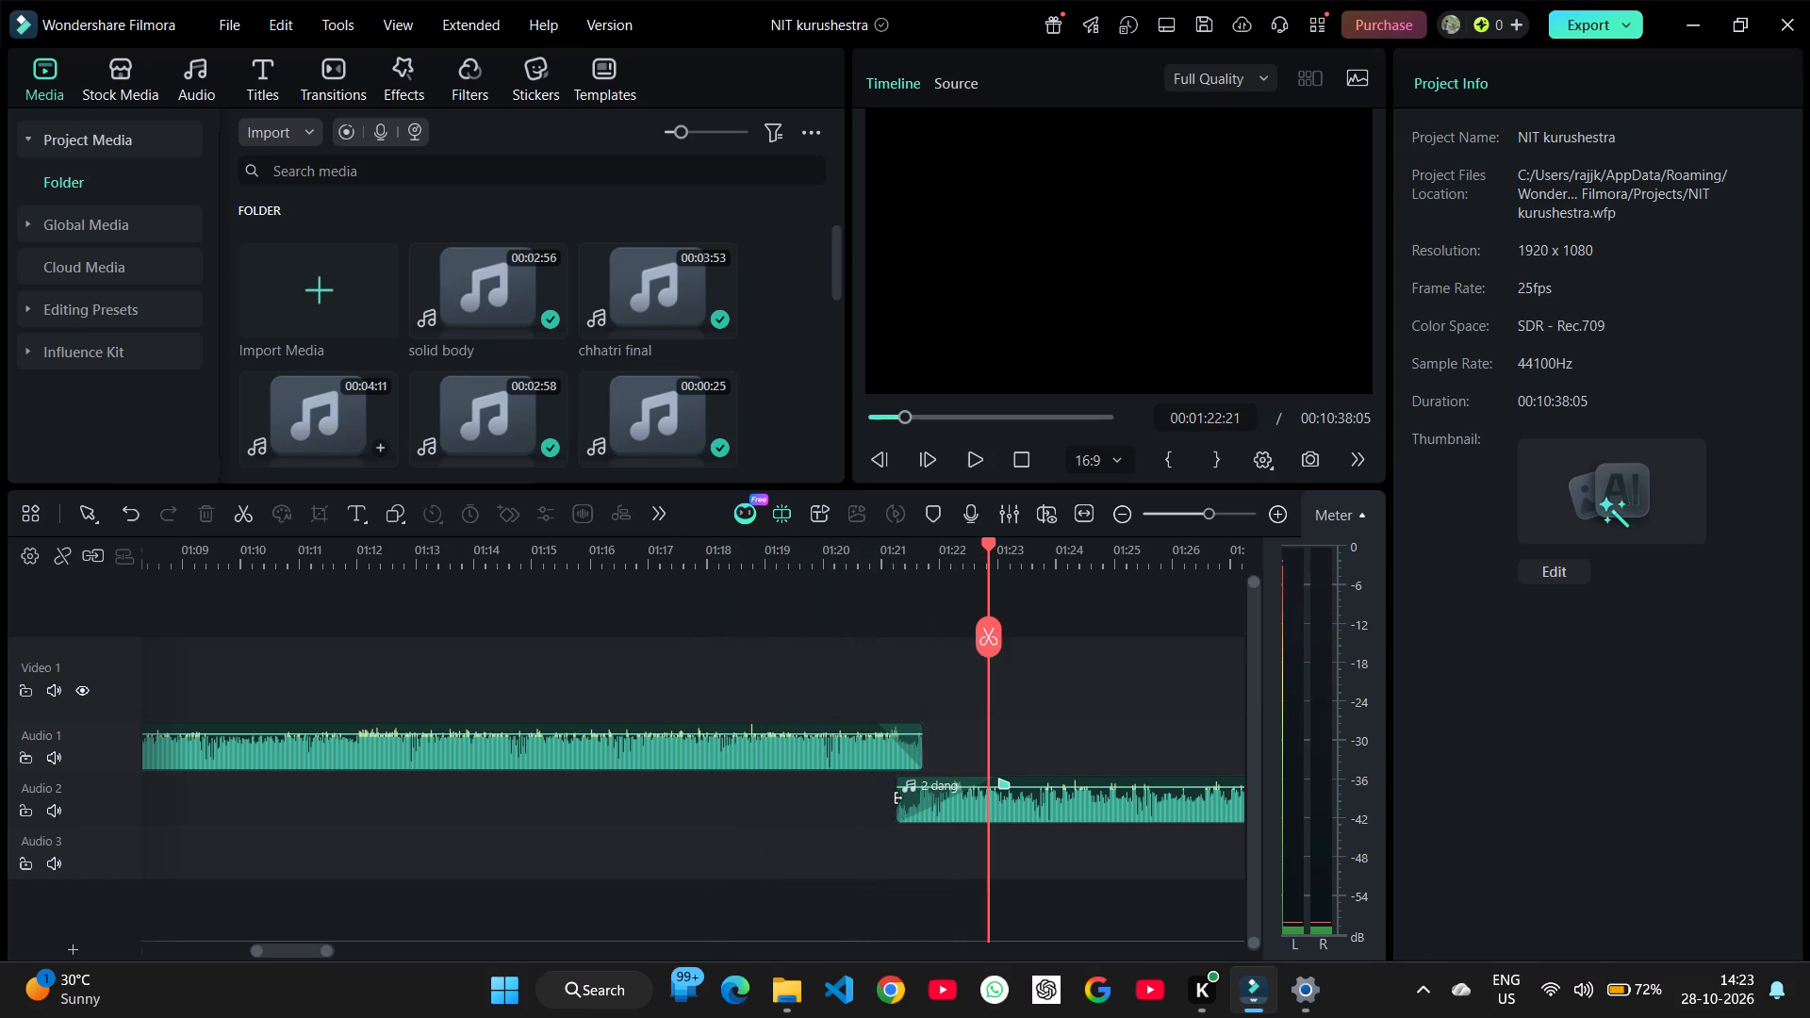
# Trim the beginning of the 2 dang clip on Audio 2 so that it starts at about 00:01:21:13.
pyautogui.moveTo(899, 798); pyautogui.dragTo(913, 800)
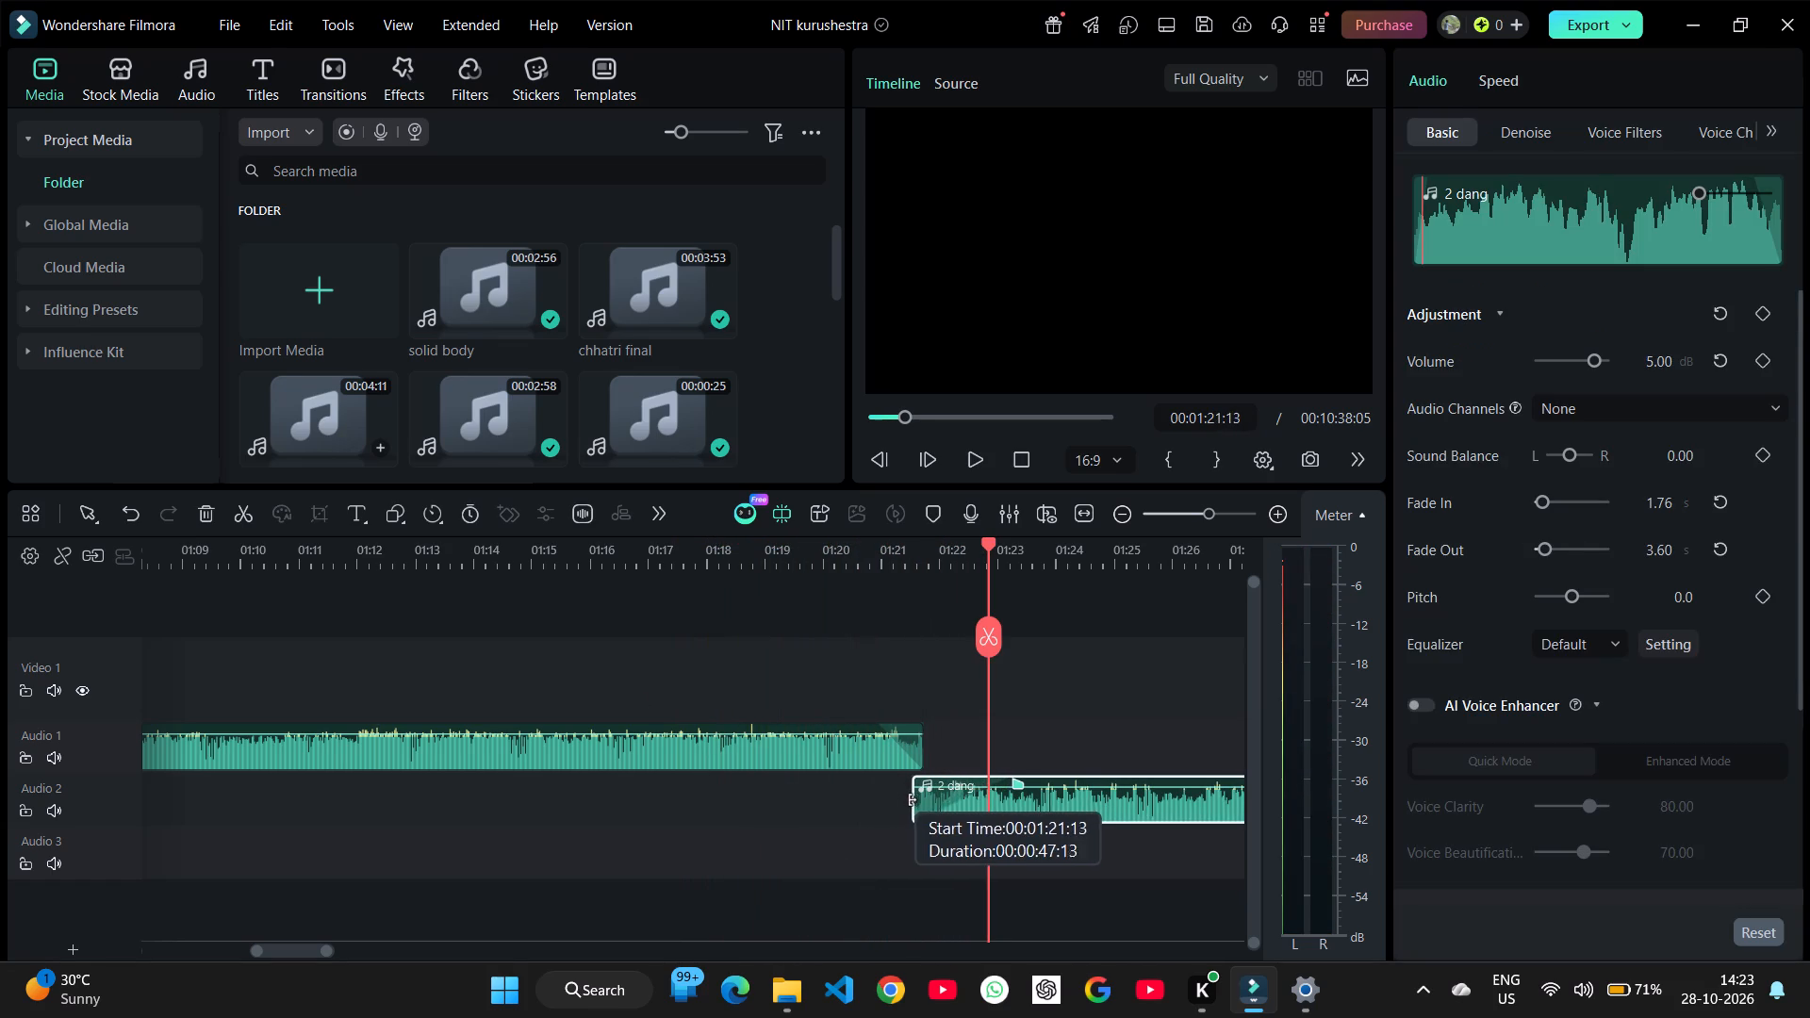
pyautogui.moveTo(913, 800); pyautogui.dragTo(913, 798)
pyautogui.hotkey('ctrl', 'a')
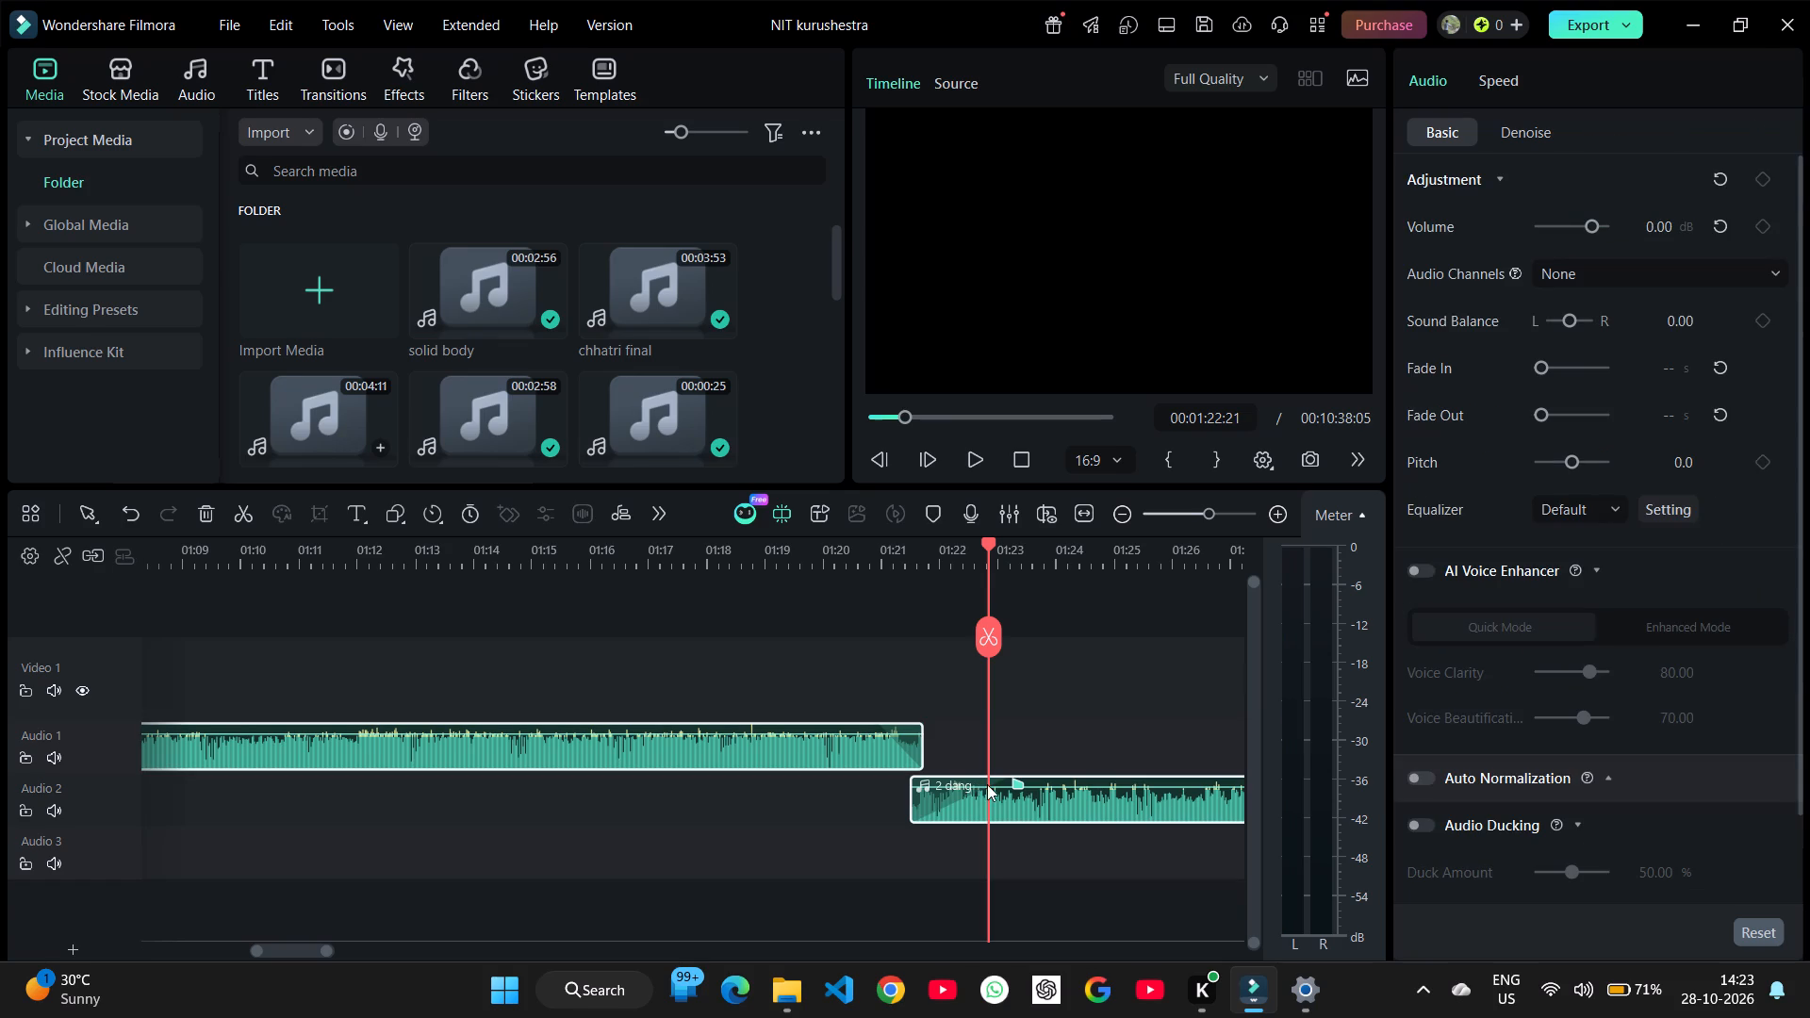
pyautogui.click(1027, 724)
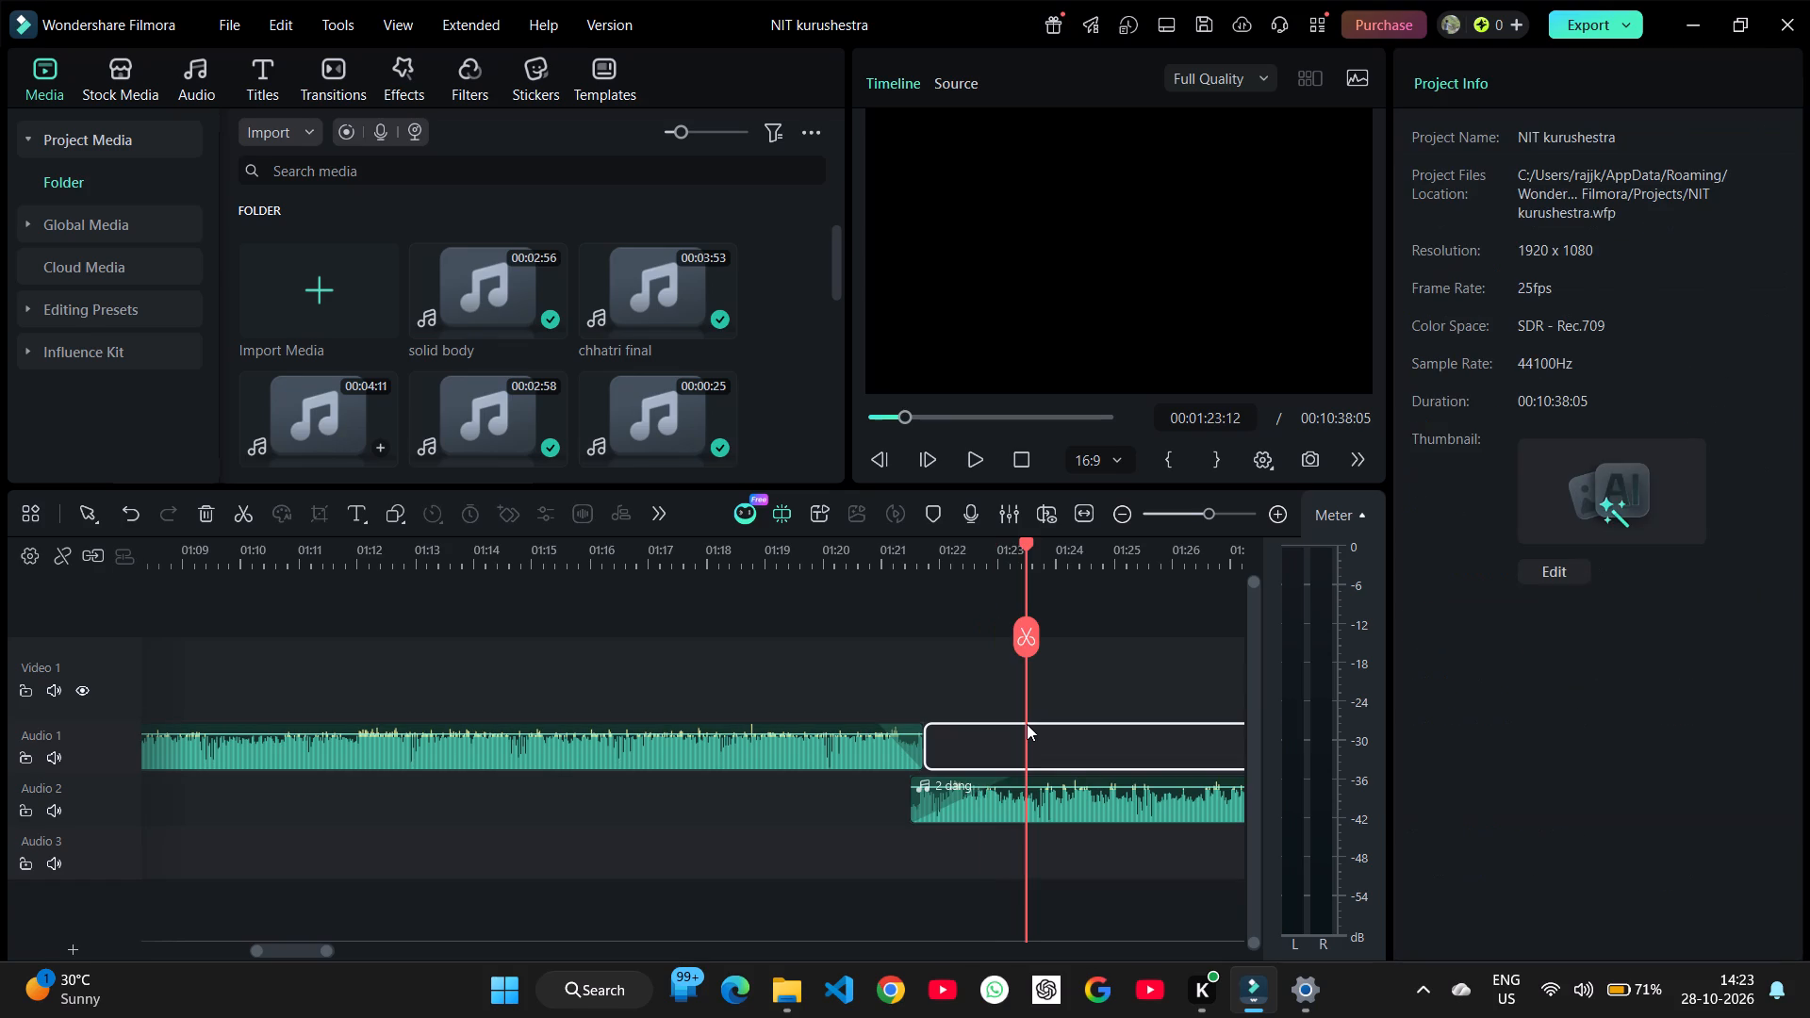
# Shift the 2 dang clip and every clip after it about 5 frames earlier, deepening its overlap with 1 kainchi.
pyautogui.click(79, 516)
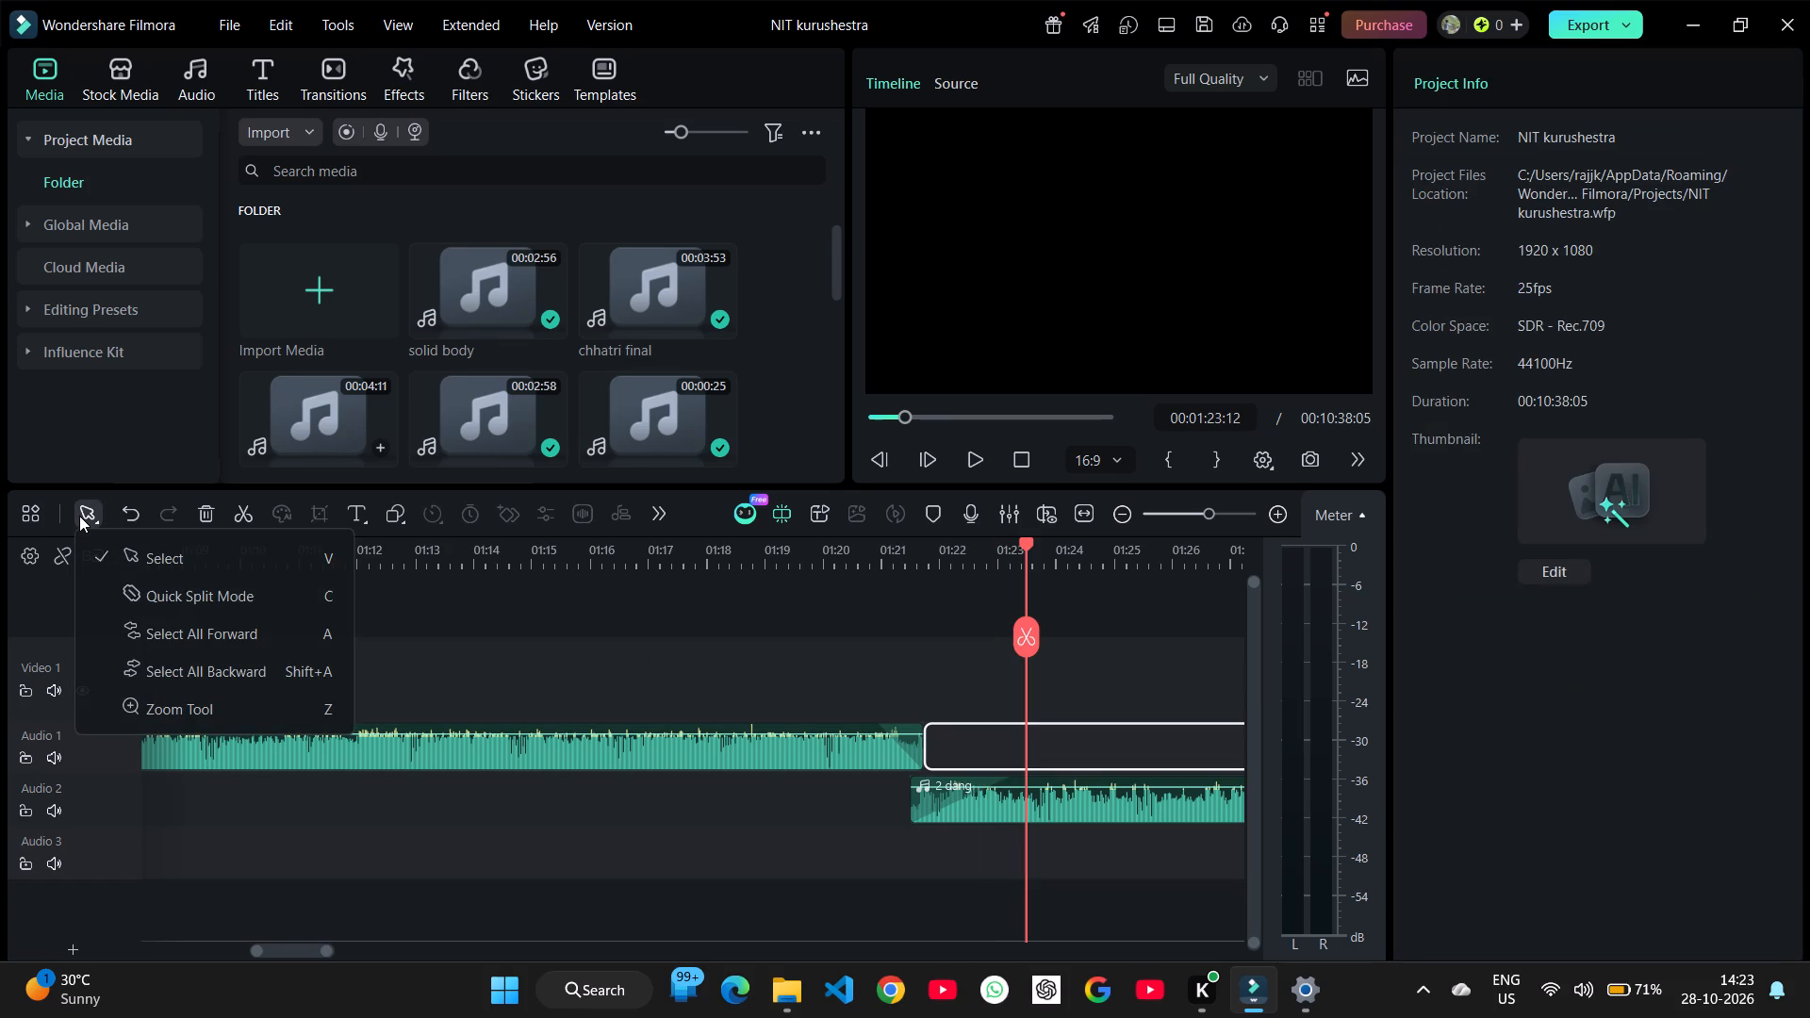
pyautogui.click(1123, 695)
pyautogui.hotkey('shift', 'a')
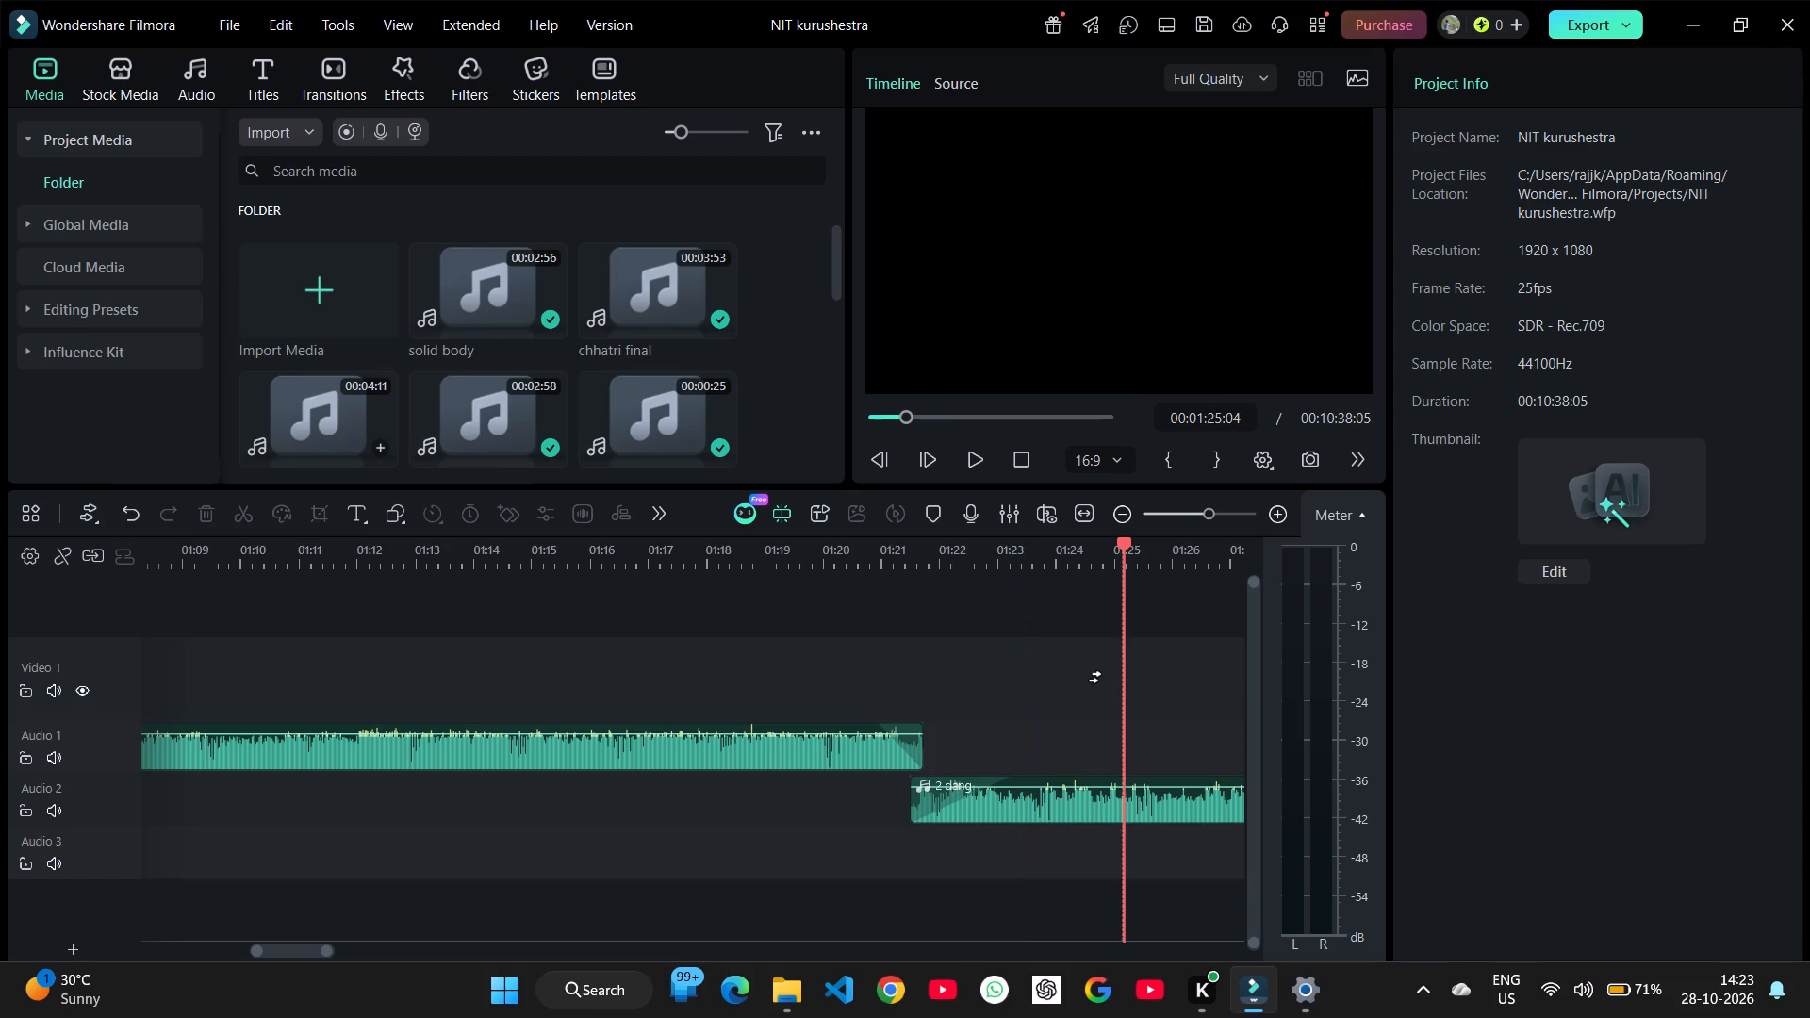
pyautogui.click(1123, 695)
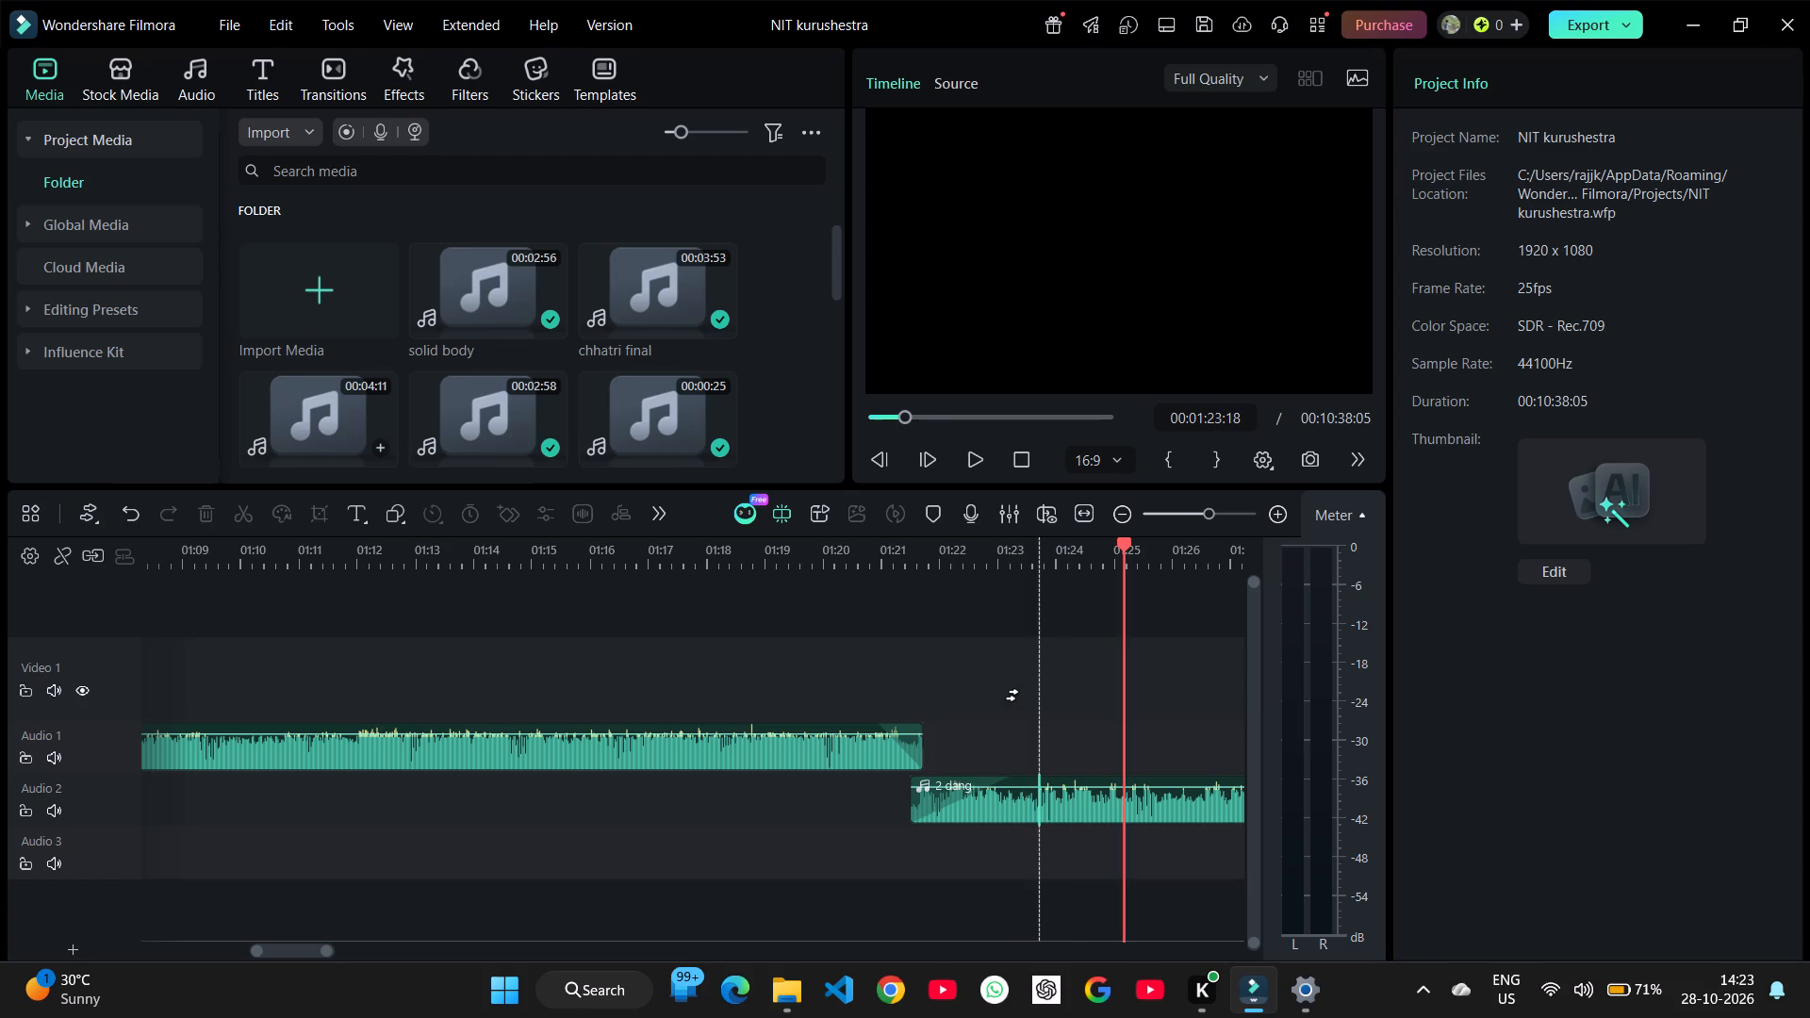
pyautogui.click(1040, 713)
pyautogui.moveTo(1066, 827); pyautogui.dragTo(1060, 827)
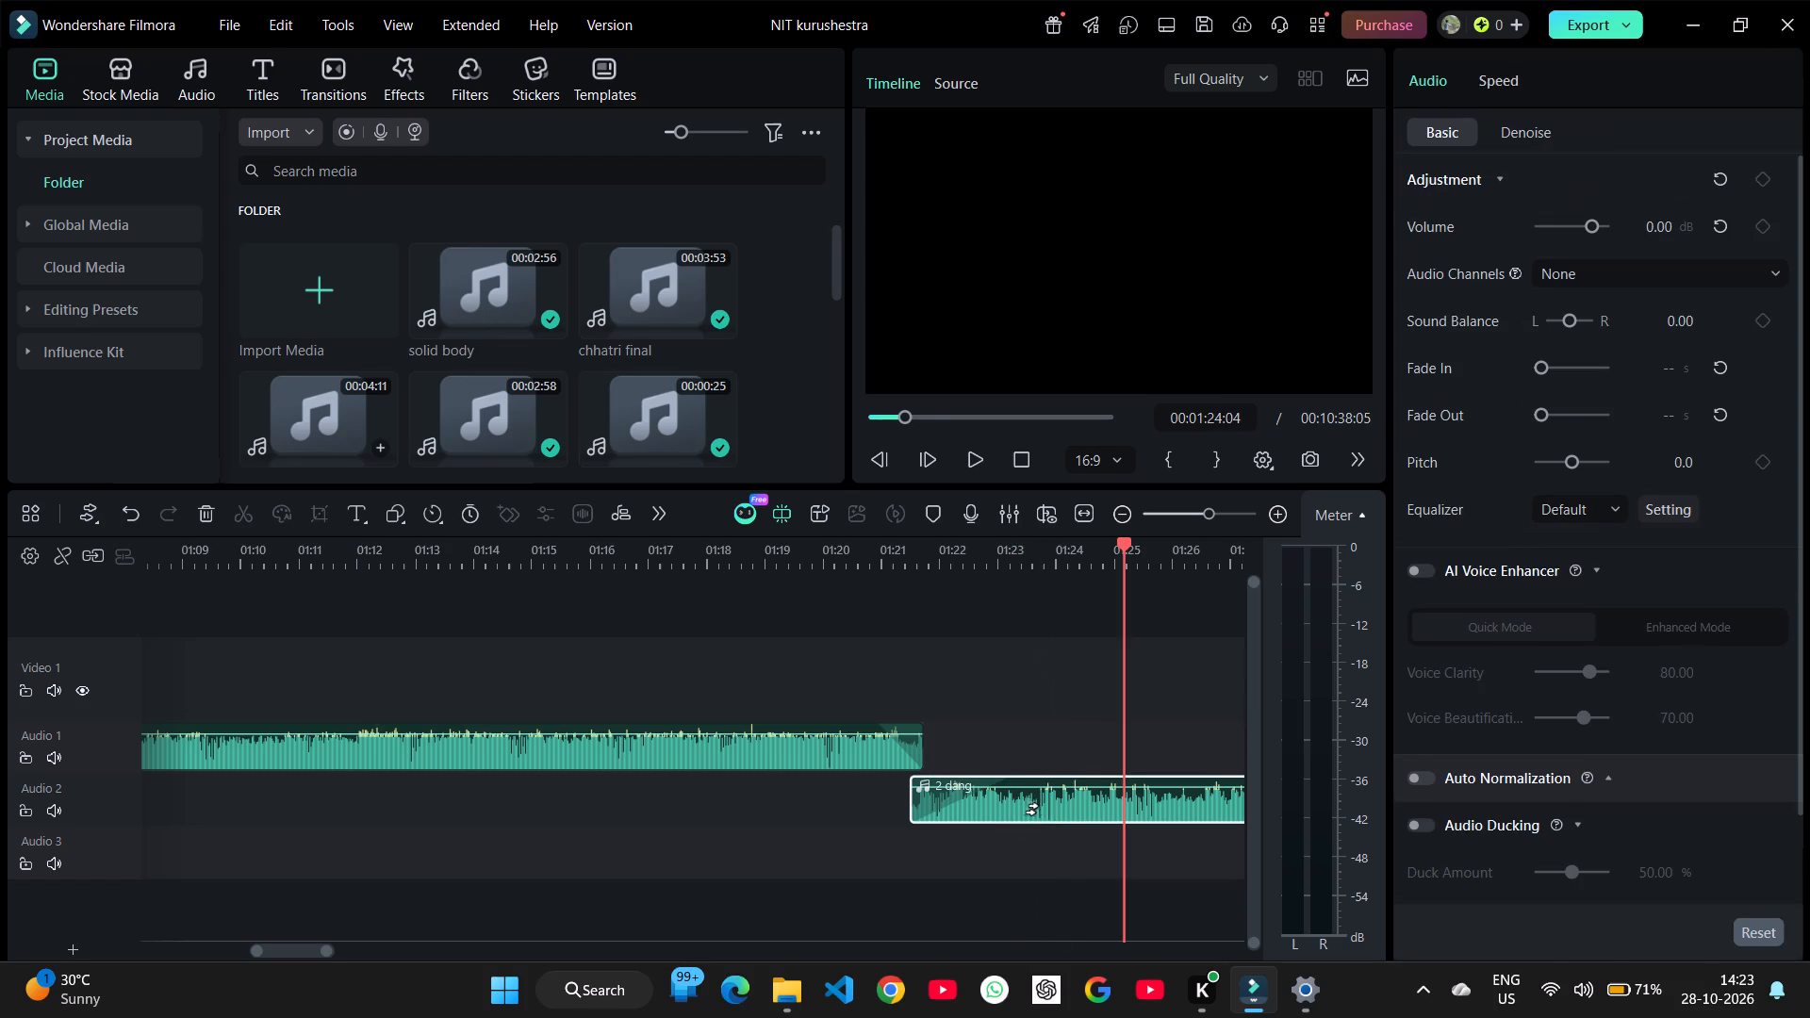
pyautogui.moveTo(1060, 827); pyautogui.dragTo(1054, 825)
pyautogui.press('v')
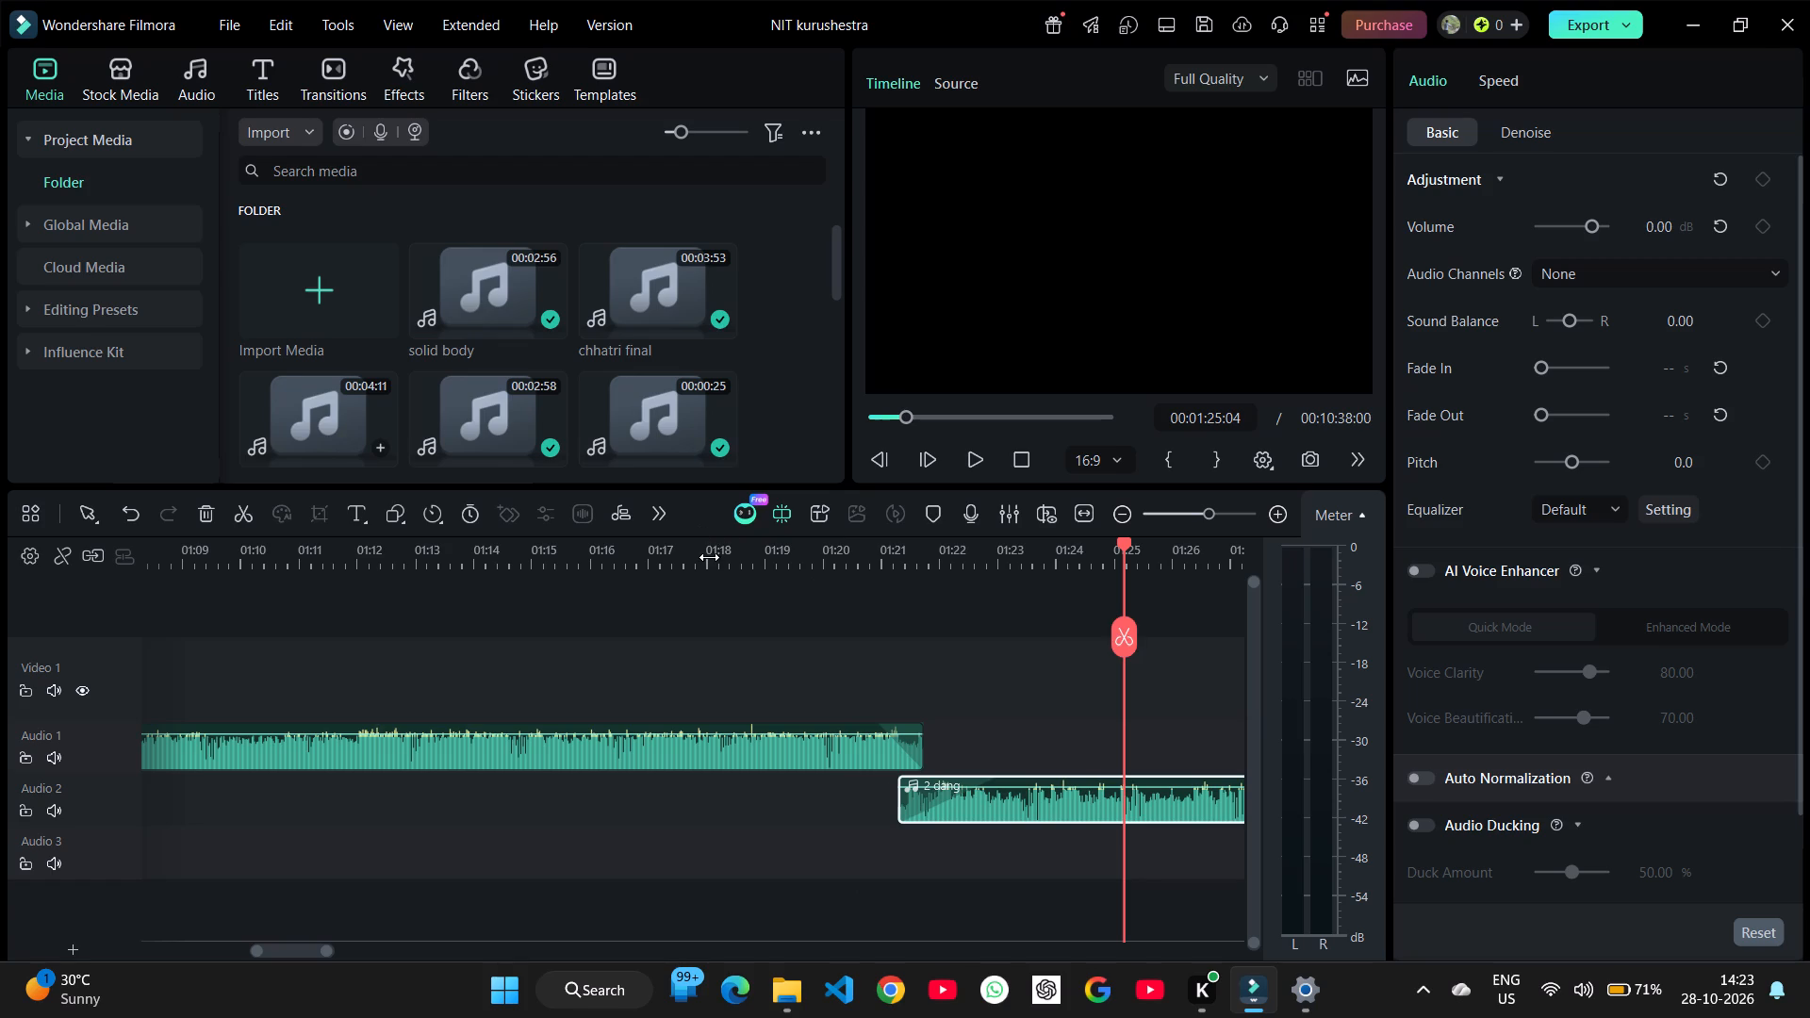
# Play the transition from 1 kainchi into 2 dang, and listen on through 2 dang to where 3 phulari begins.
pyautogui.click(832, 646)
pyautogui.press('space')
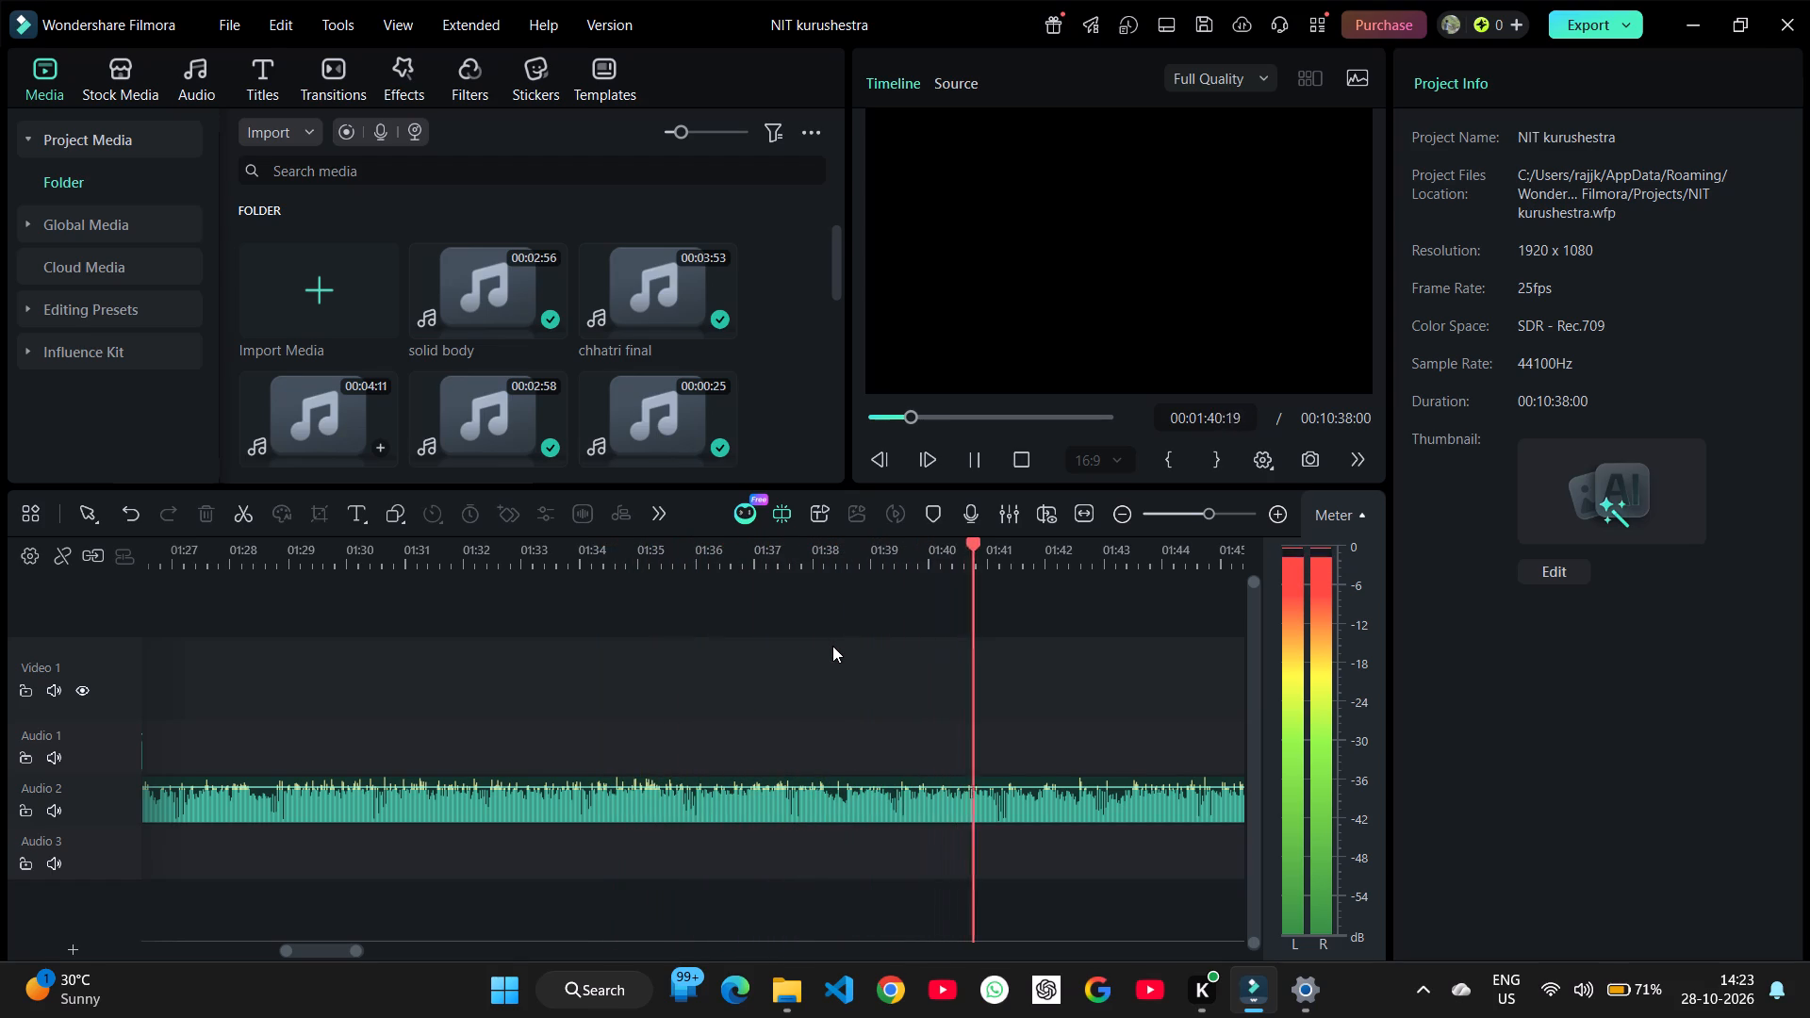
pyautogui.keyDown('ctrl'); pyautogui.scroll(-6, 832, 646); pyautogui.keyUp('ctrl')
pyautogui.hscroll(-1, 832, 646)
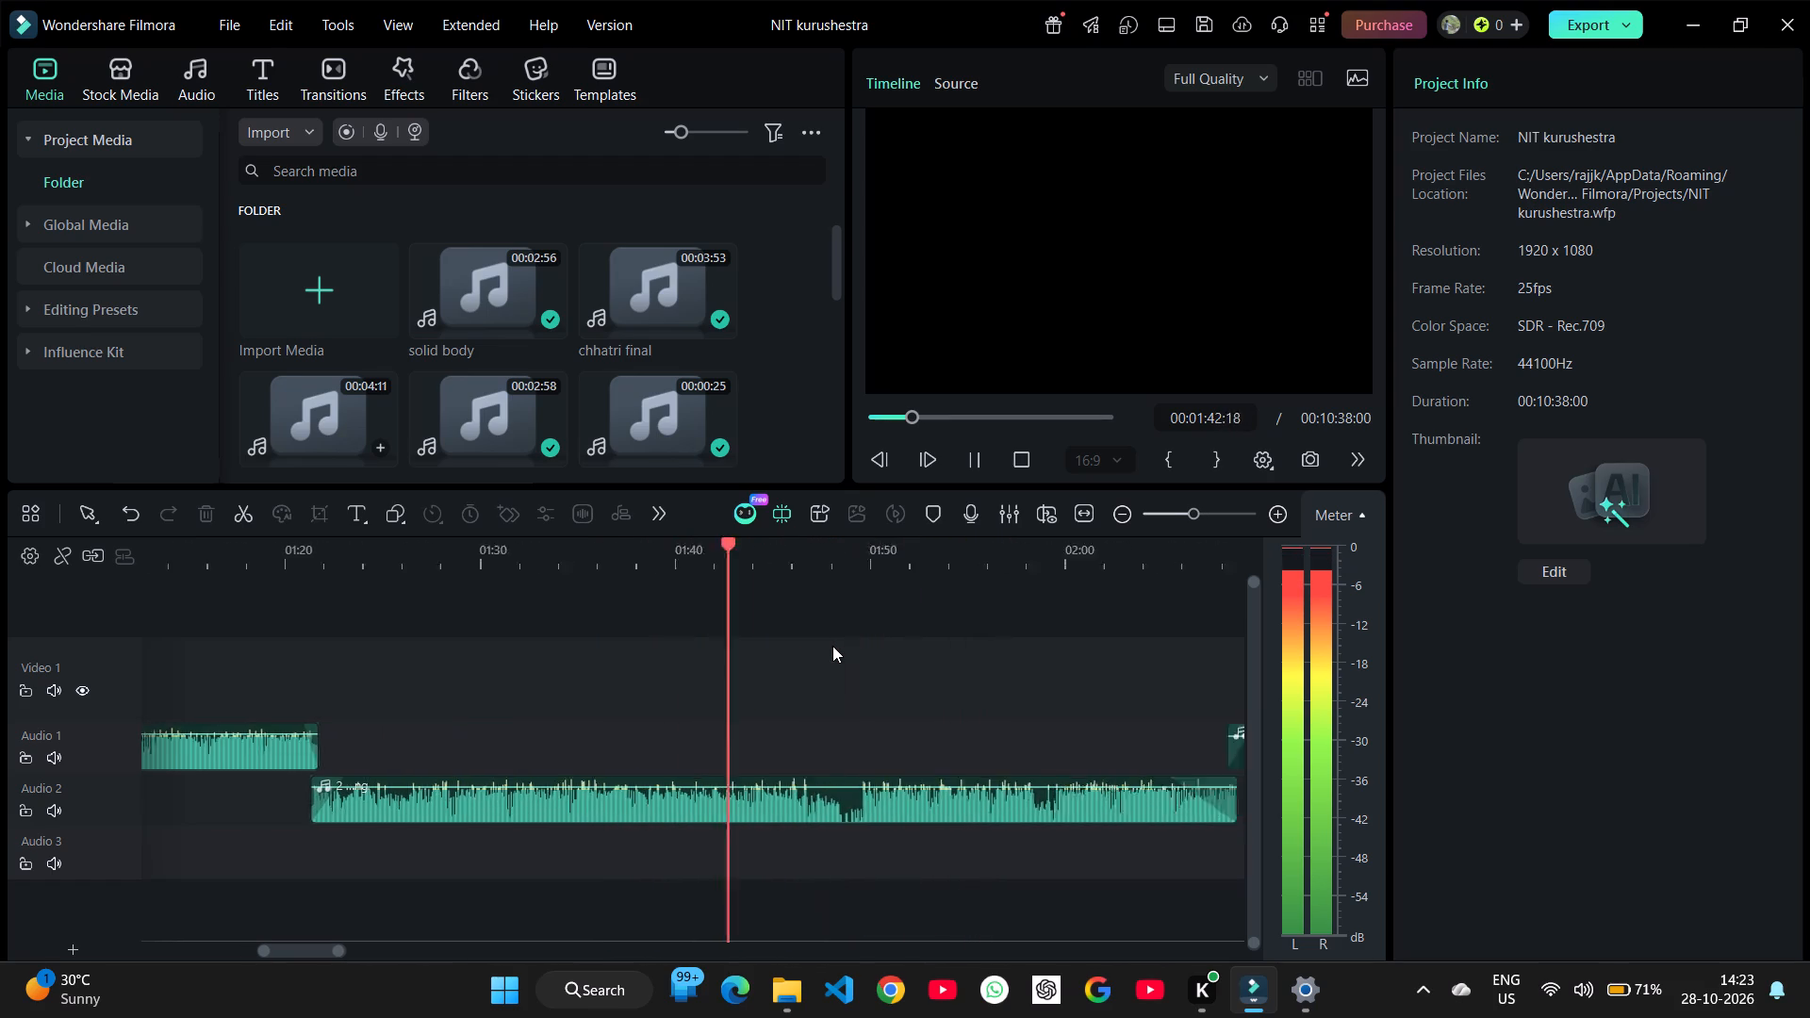
pyautogui.hscroll(-1, 832, 646)
pyautogui.click(881, 681)
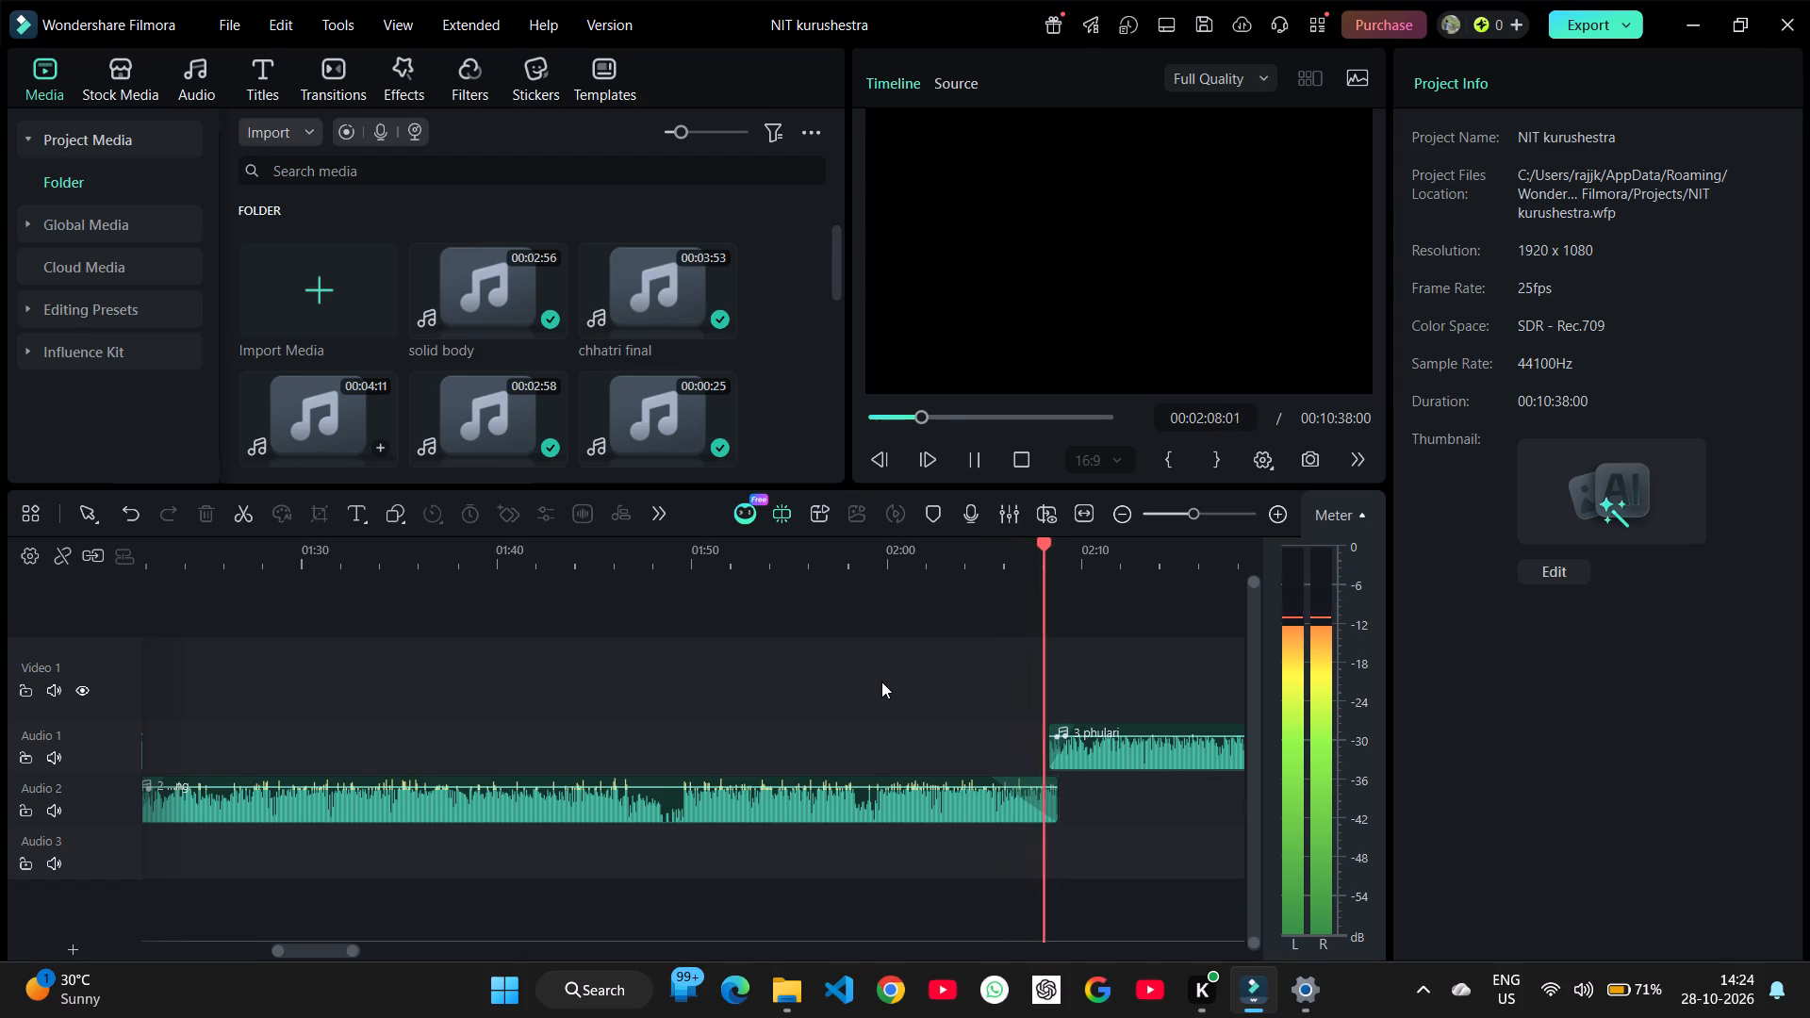
pyautogui.press('space')
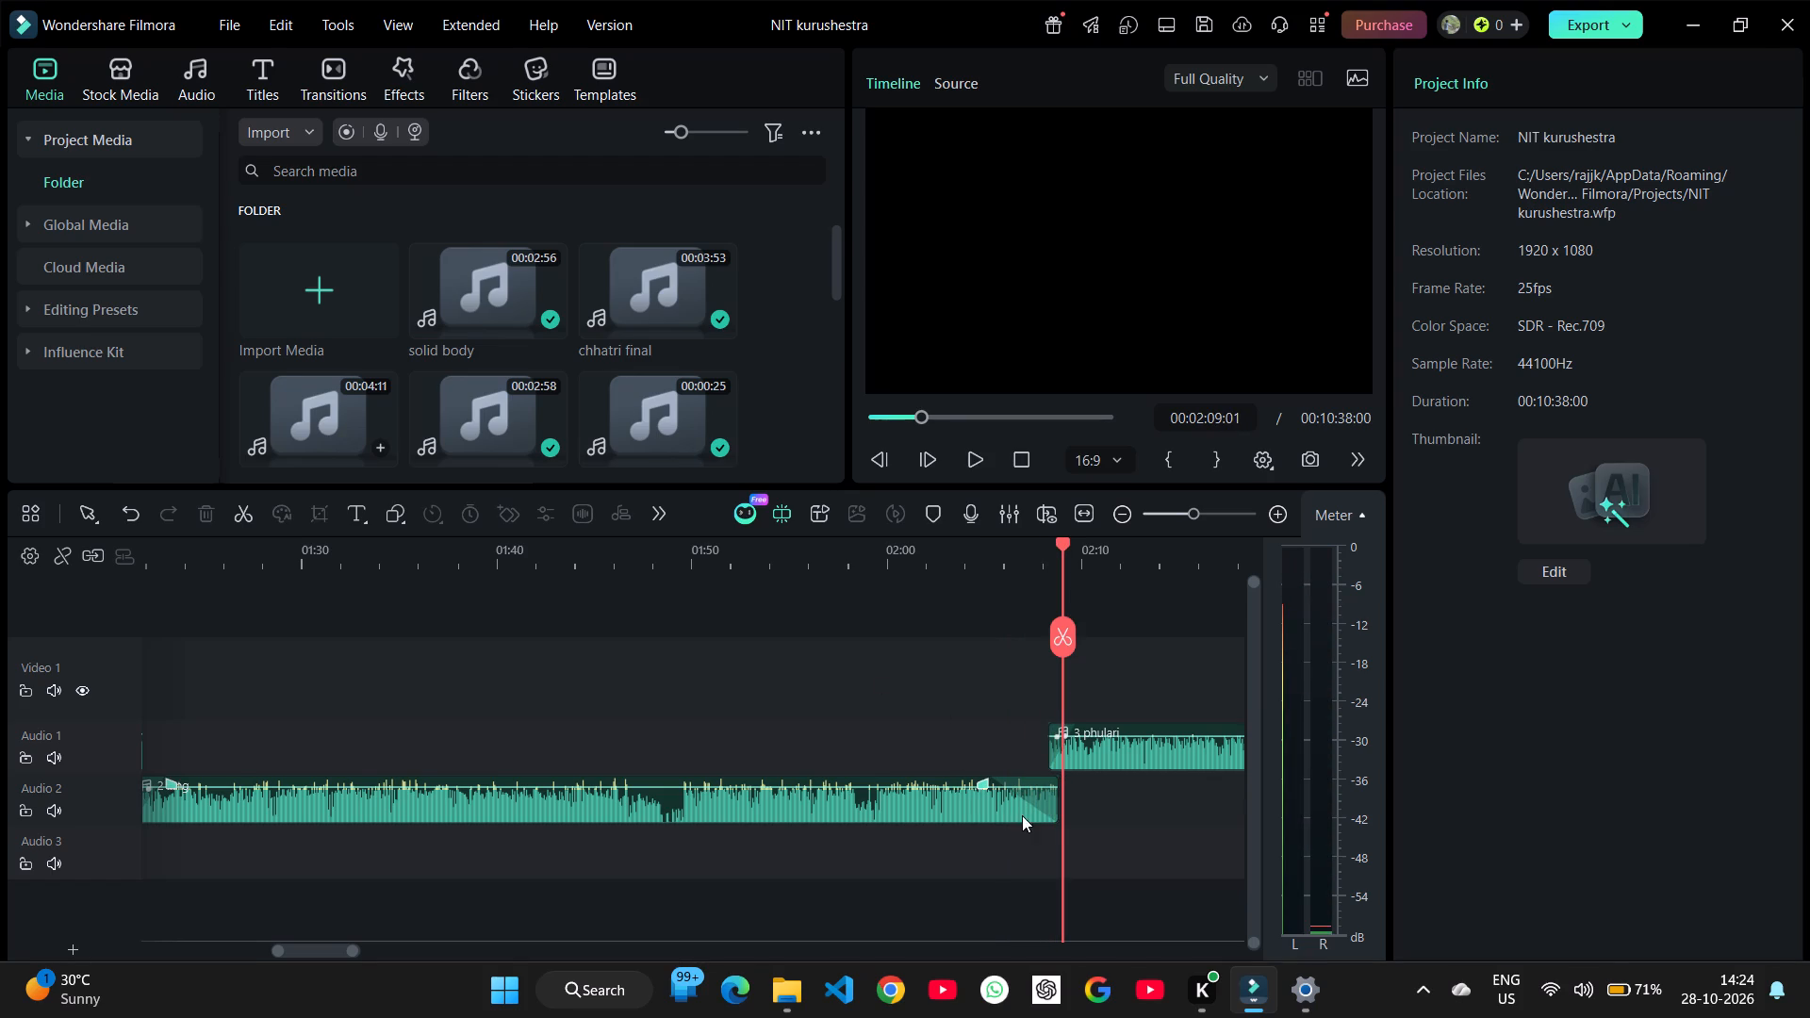
# Trim about 1 second off the end of the 2 dang clip on Audio 2.
pyautogui.moveTo(1054, 797); pyautogui.dragTo(1032, 797)
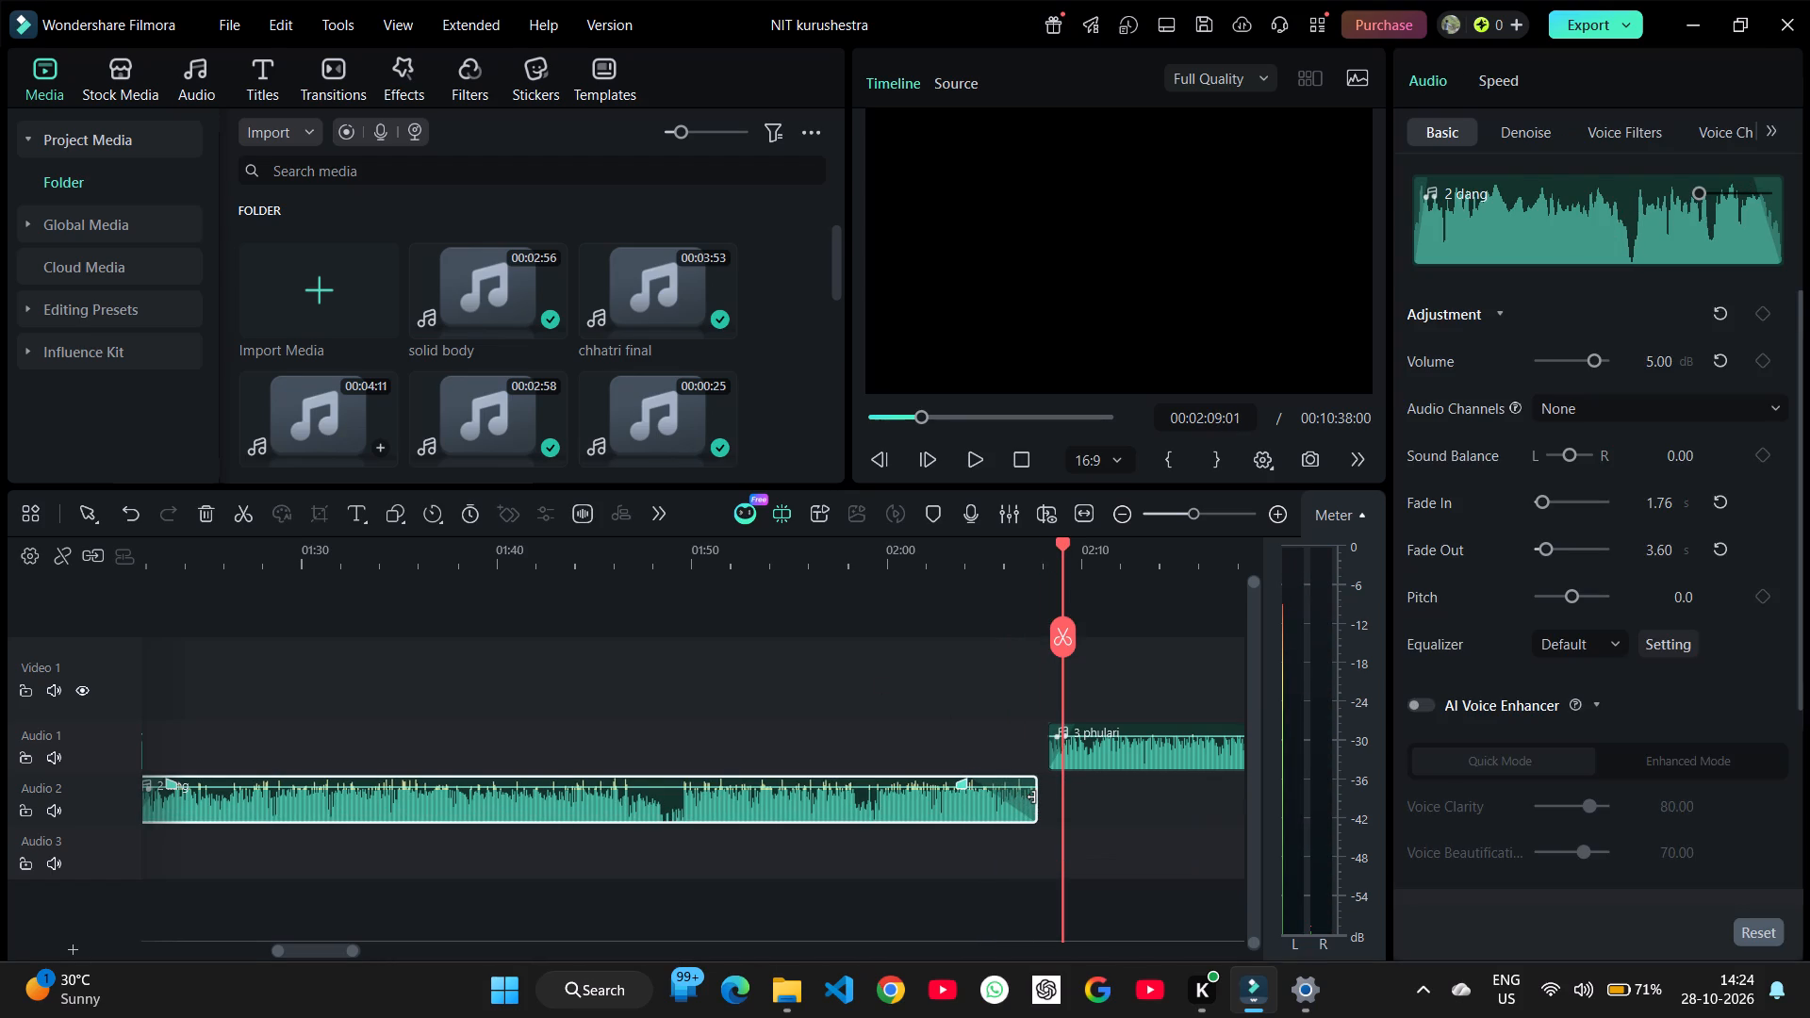
# Shift the 3 phulari clip and every clip after it about 1 second earlier, so it slightly overlaps the end of 2 dang.
pyautogui.hotkey('shift', 'a')
pyautogui.click(1038, 793)
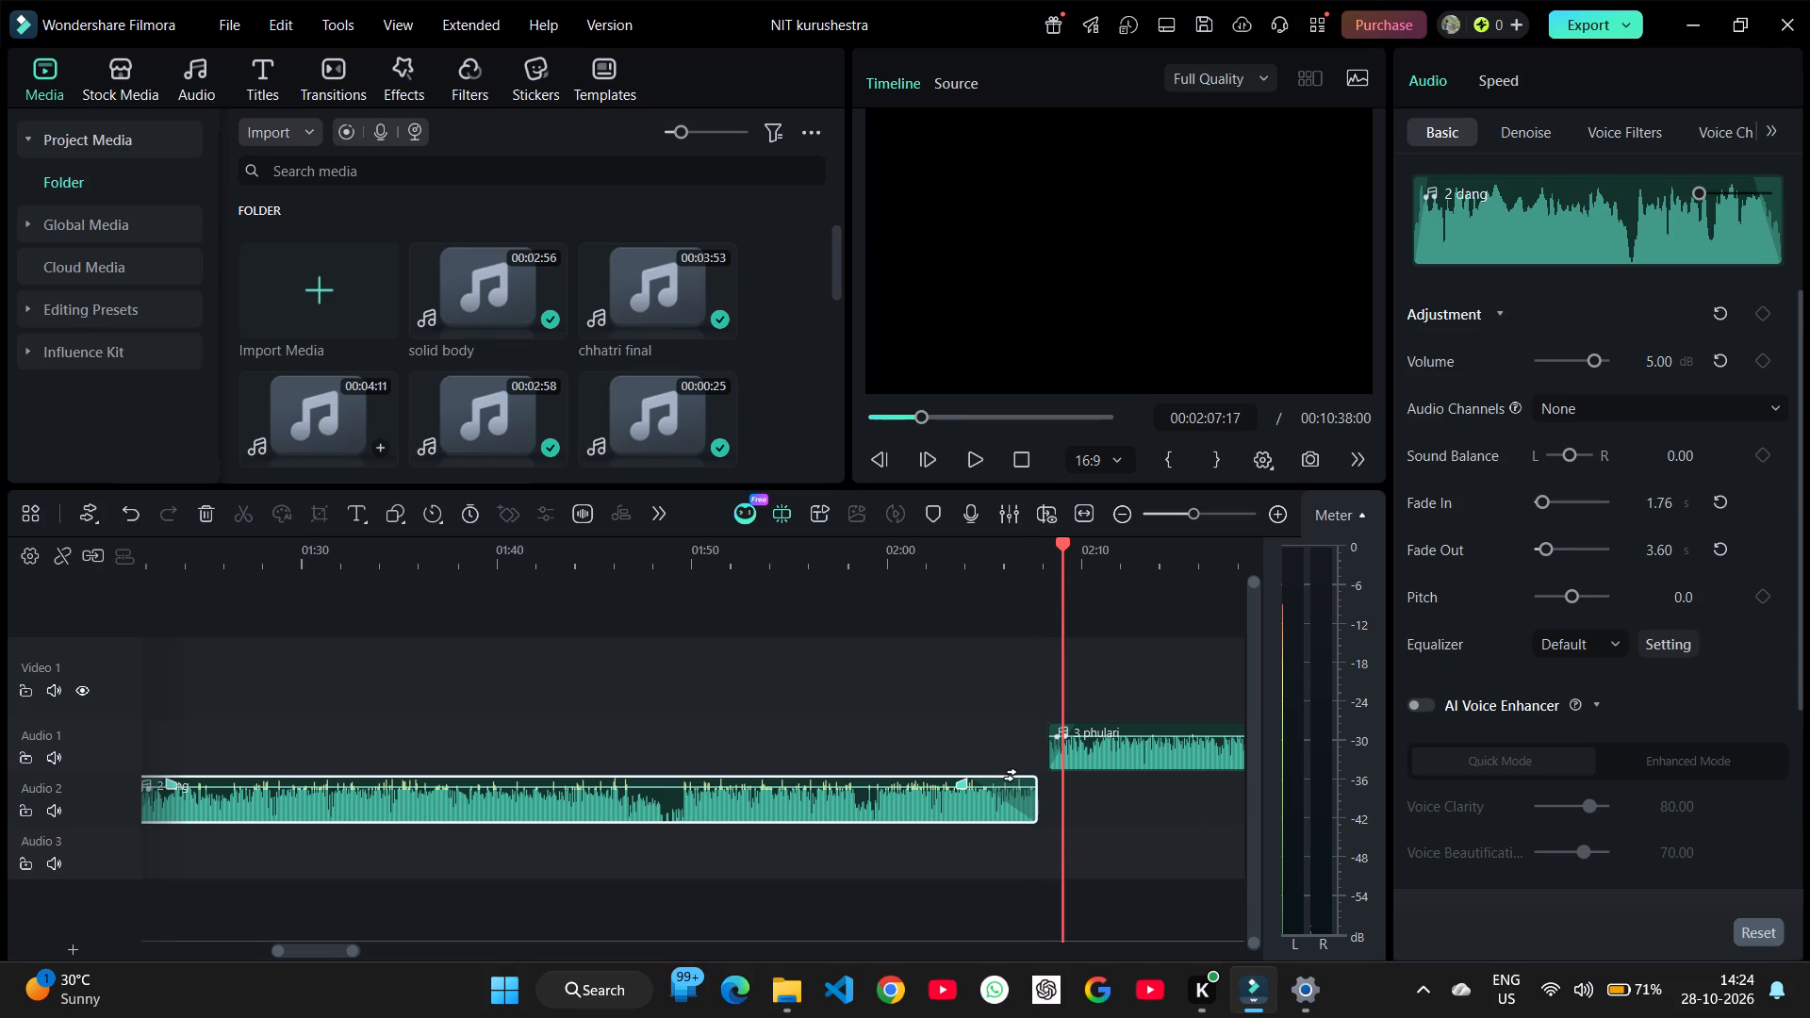
pyautogui.click(1169, 760)
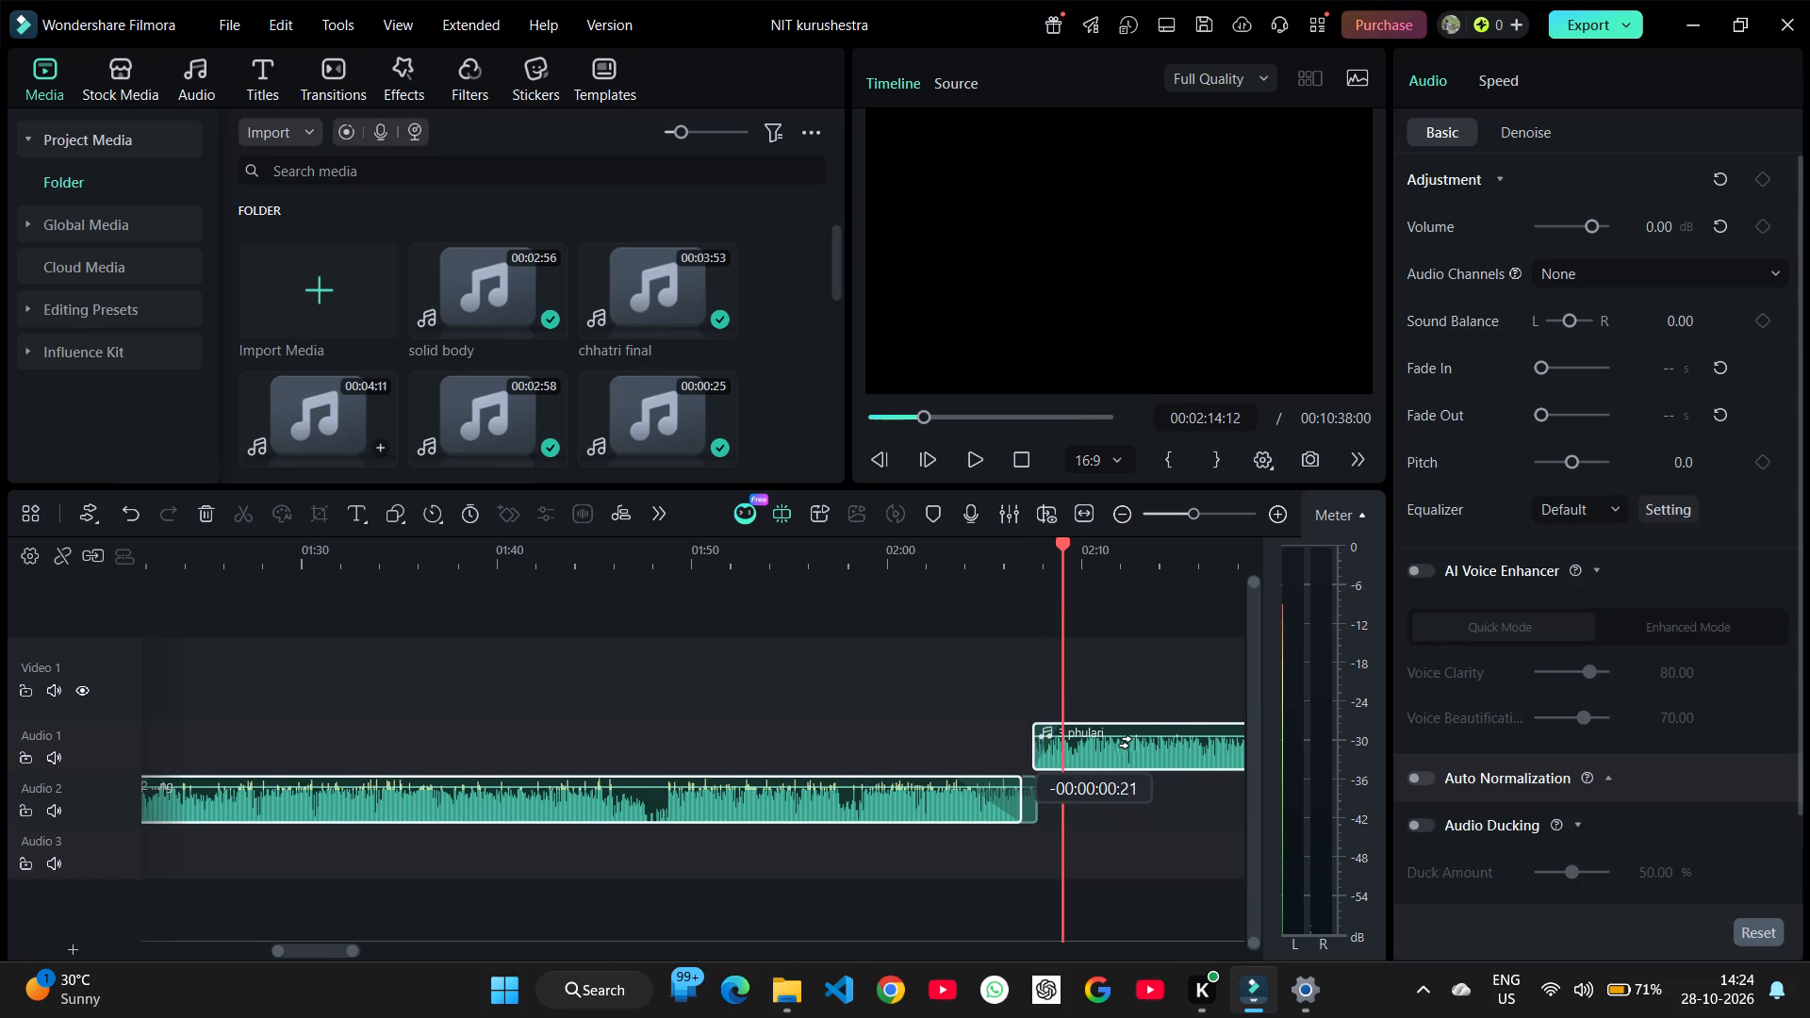
pyautogui.click(973, 684)
pyautogui.click(1195, 668)
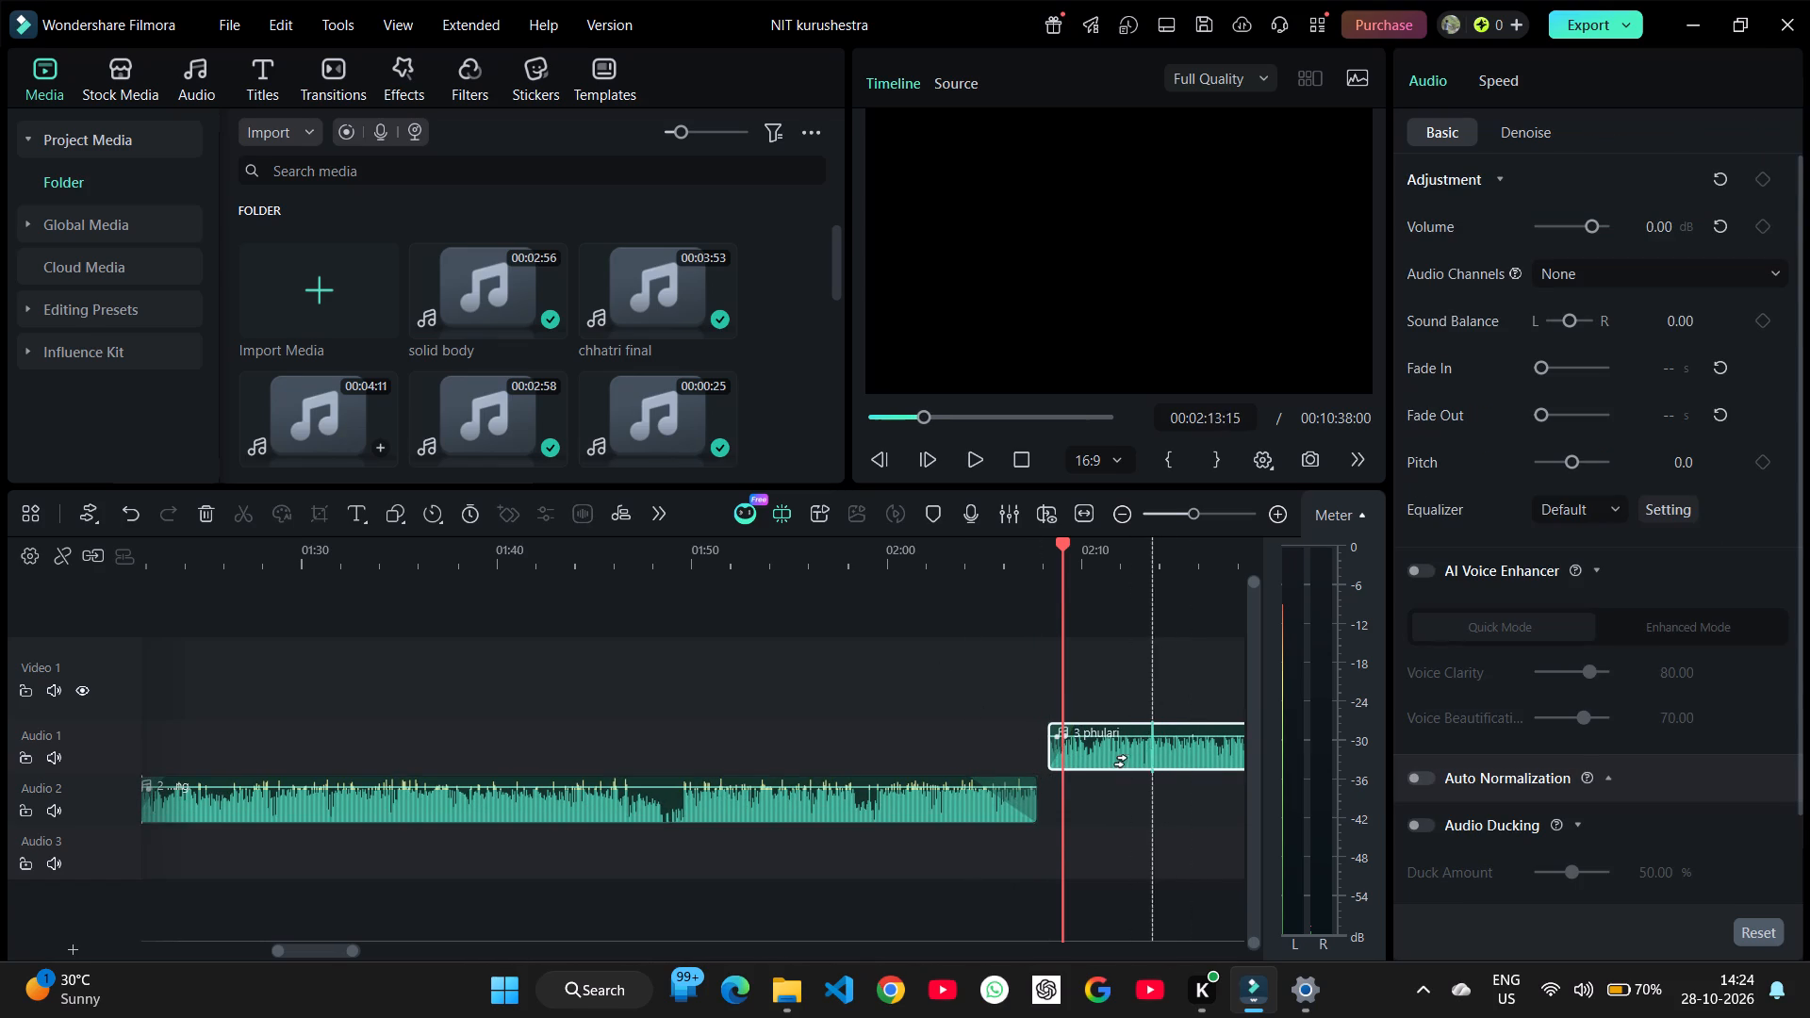
pyautogui.moveTo(1153, 769); pyautogui.dragTo(1126, 766)
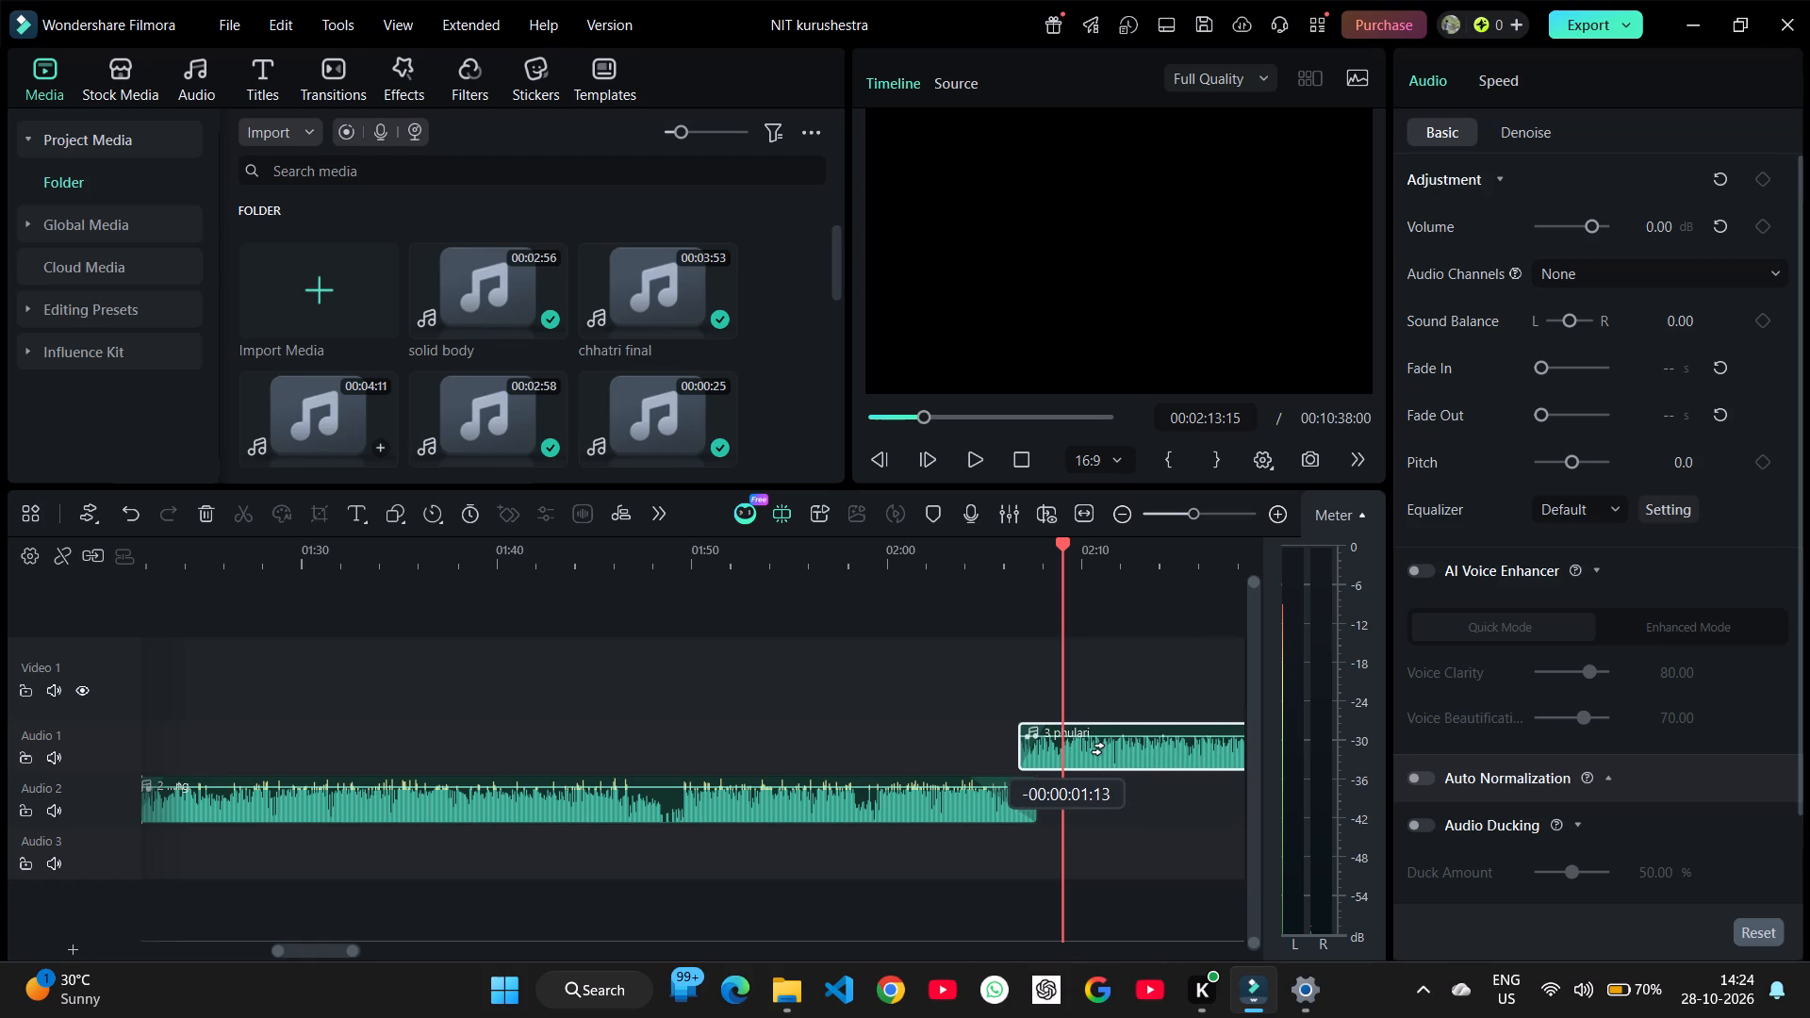
pyautogui.moveTo(1126, 766); pyautogui.dragTo(1130, 766)
pyautogui.press('v')
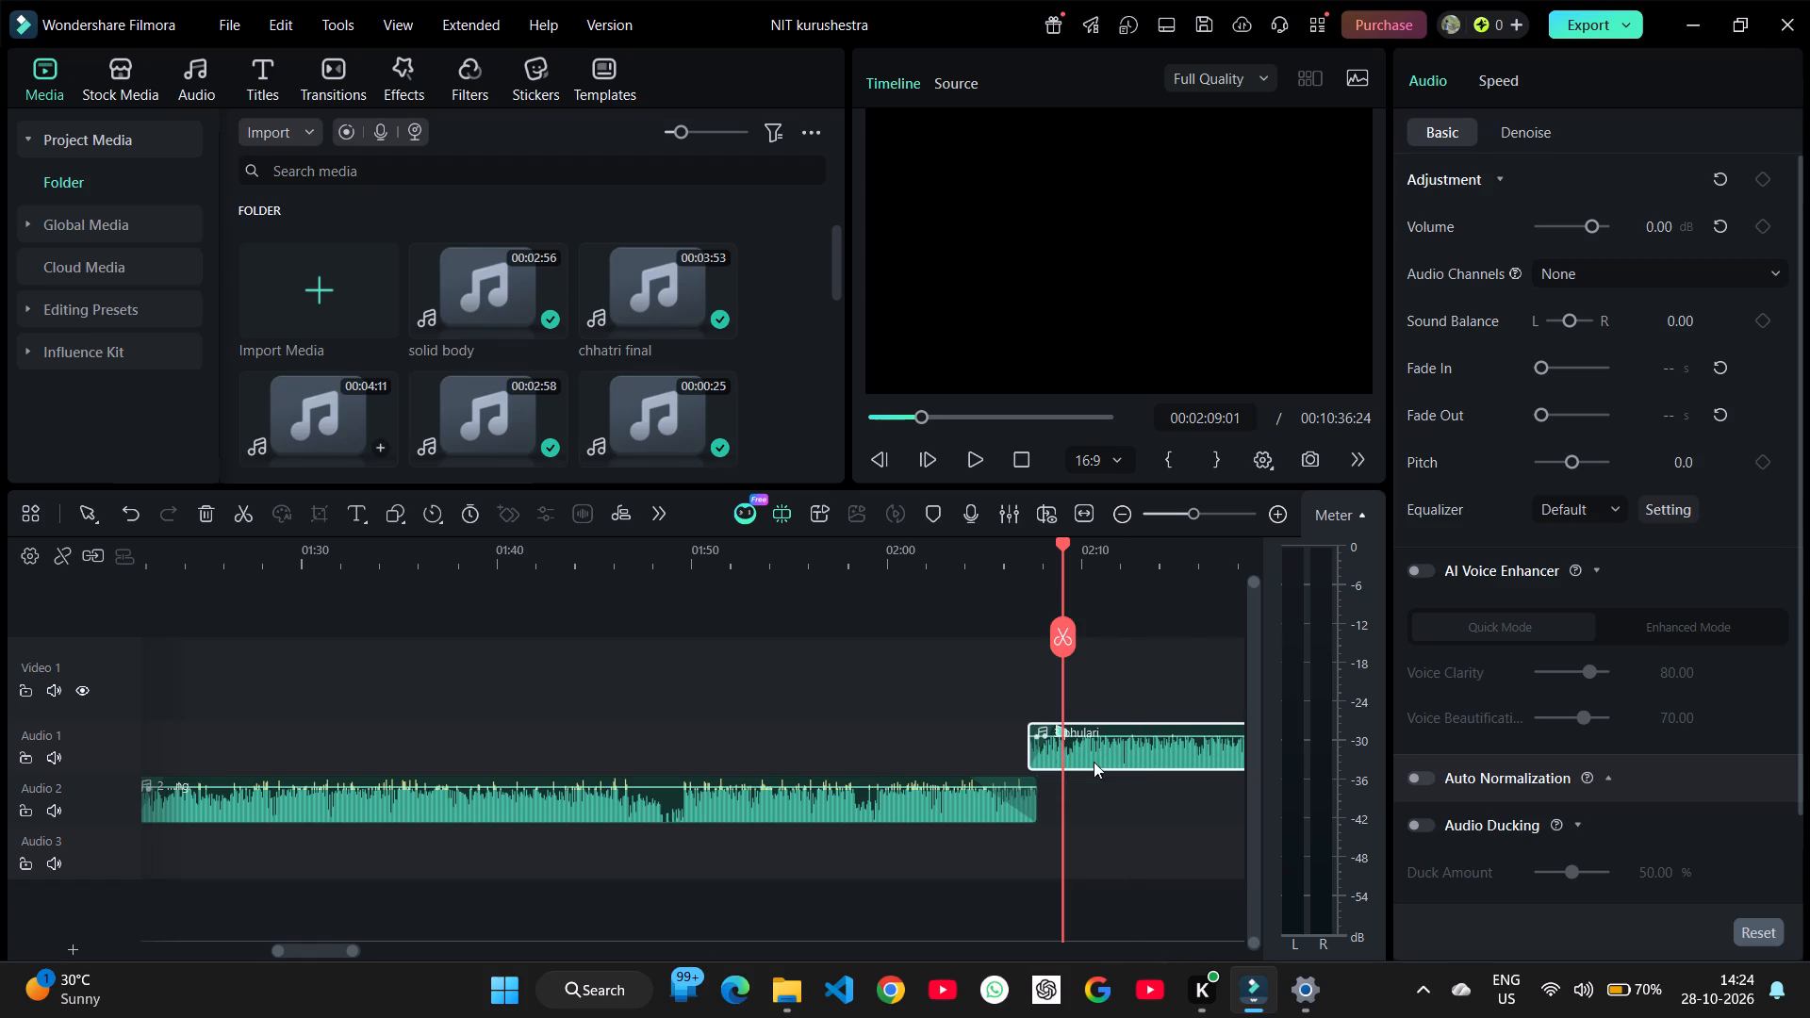
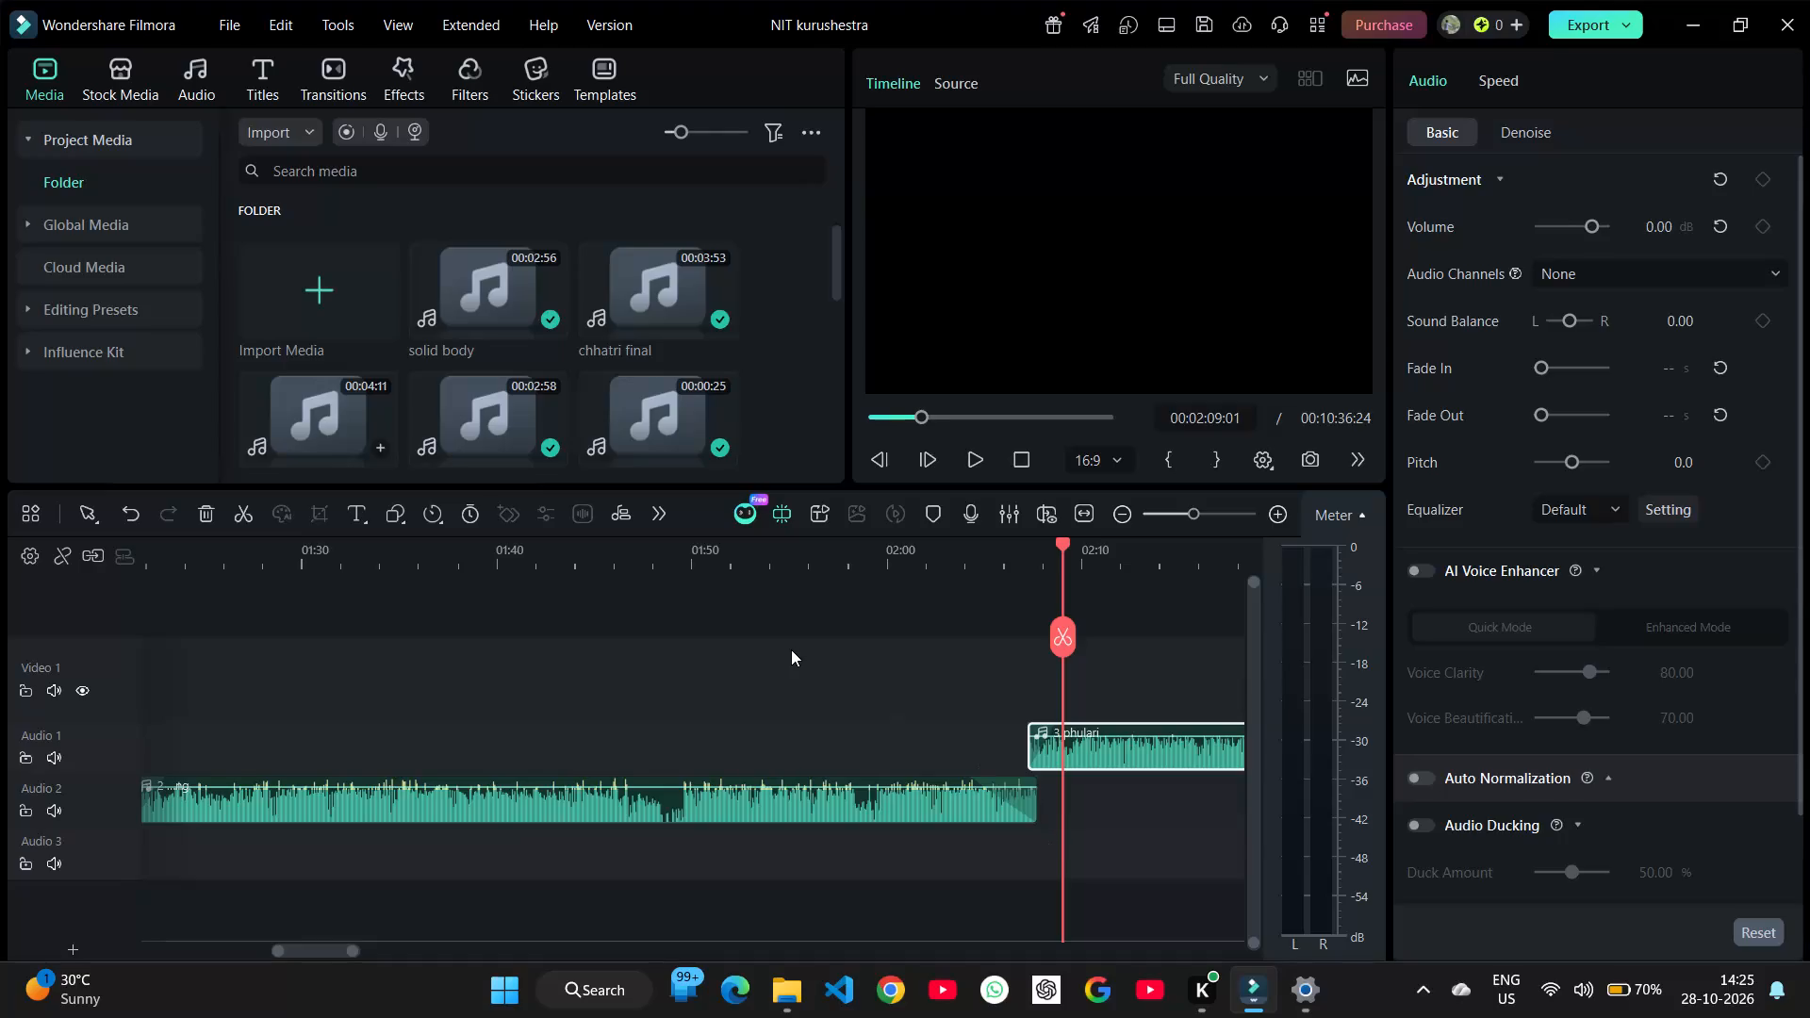
# Audition the transition from 2 dang into 3 phulari and shorten the fade-out of 2 dang to 3.16 s.
pyautogui.click(797, 649)
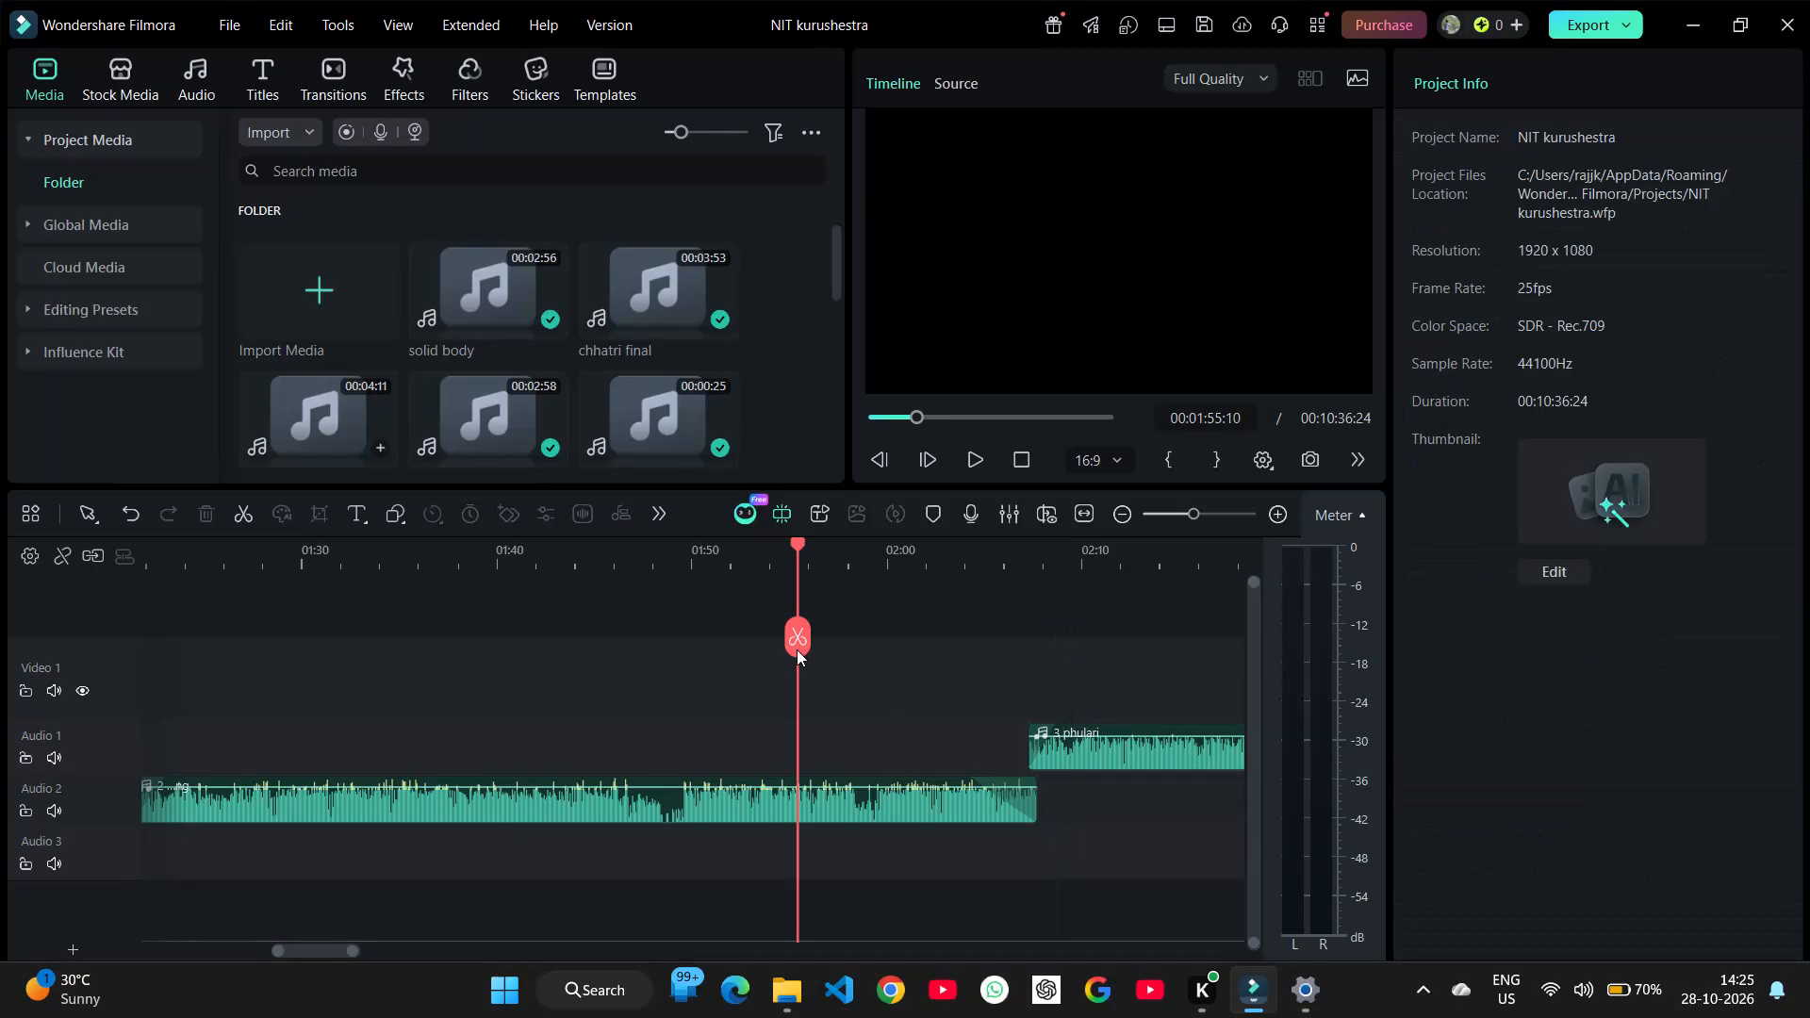
pyautogui.press('space')
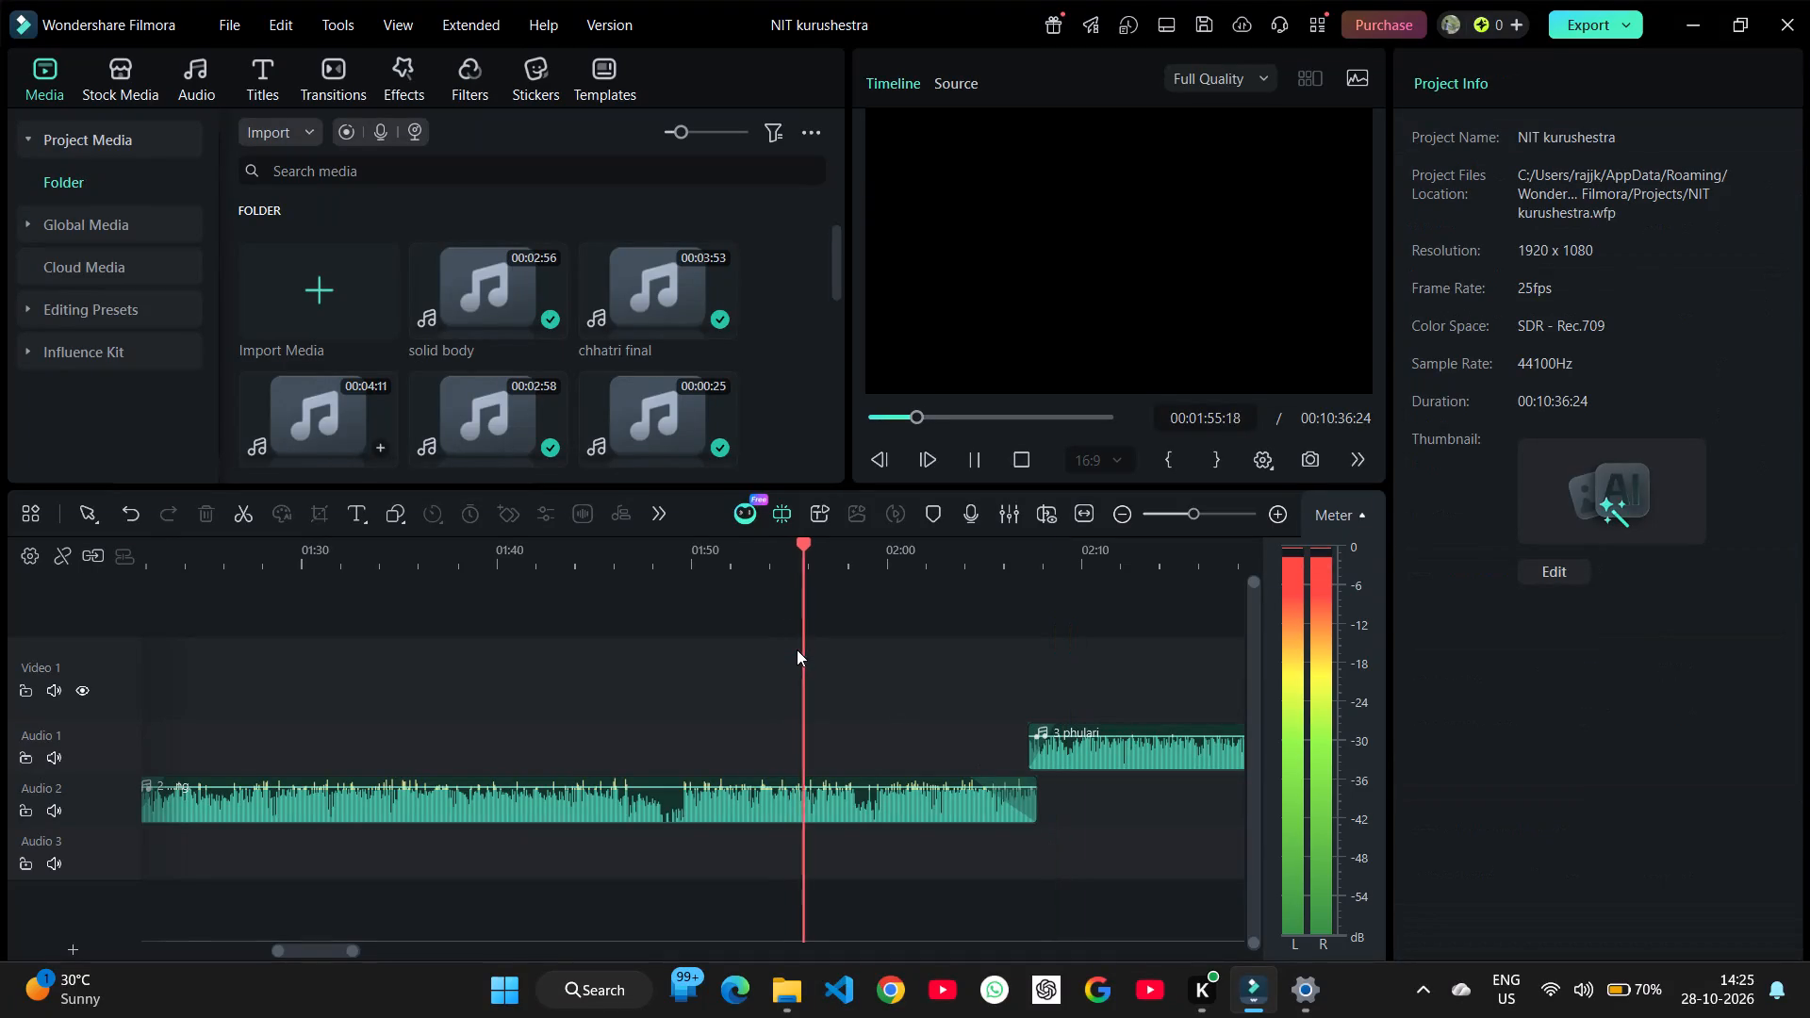
pyautogui.press('space')
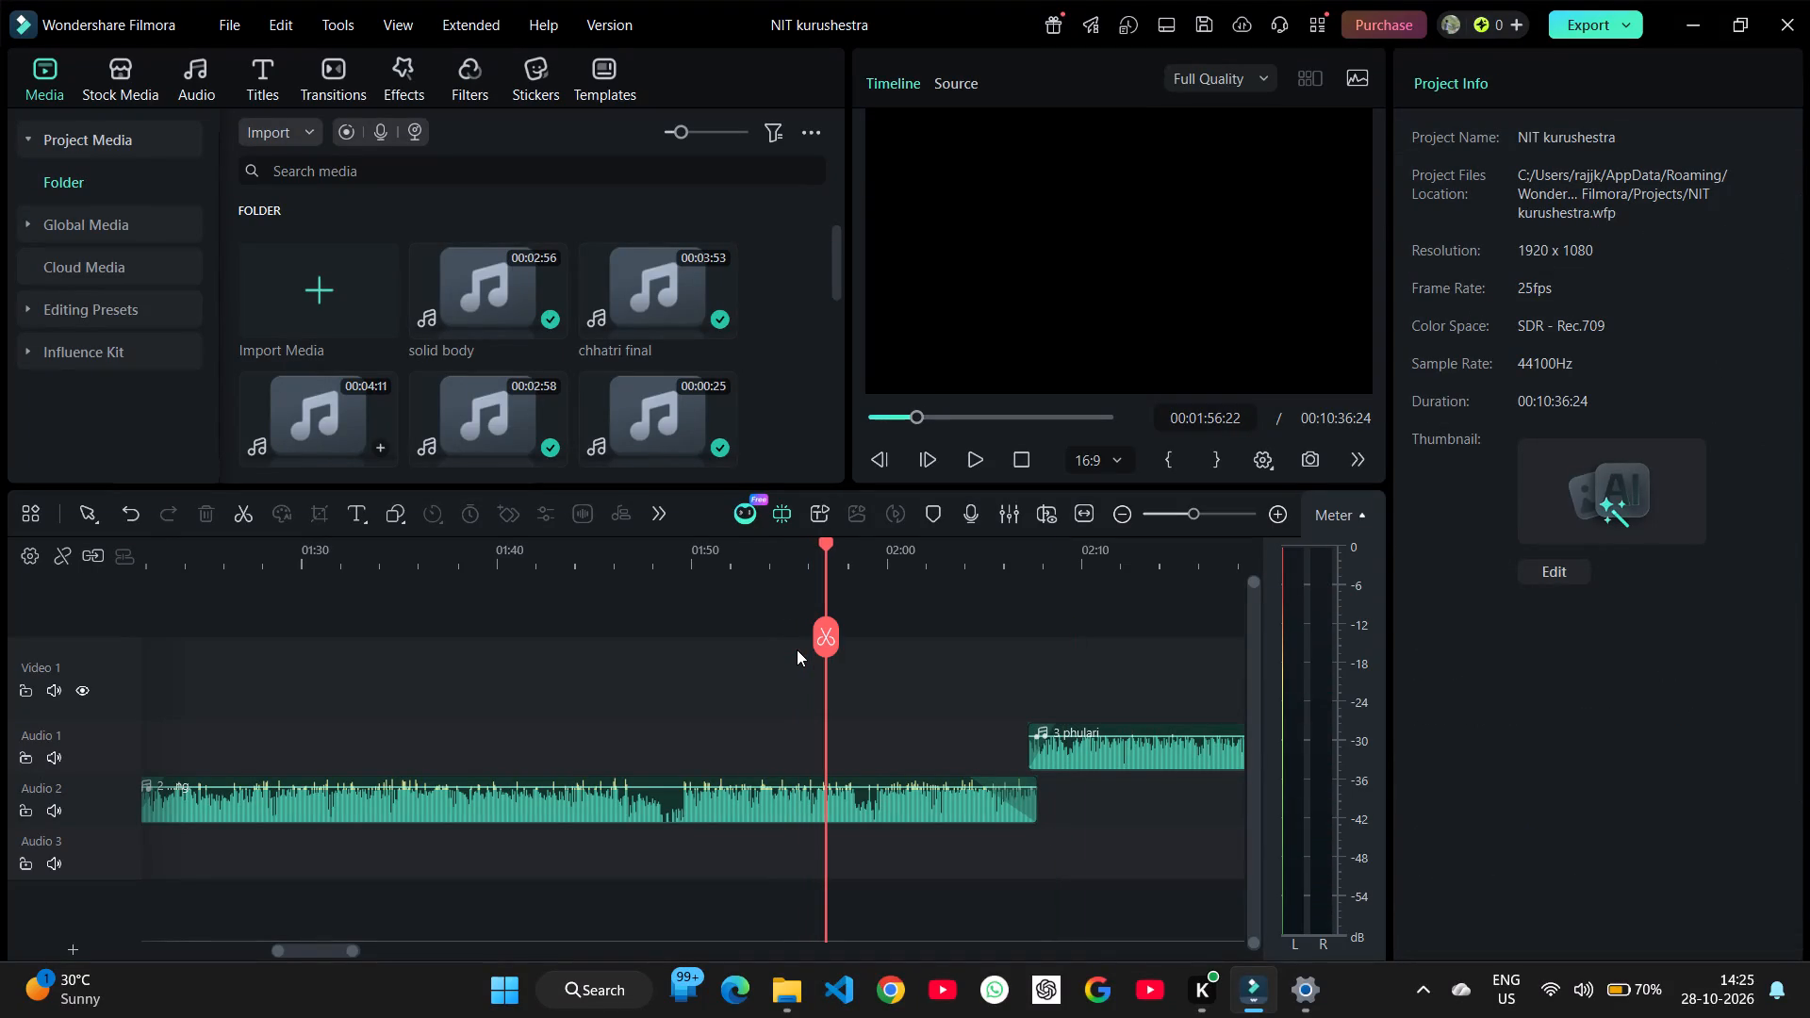
pyautogui.press('space')
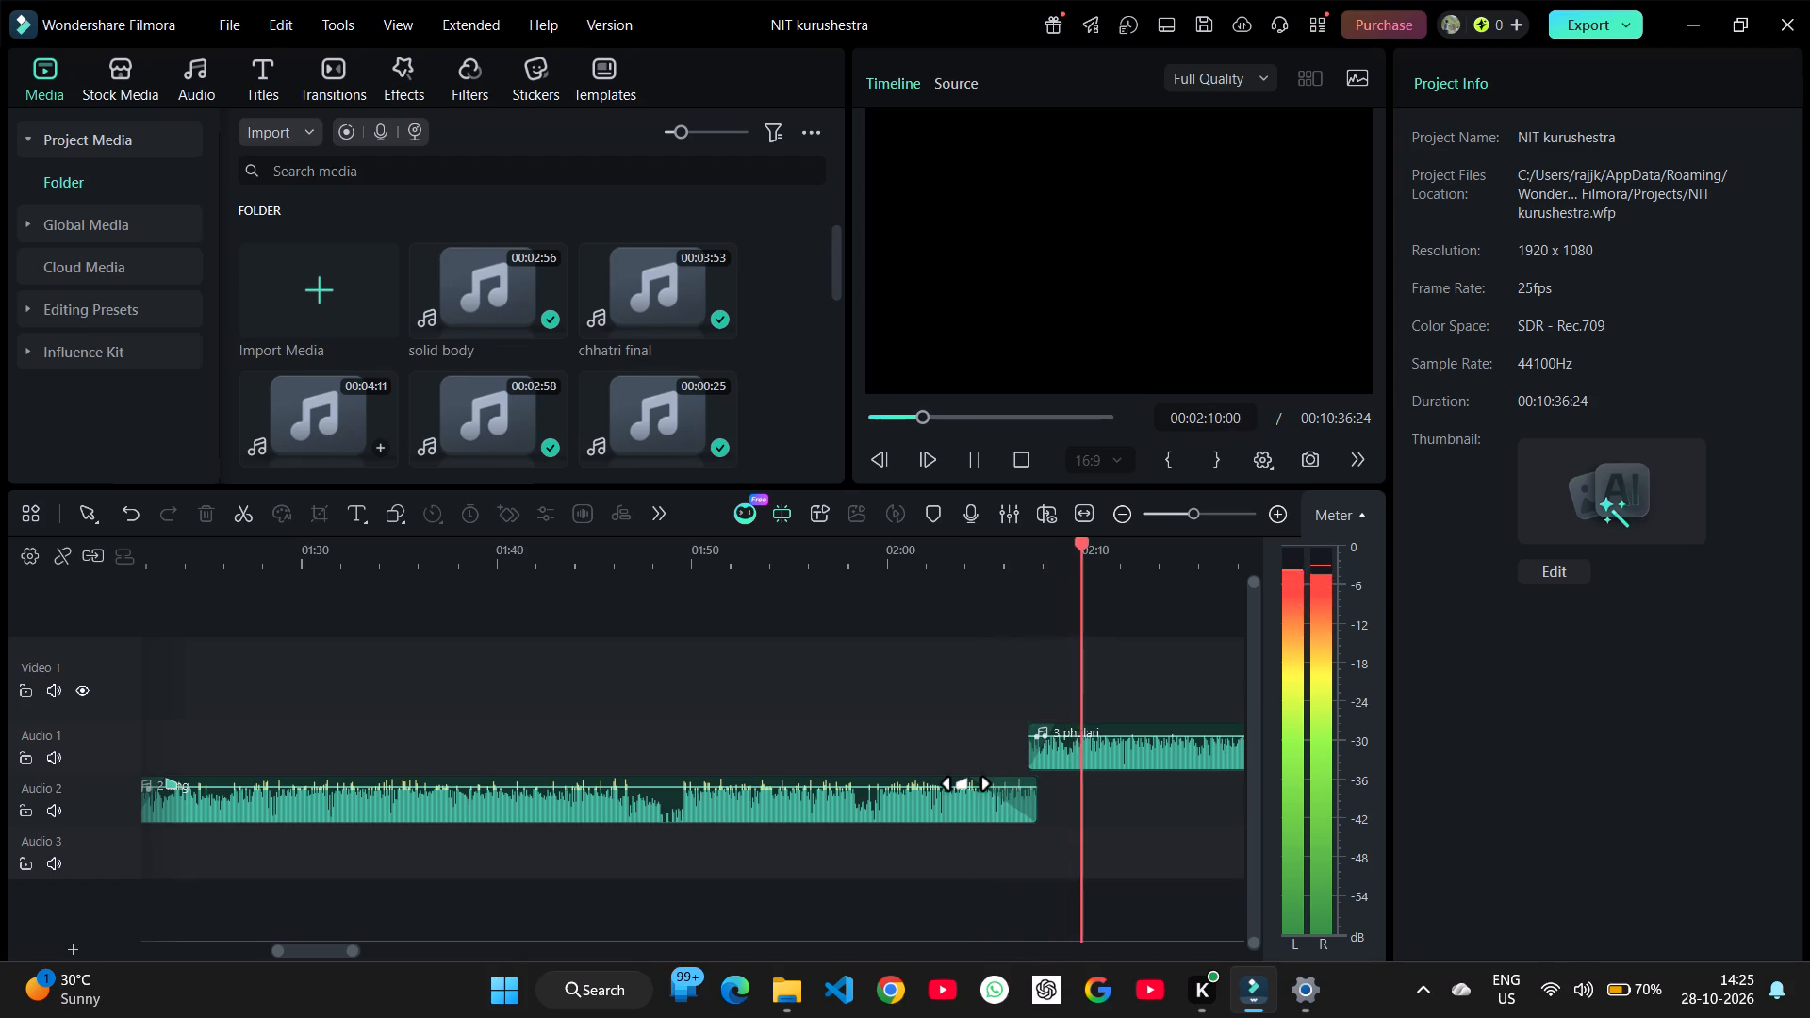
pyautogui.moveTo(966, 786); pyautogui.dragTo(977, 783)
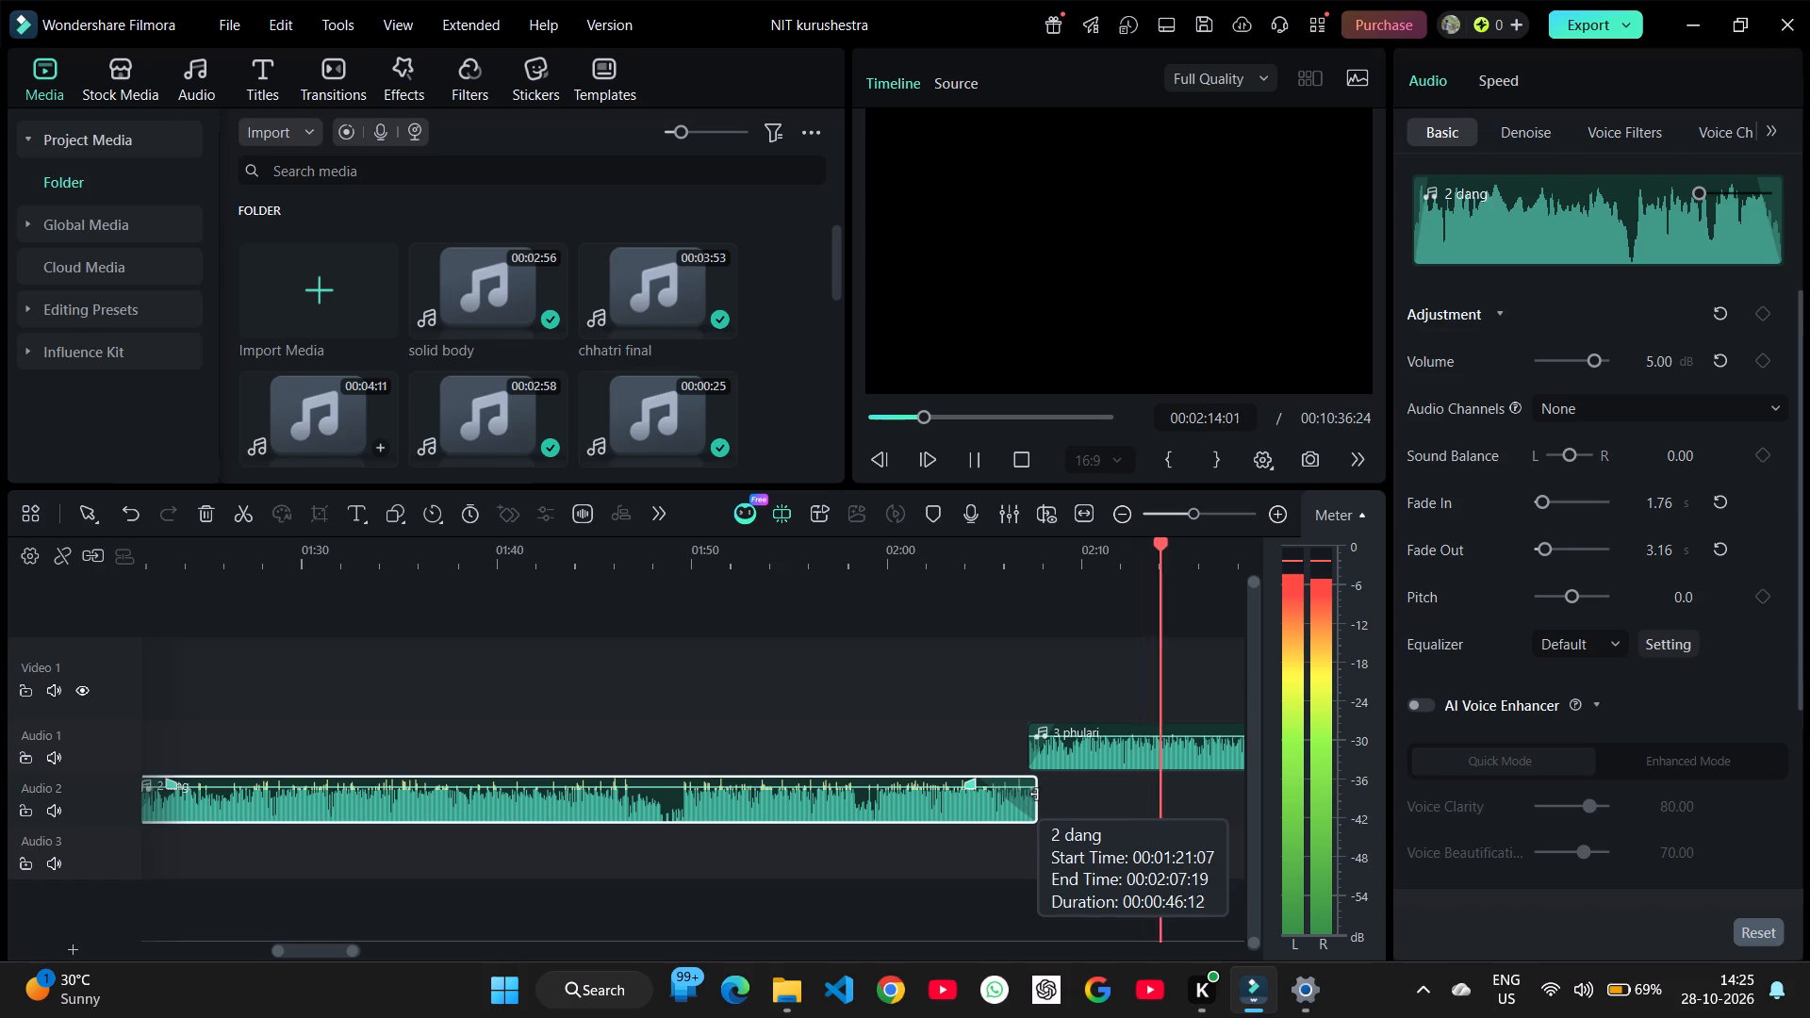
# Trim about half a second off the end of the 2 dang clip so it ends at 00:02:07:06.
pyautogui.click(1037, 795)
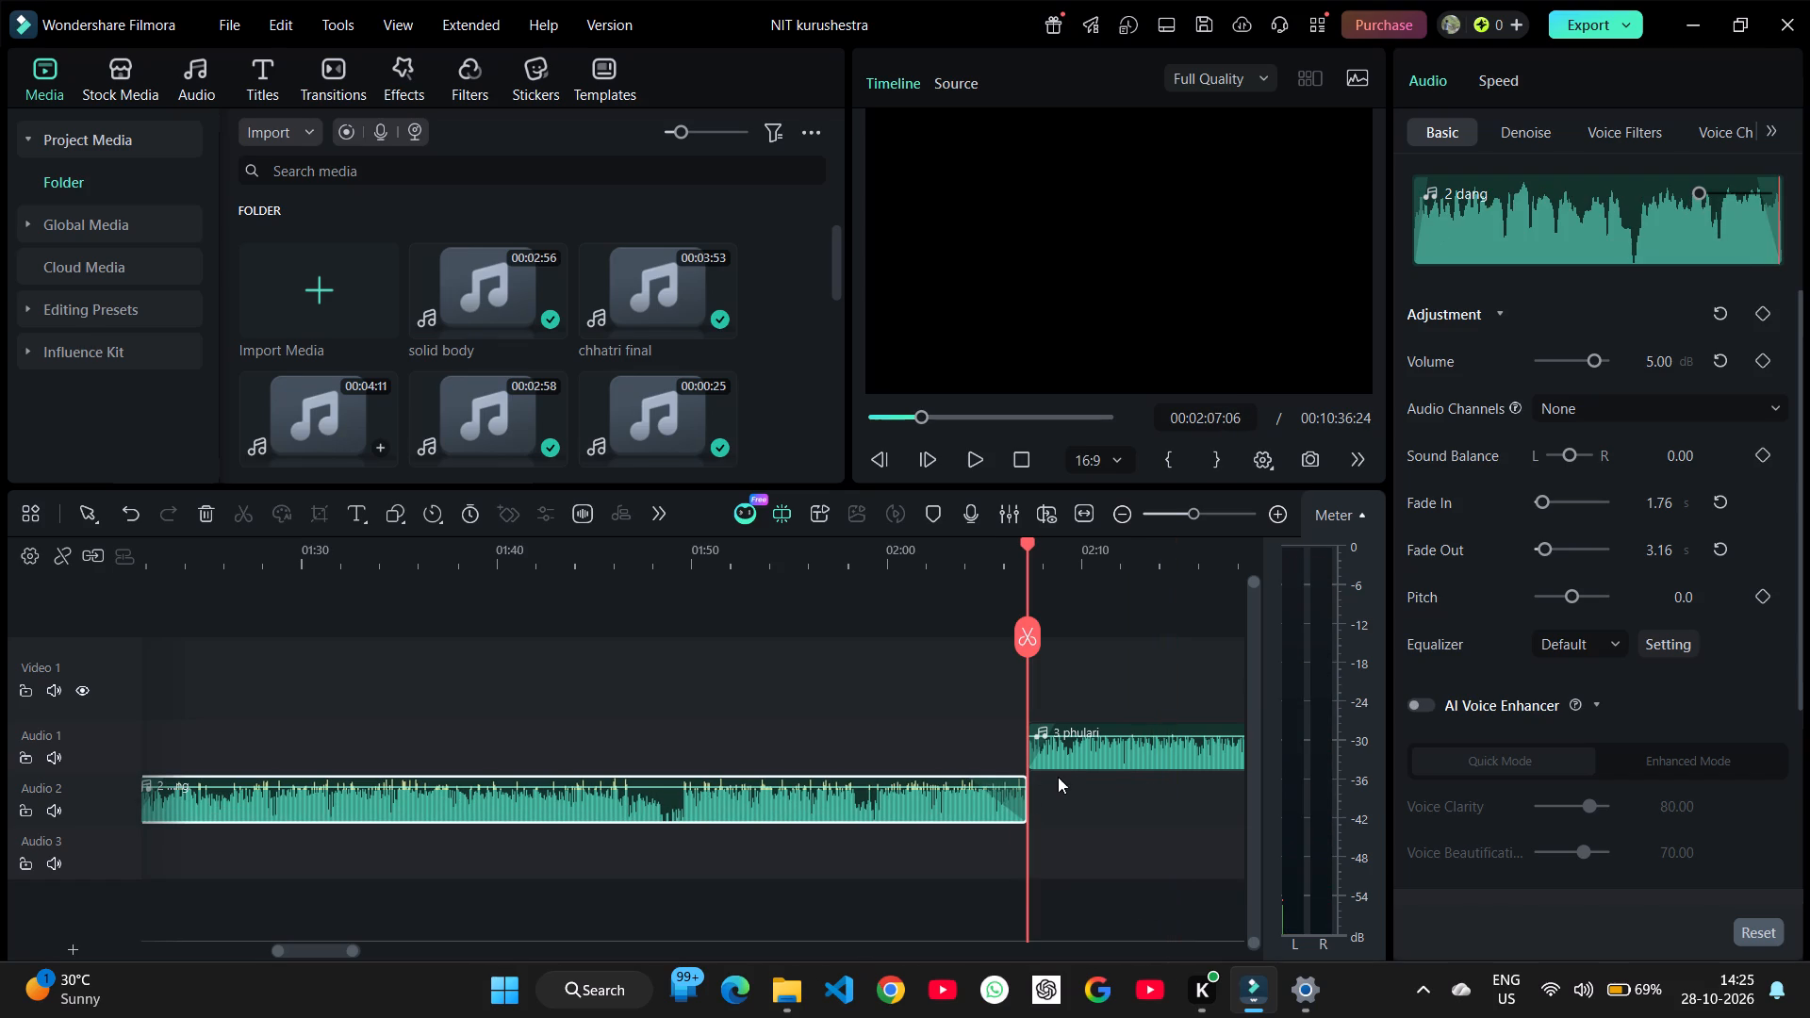
# Shift the 3 phulari clip and every clip after it about 20 frames earlier, overlapping the end of 2 dang.
pyautogui.hotkey('shift', 'a')
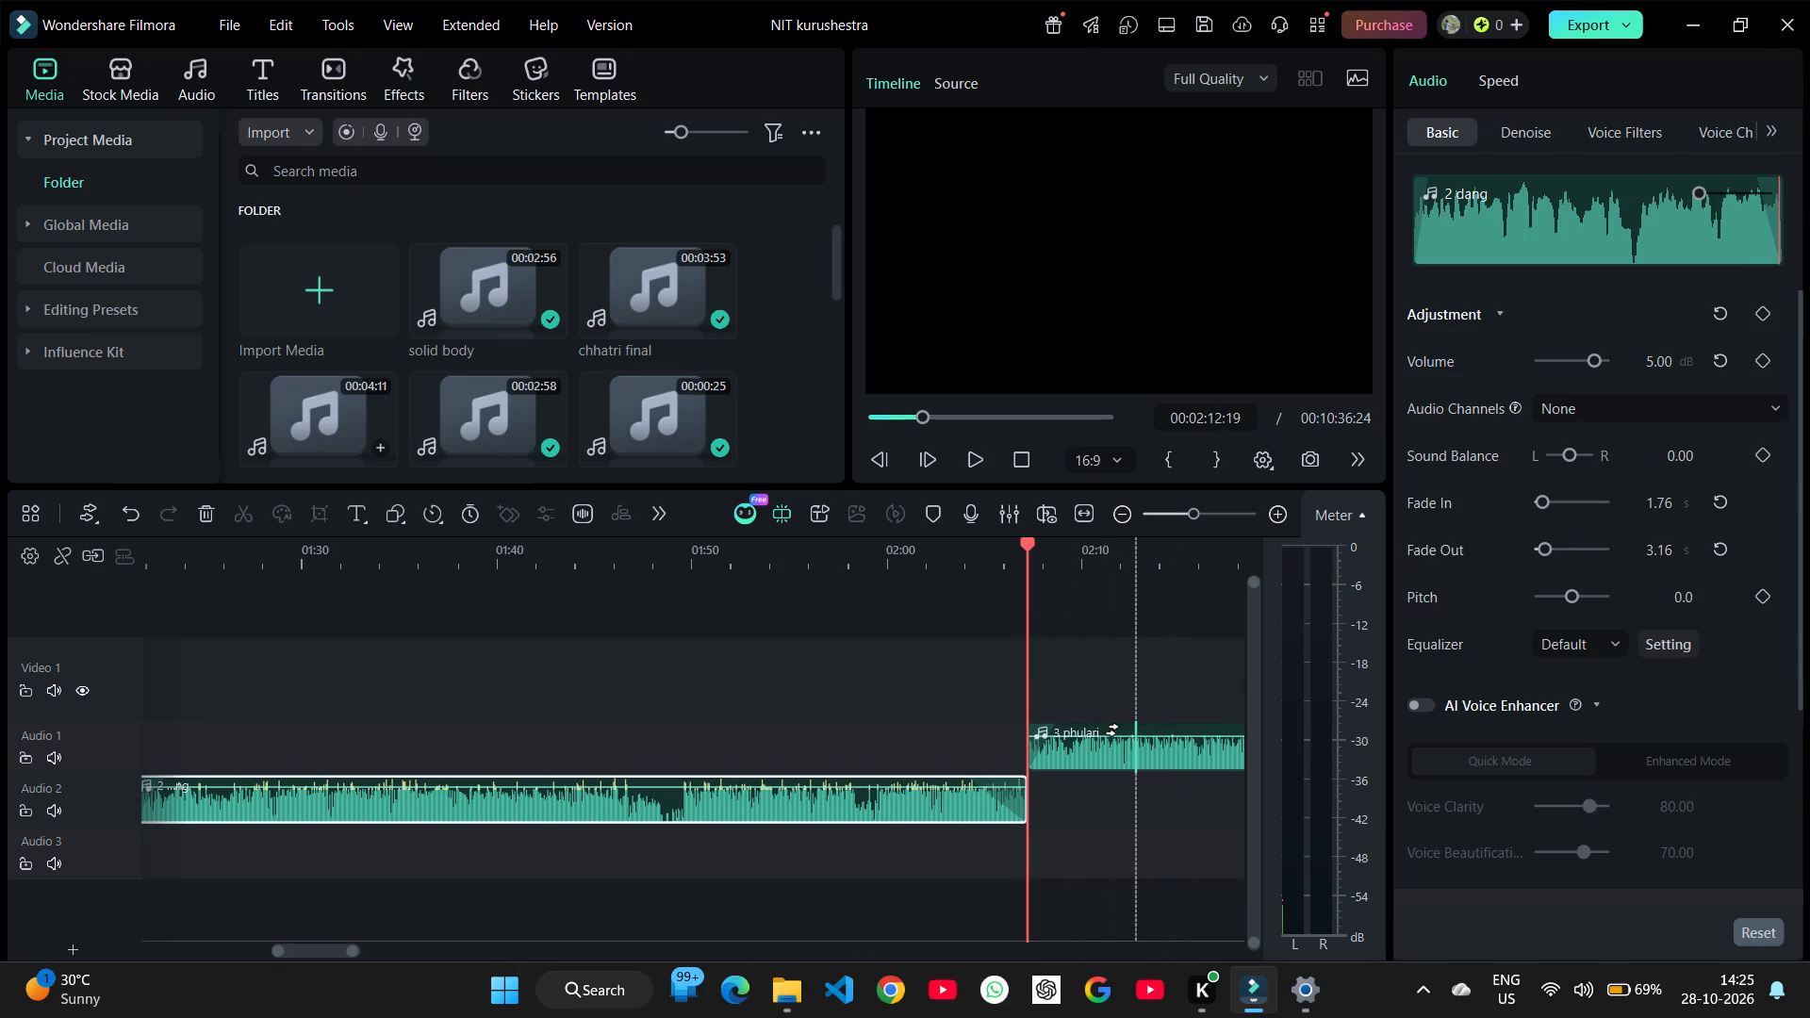
pyautogui.click(1094, 670)
pyautogui.moveTo(1138, 782); pyautogui.dragTo(1122, 781)
pyautogui.press('v')
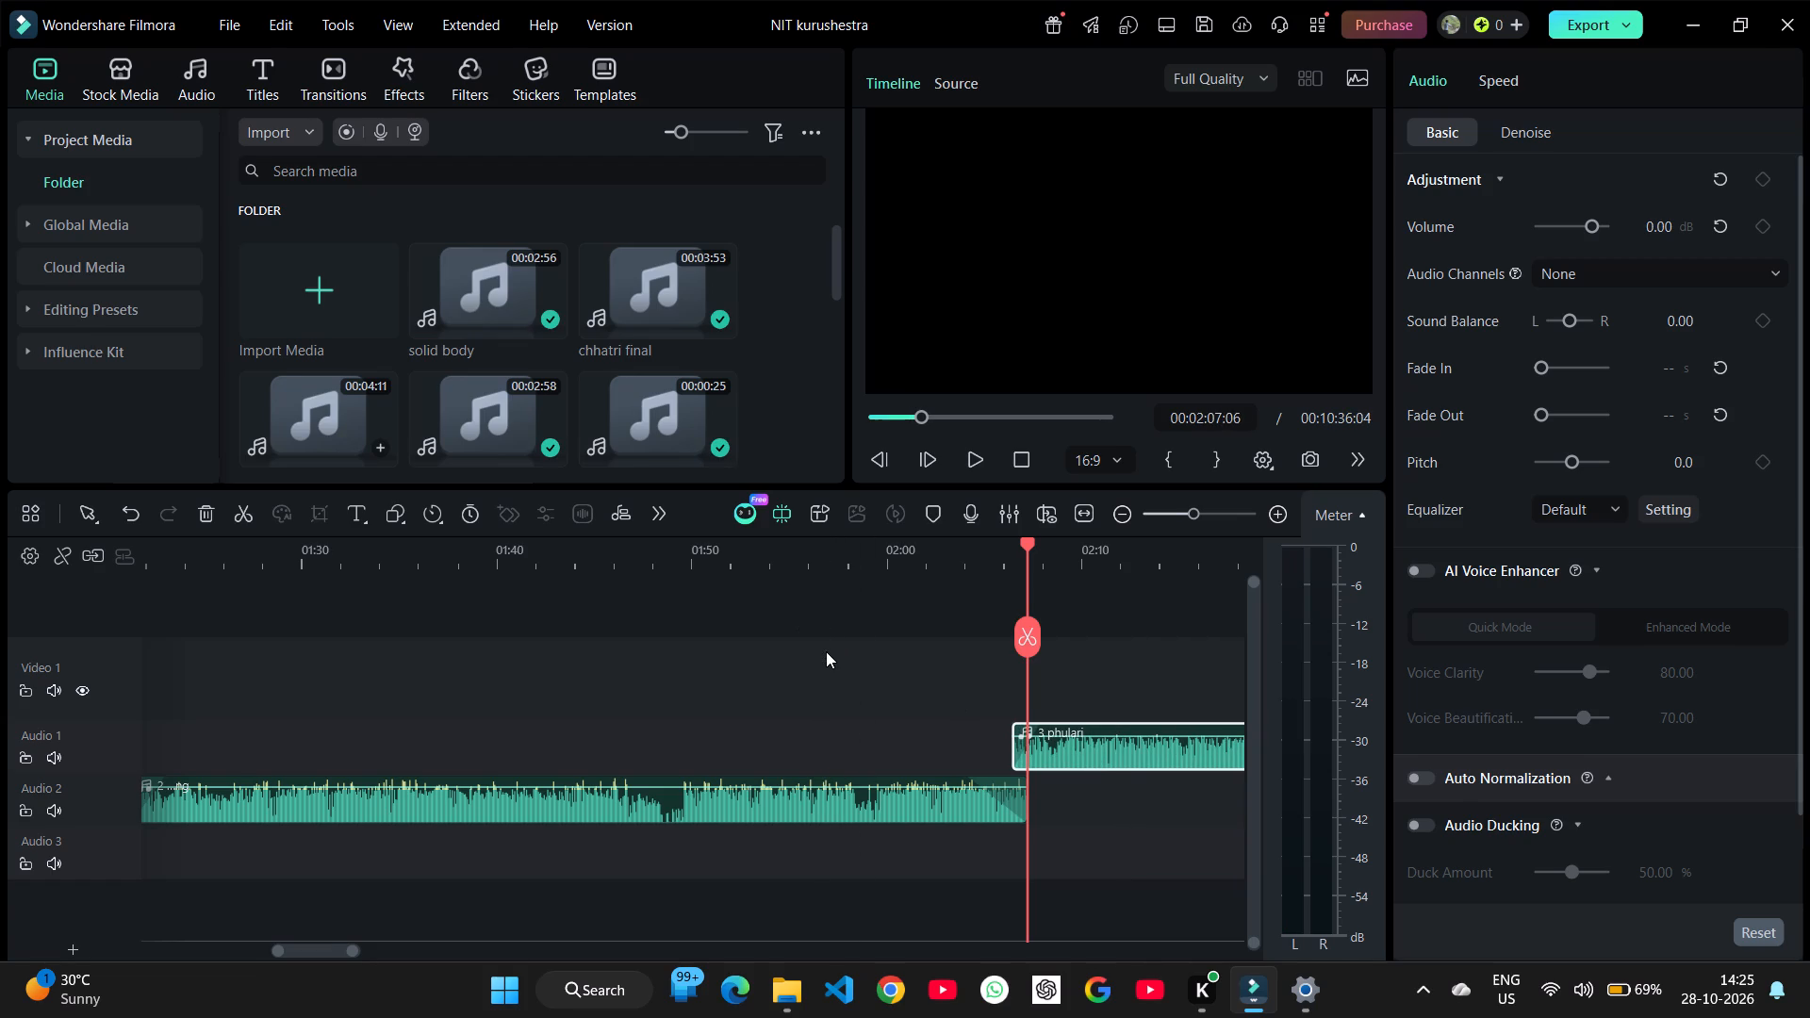
# Audition the new overlap between 2 dang and 3 phulari and shorten the fade-in of 3 phulari to 0.80 s.
pyautogui.click(826, 651)
pyautogui.press('space')
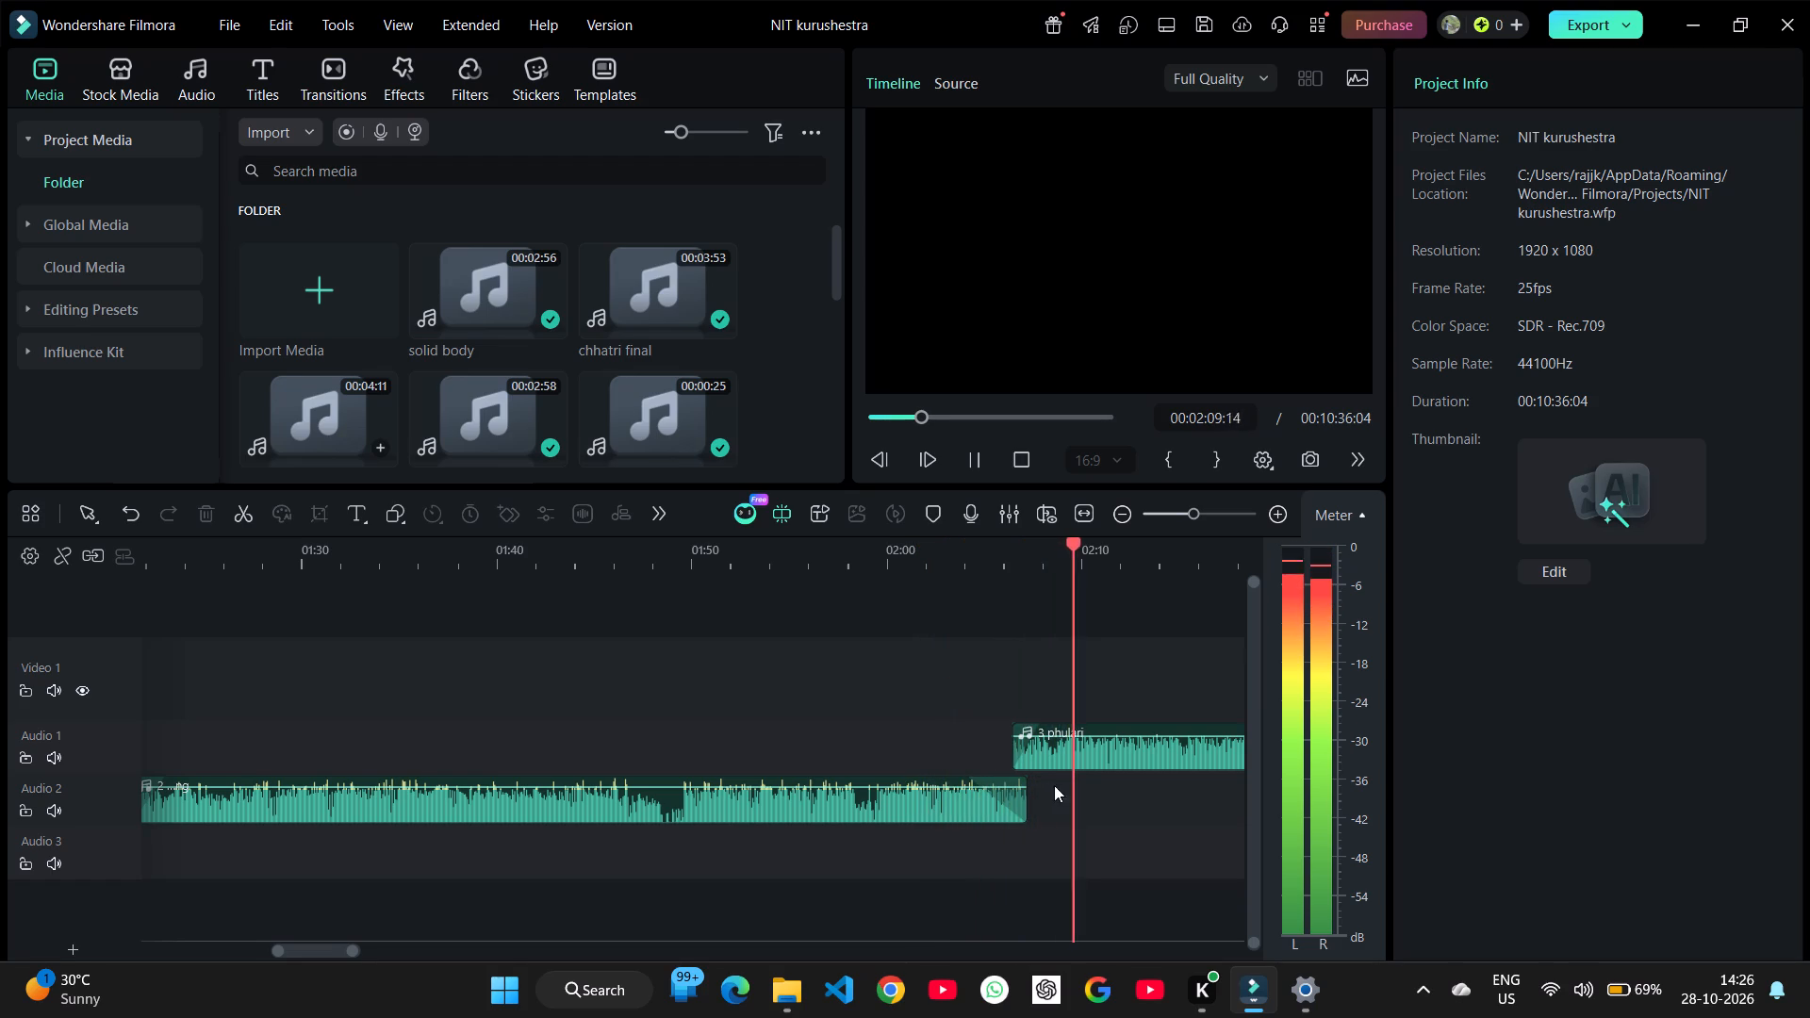
pyautogui.click(932, 687)
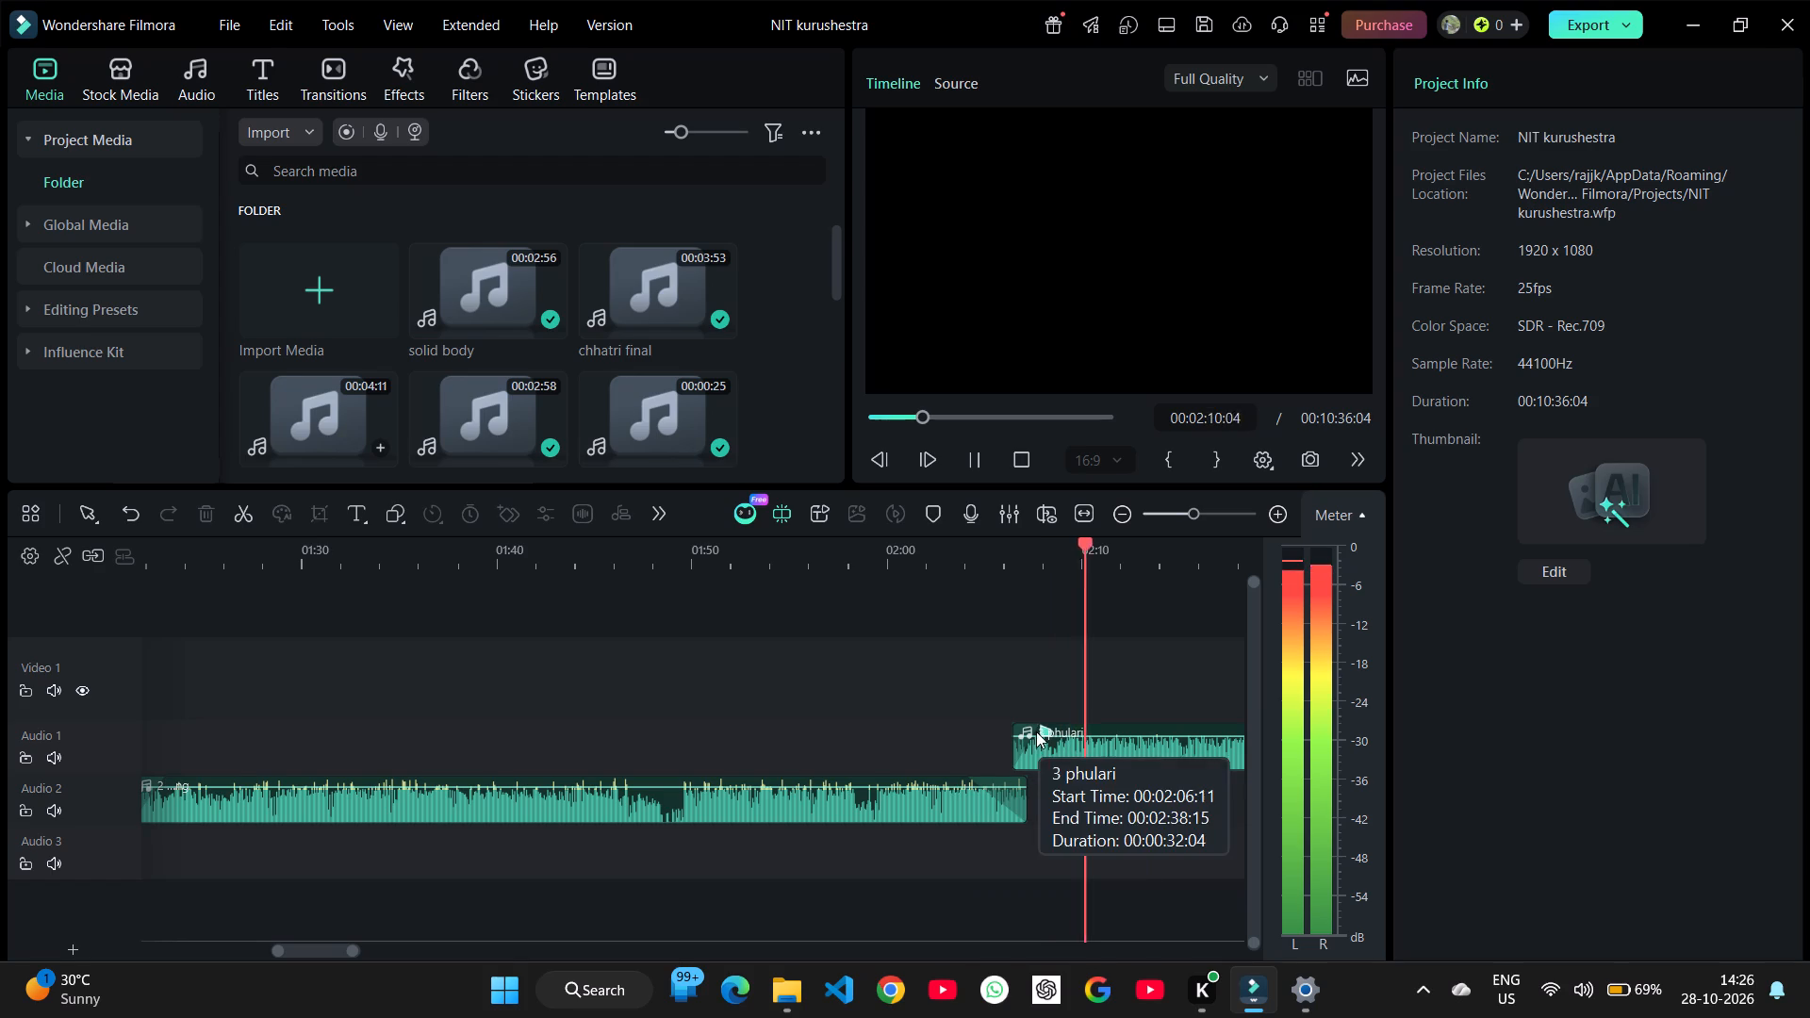
pyautogui.moveTo(1047, 728); pyautogui.dragTo(1034, 728)
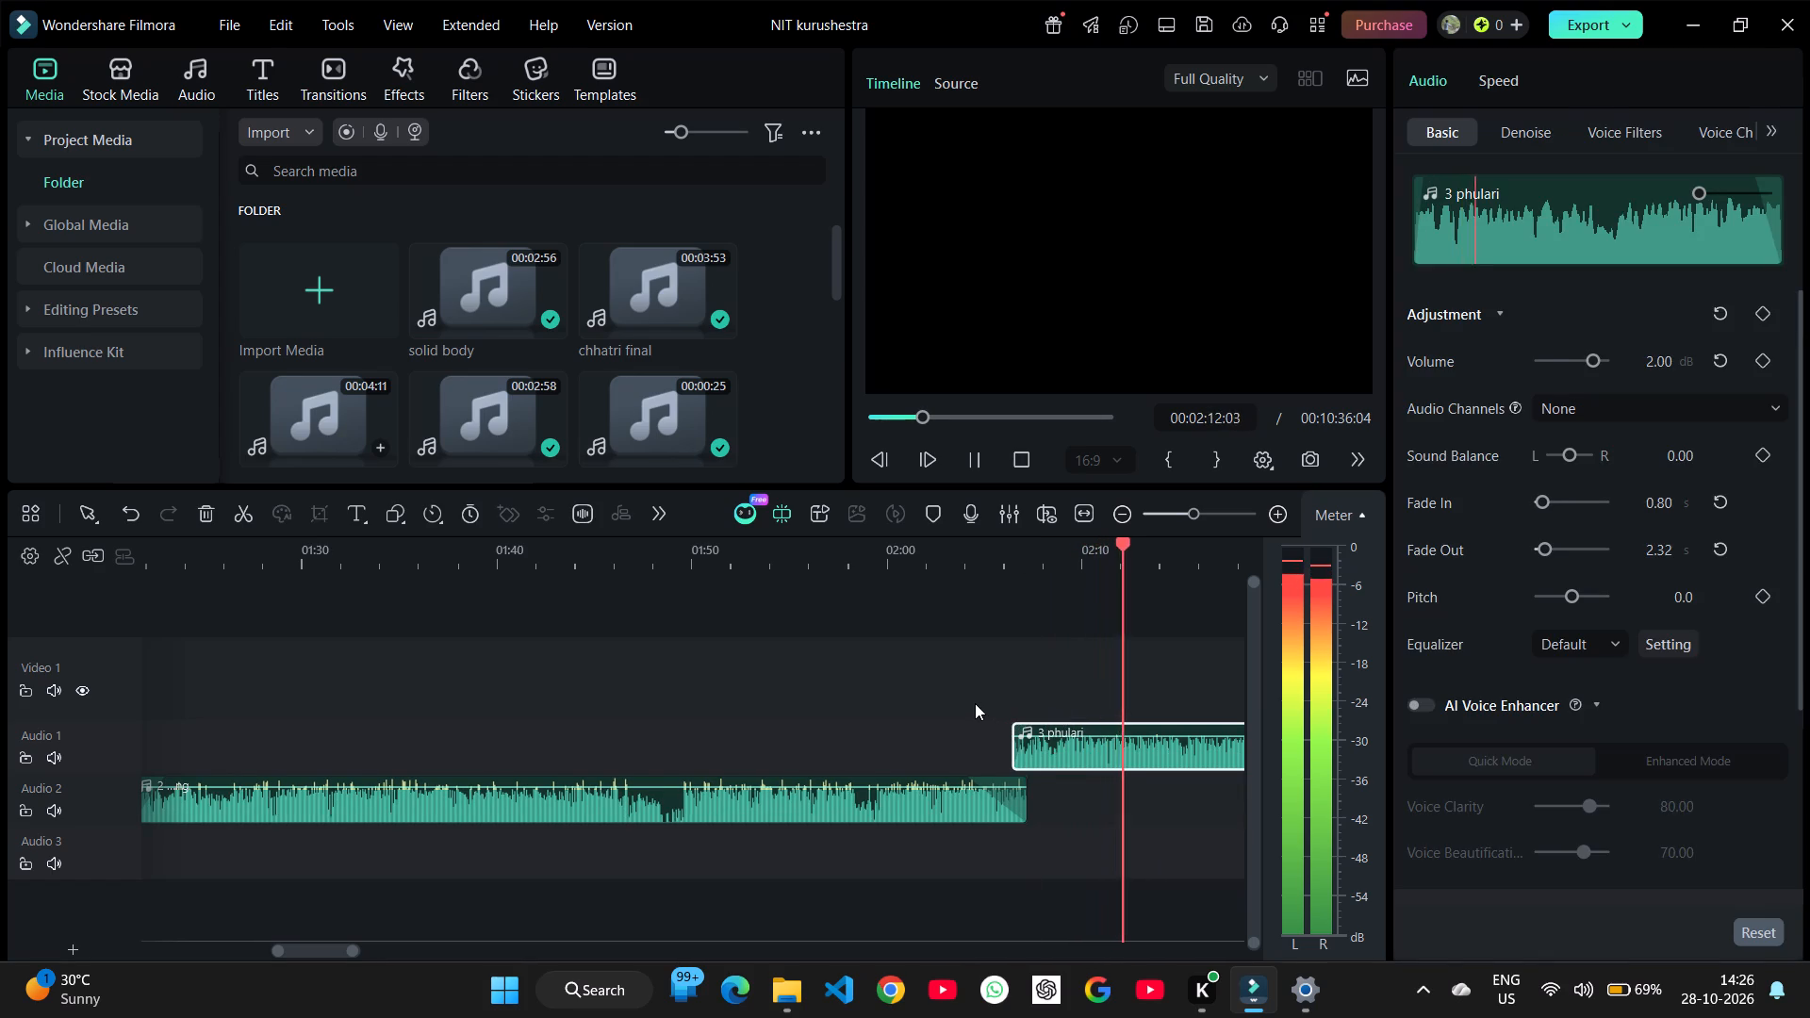
# Trim about 6 frames more off the end of 2 dang, checking its transition into 3 phulari by playback.
pyautogui.click(975, 703)
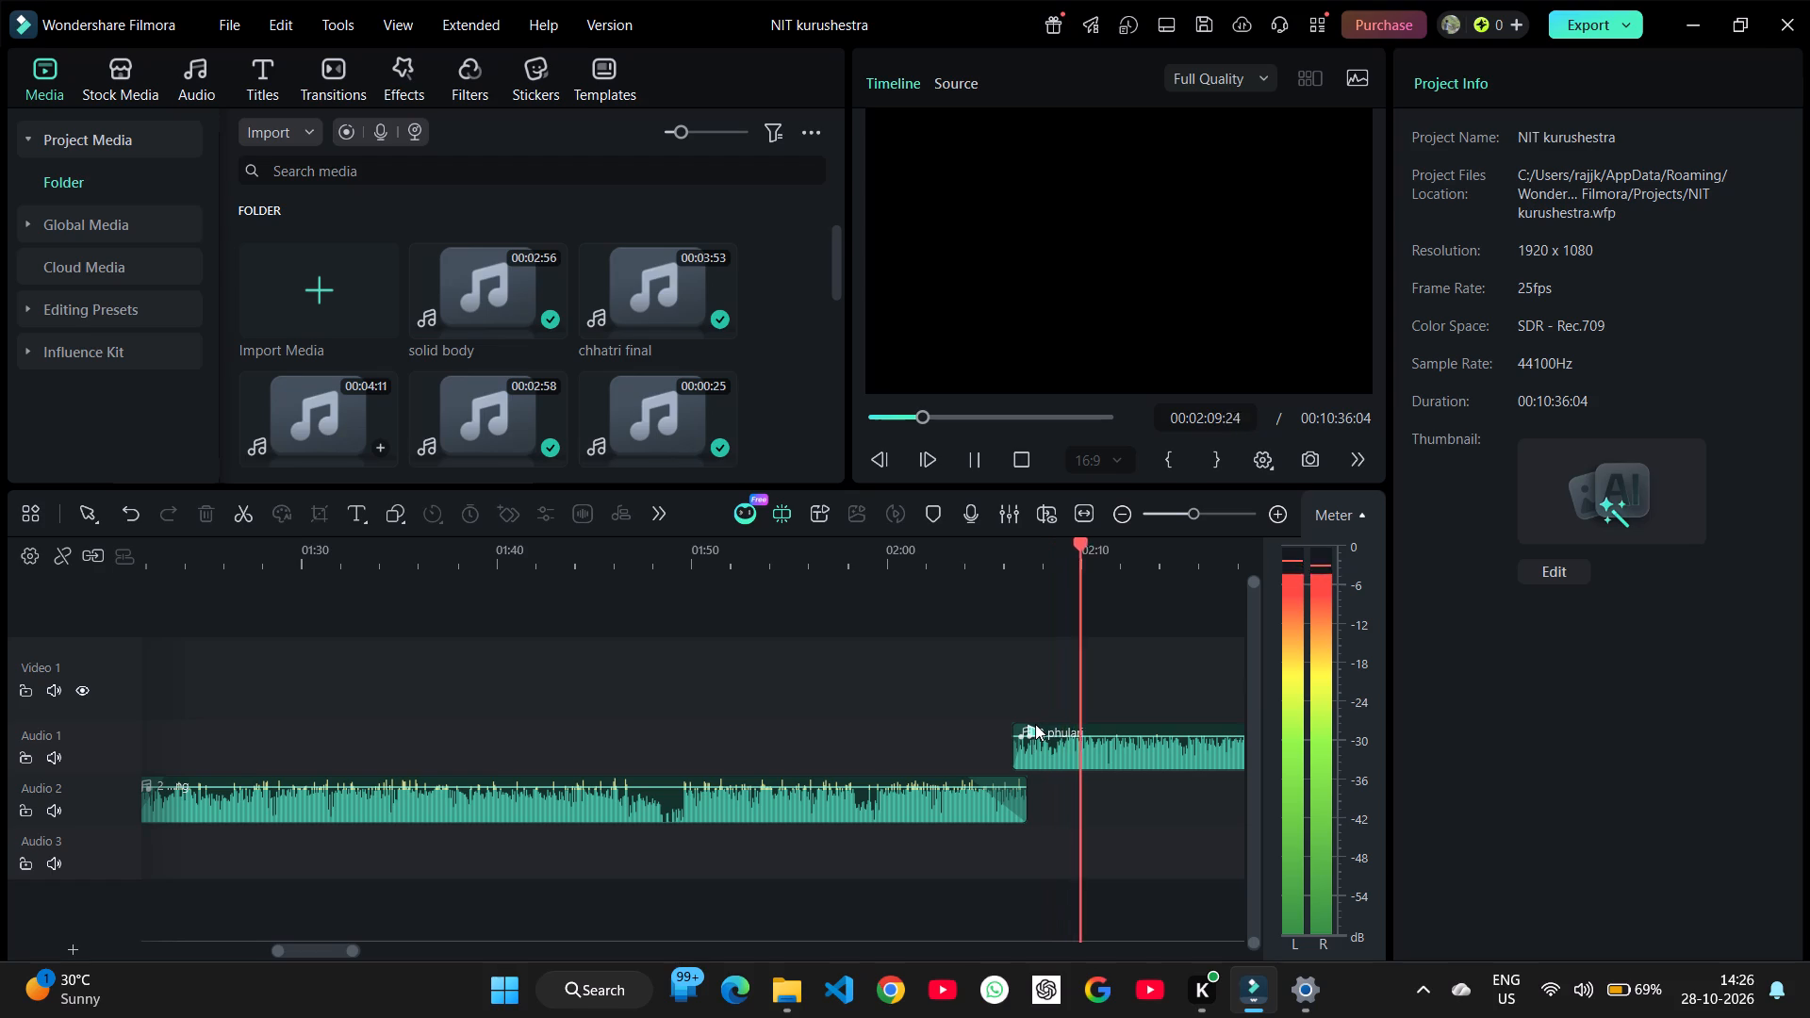
pyautogui.click(1024, 791)
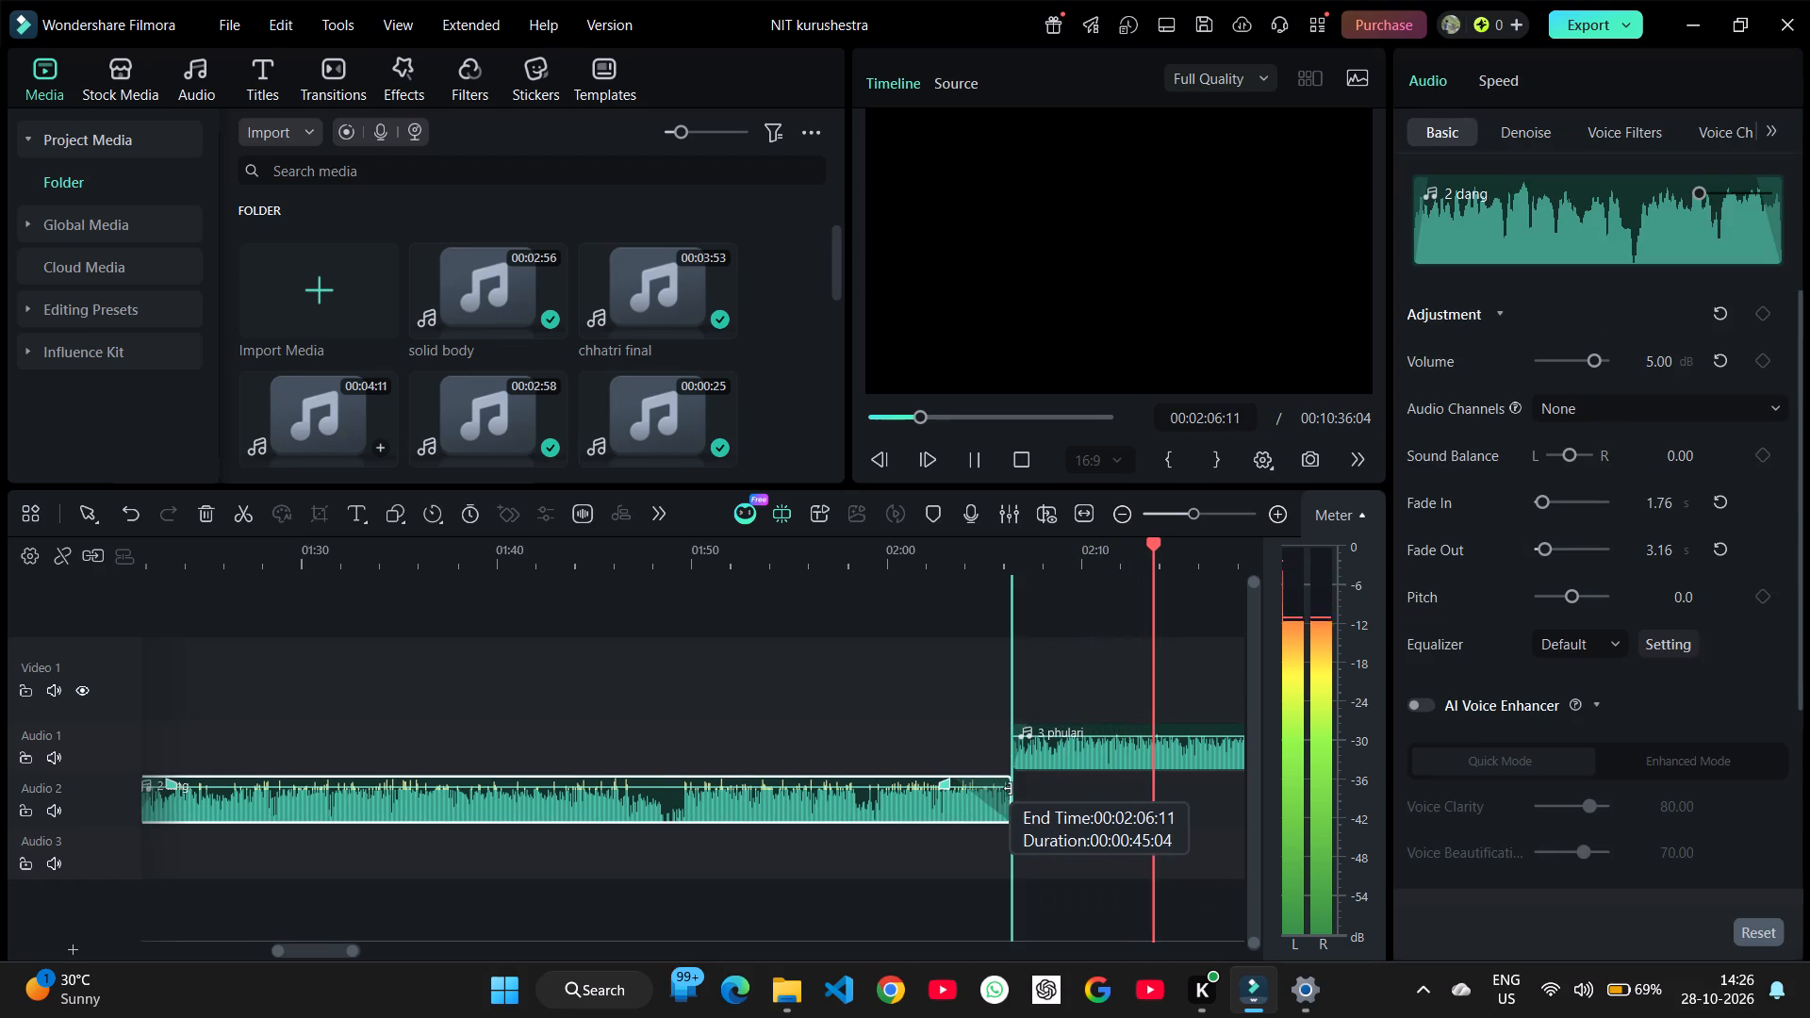
pyautogui.click(906, 660)
pyautogui.press('space')
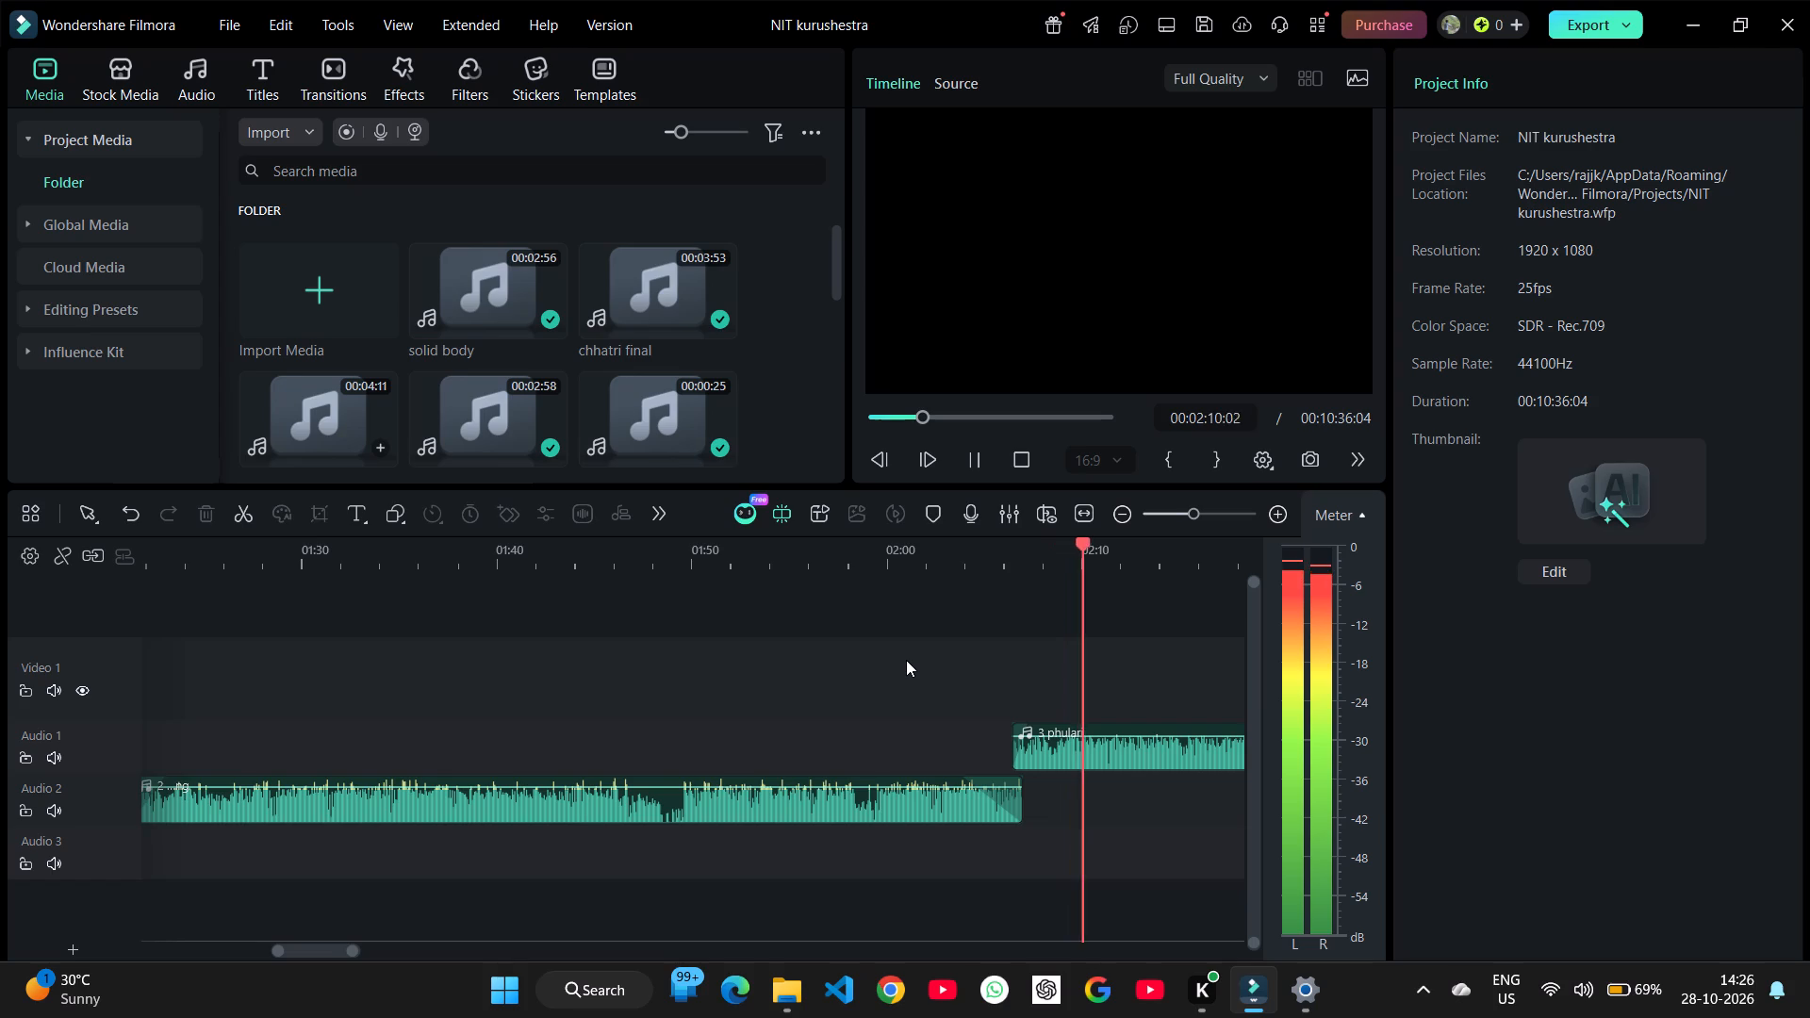
# Audition the transition from 3 phulari into chhatri final and set the fade-out of 3 phulari to 2 s.
pyautogui.hscroll(-4, 906, 660)
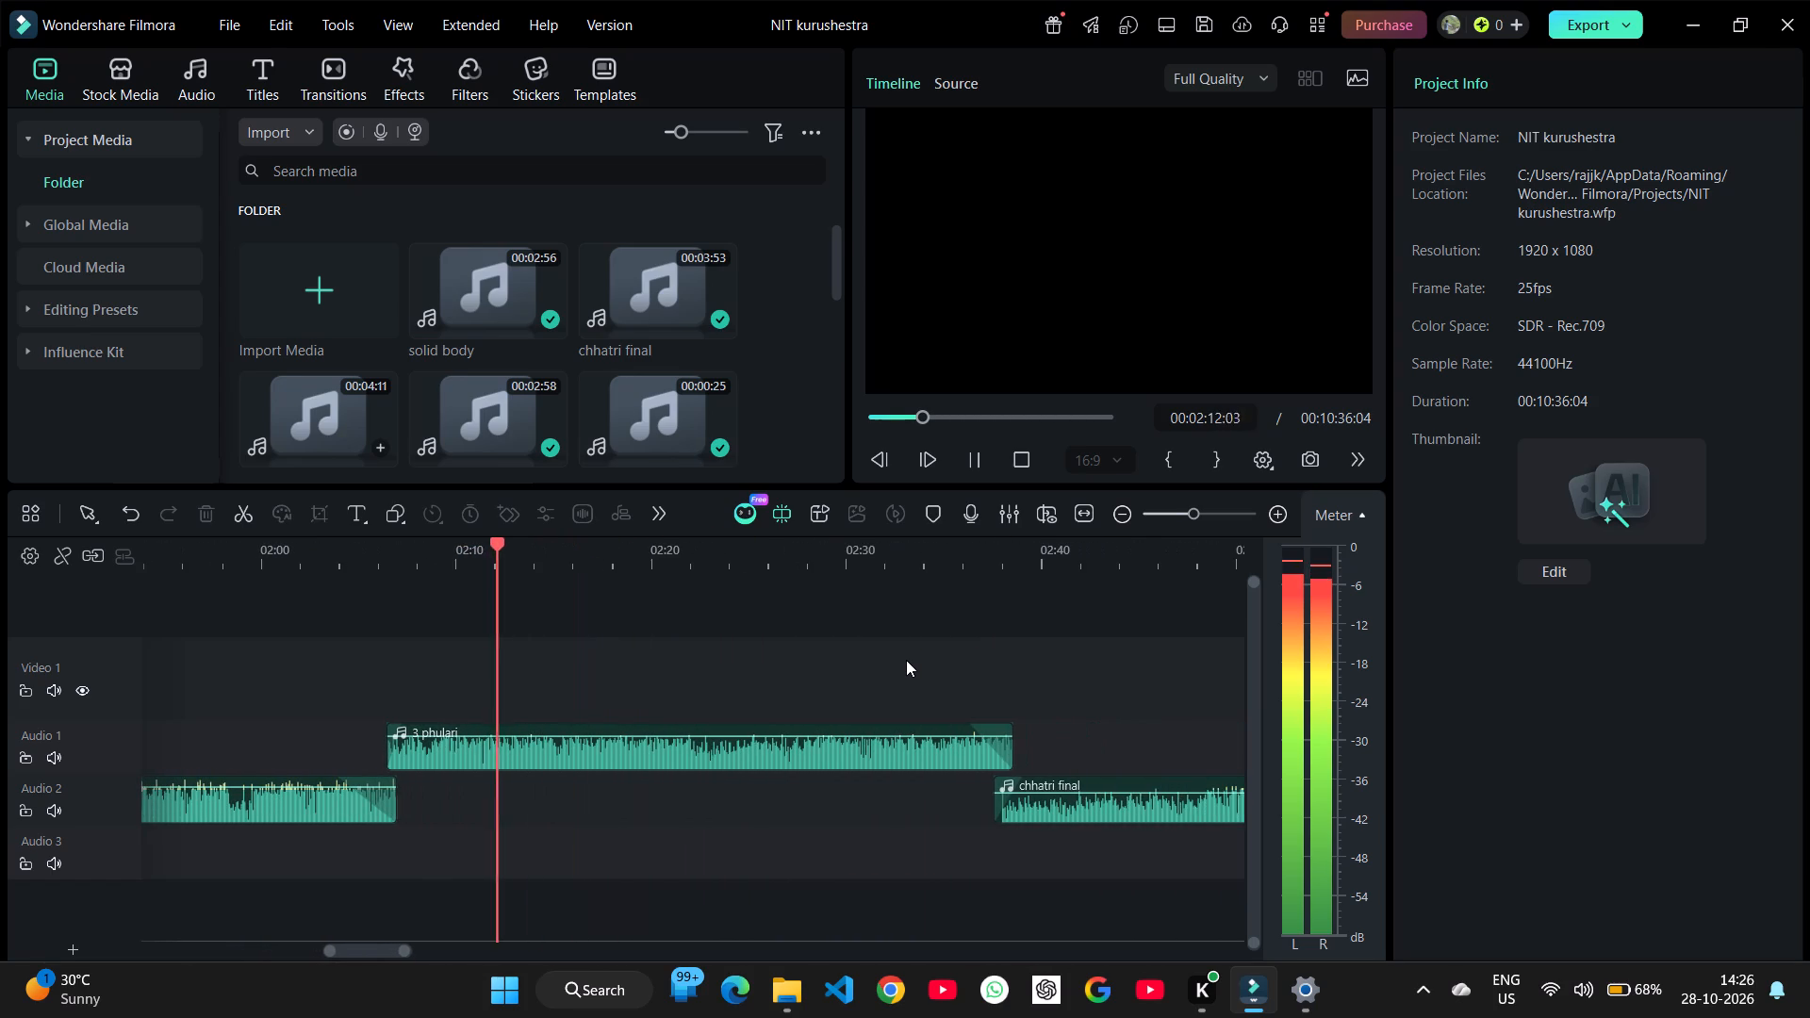
pyautogui.click(924, 676)
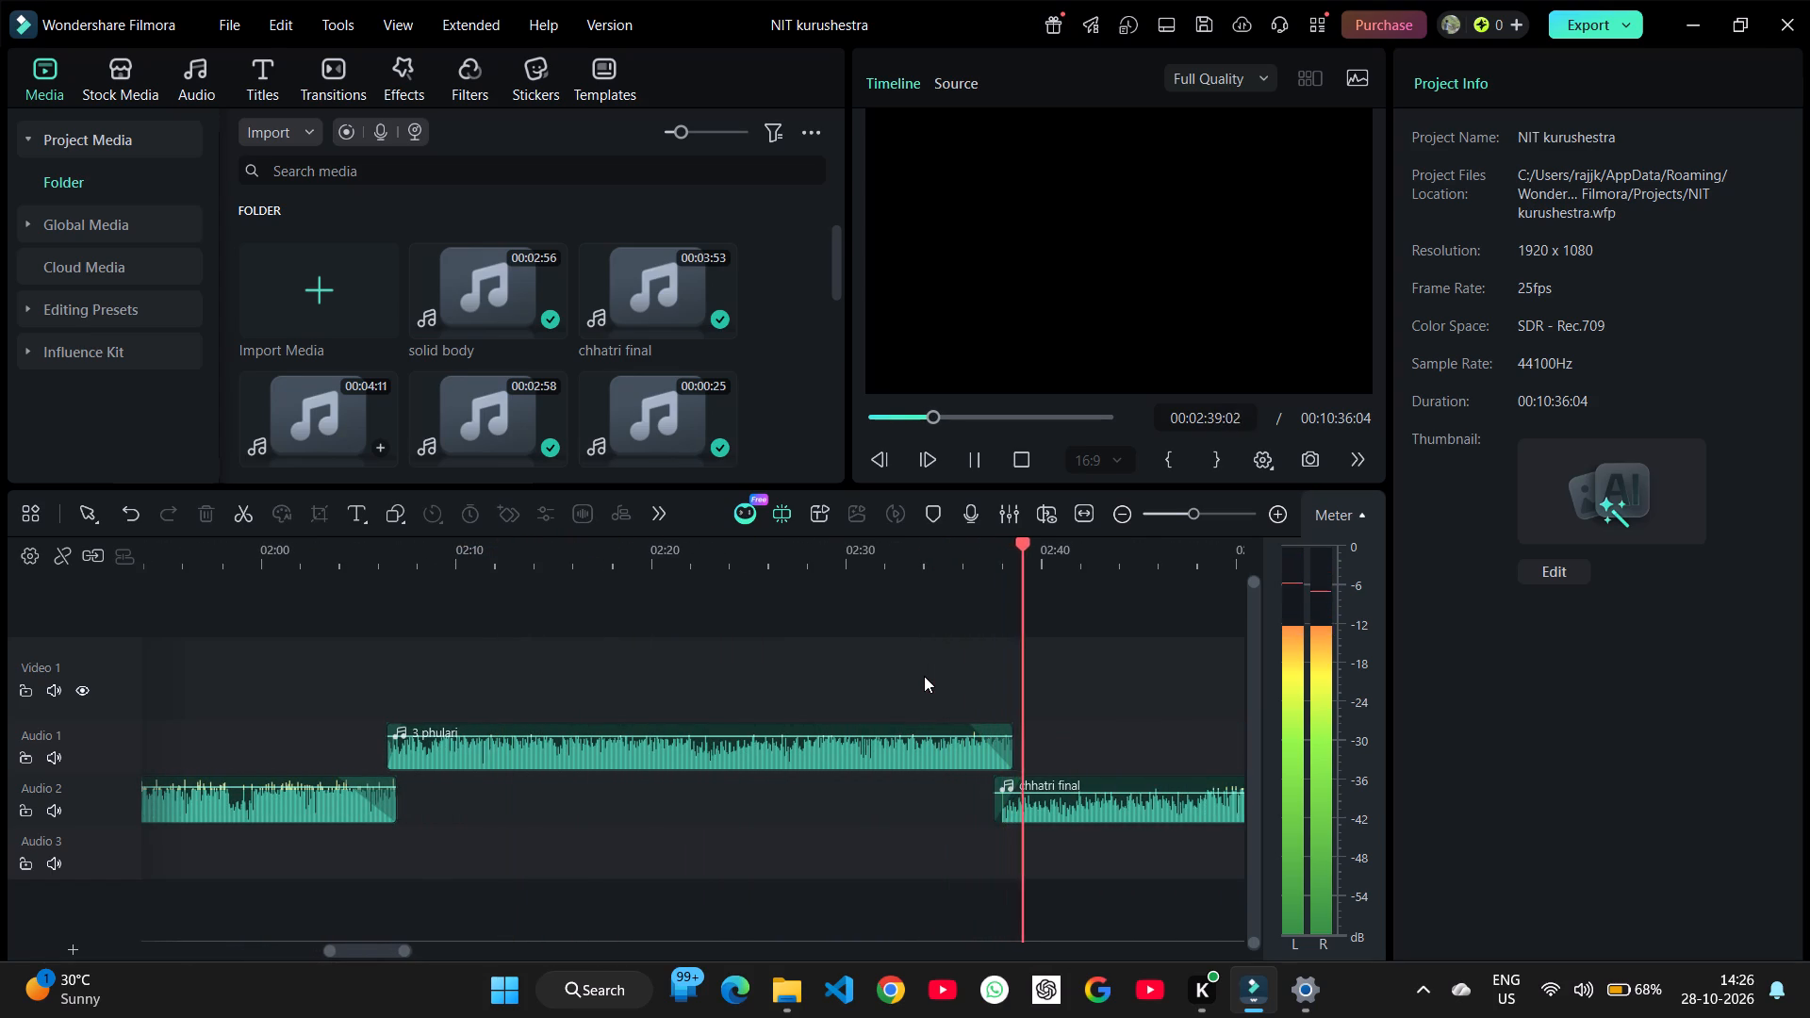
pyautogui.click(963, 749)
pyautogui.press('space')
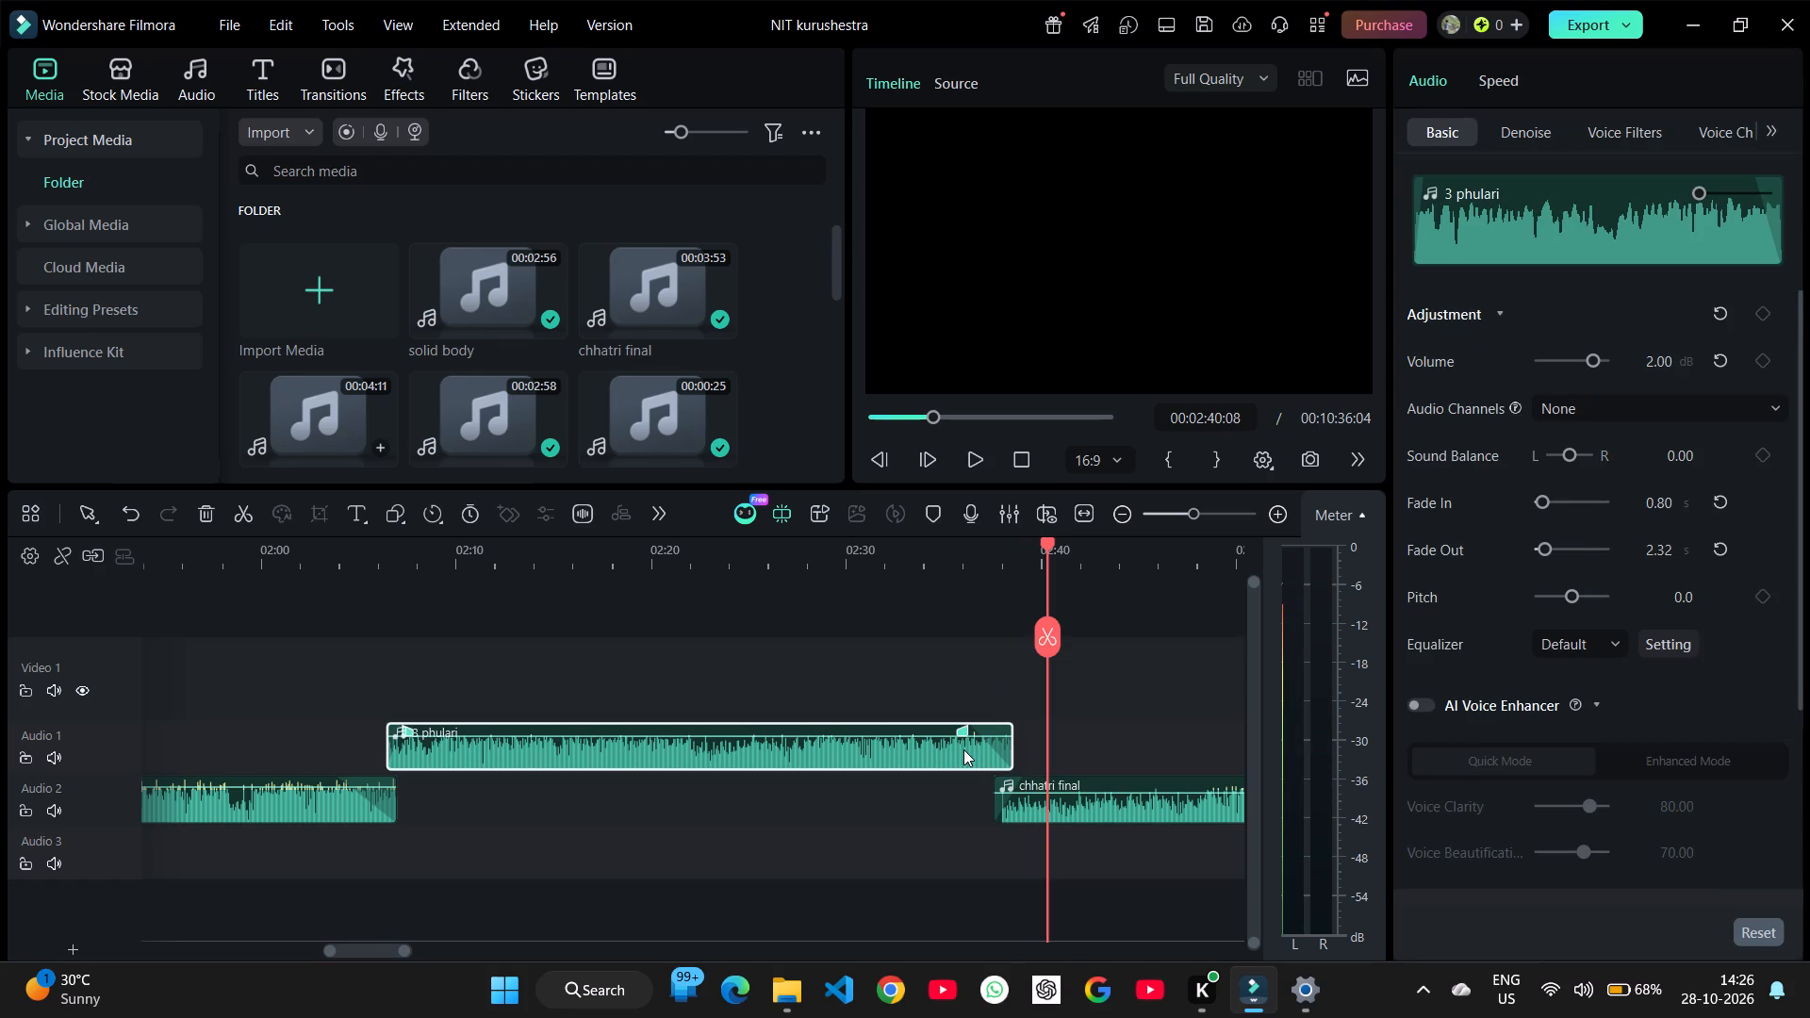
pyautogui.click(862, 661)
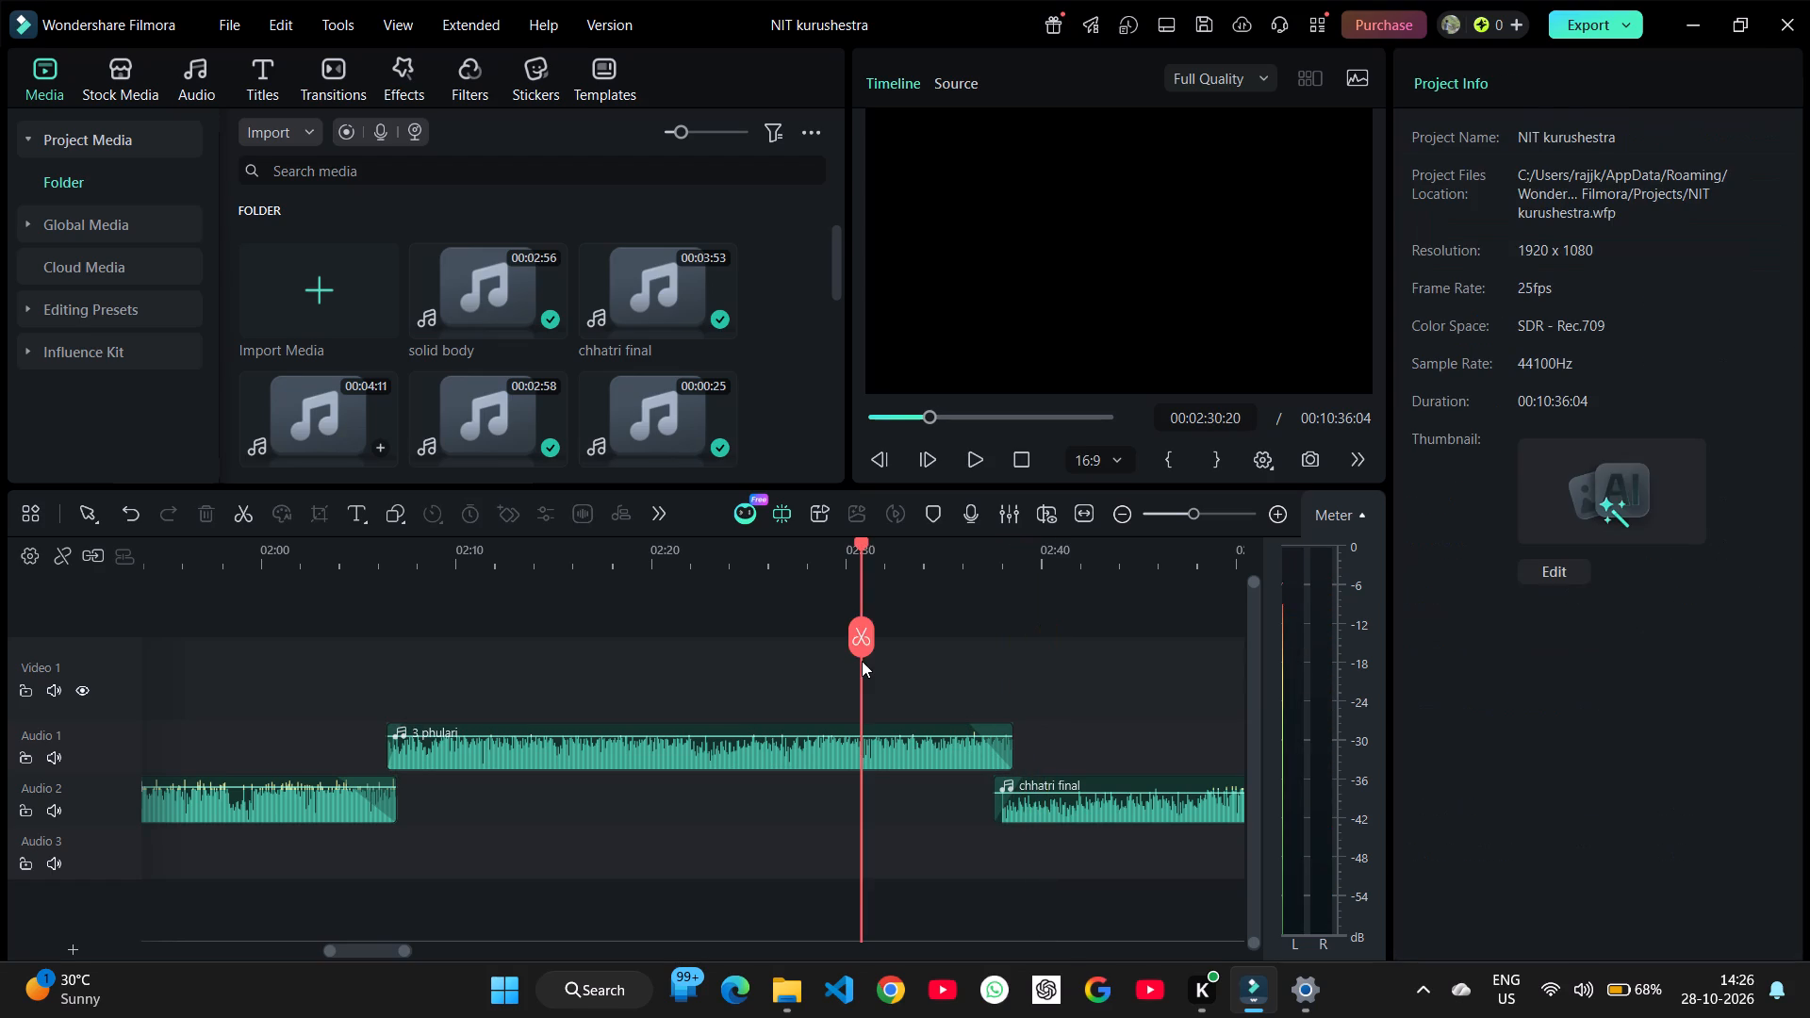
pyautogui.press('space')
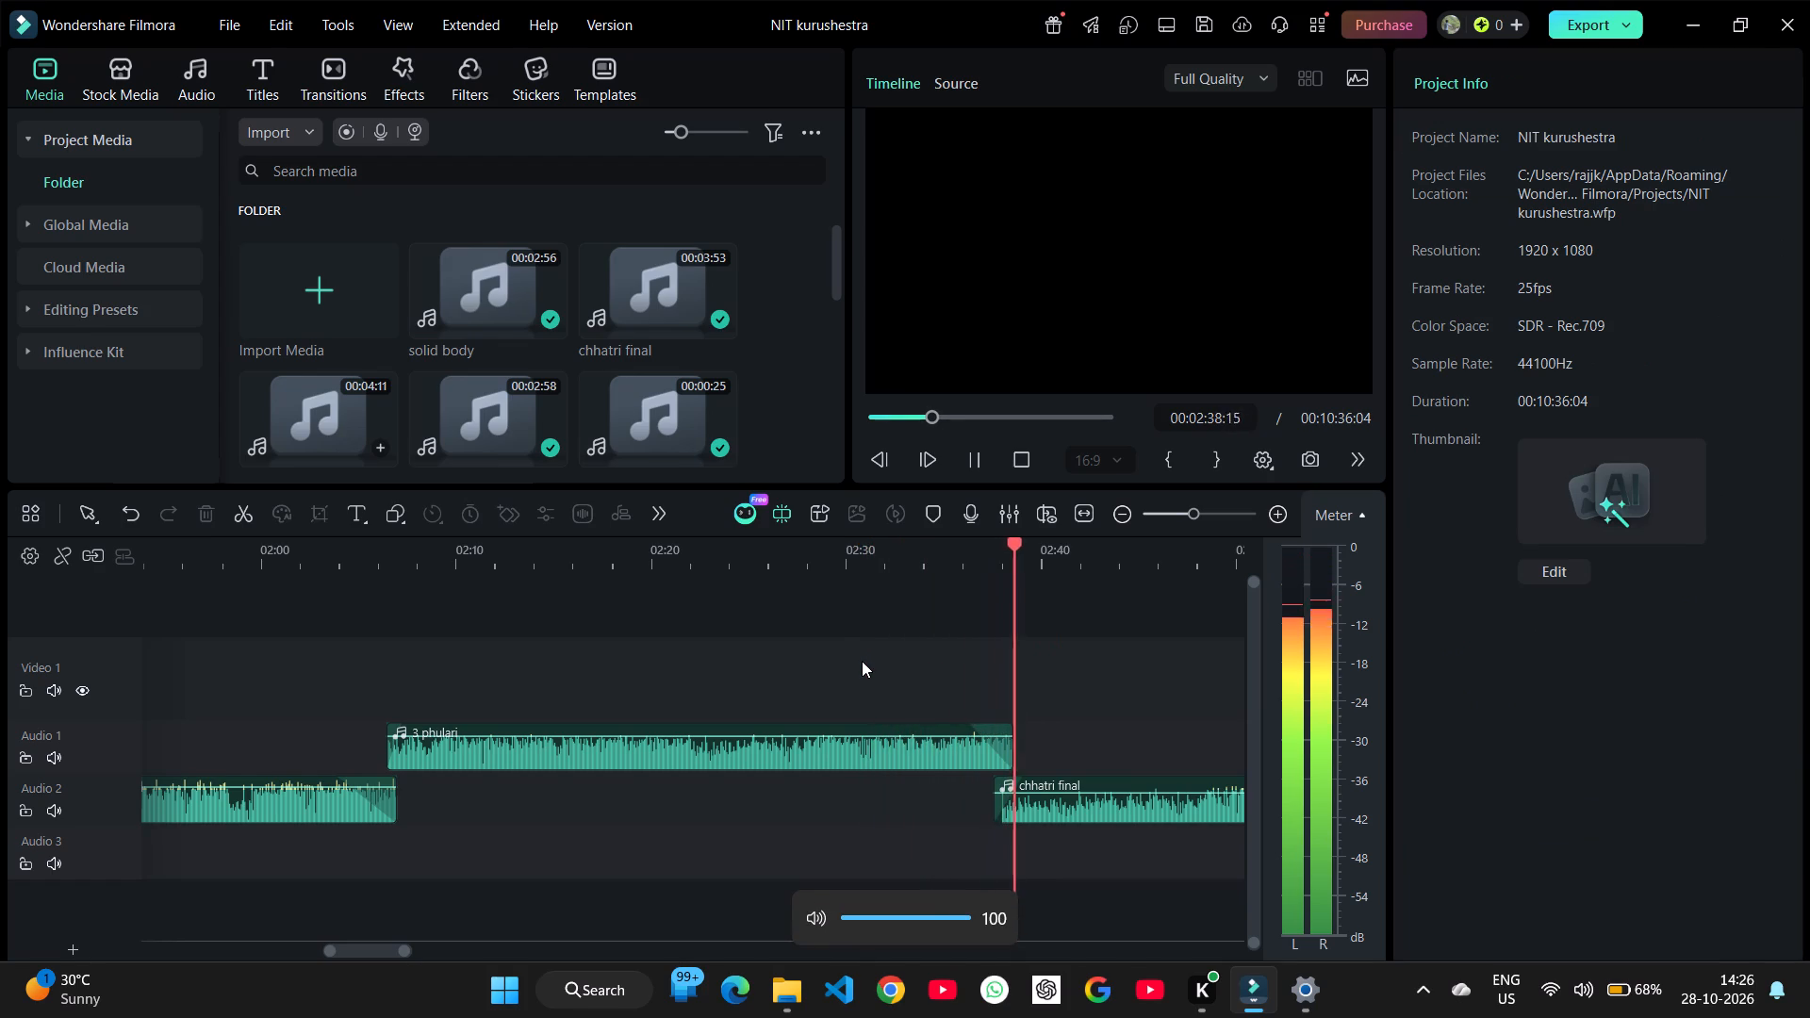
pyautogui.click(862, 661)
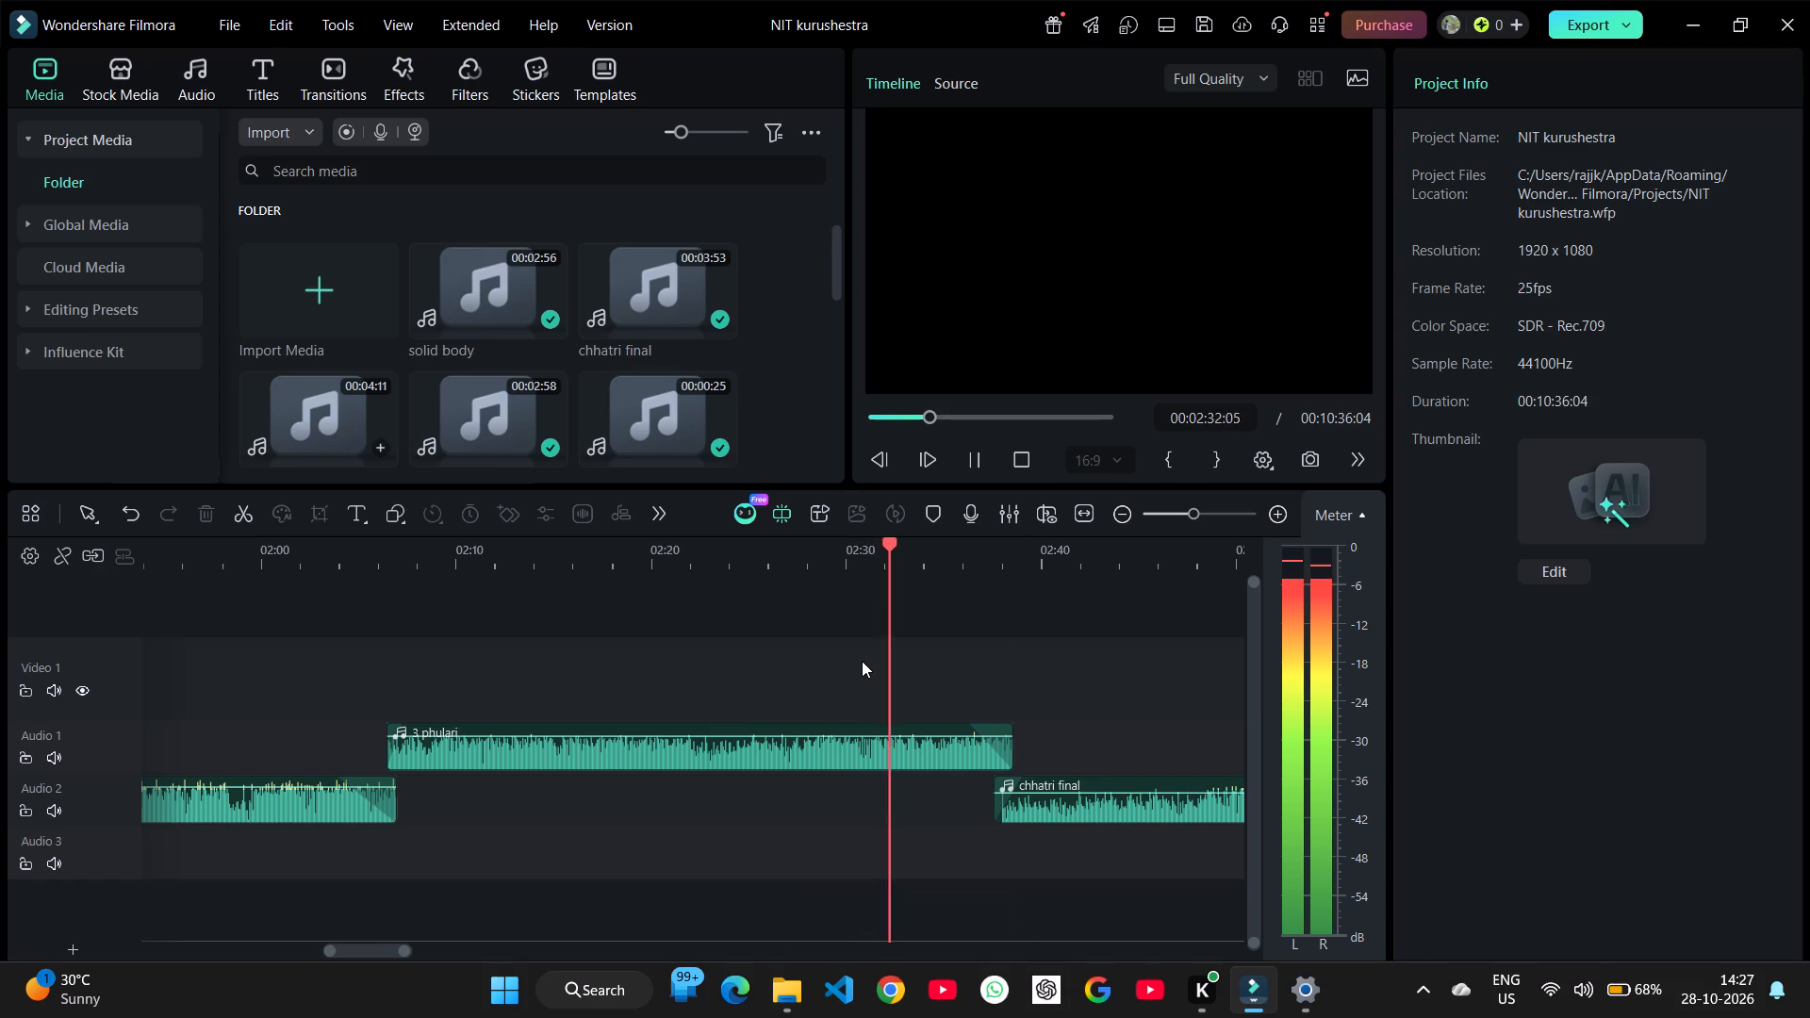
pyautogui.keyDown('ctrl'); pyautogui.scroll(2, 947, 717); pyautogui.keyUp('ctrl')
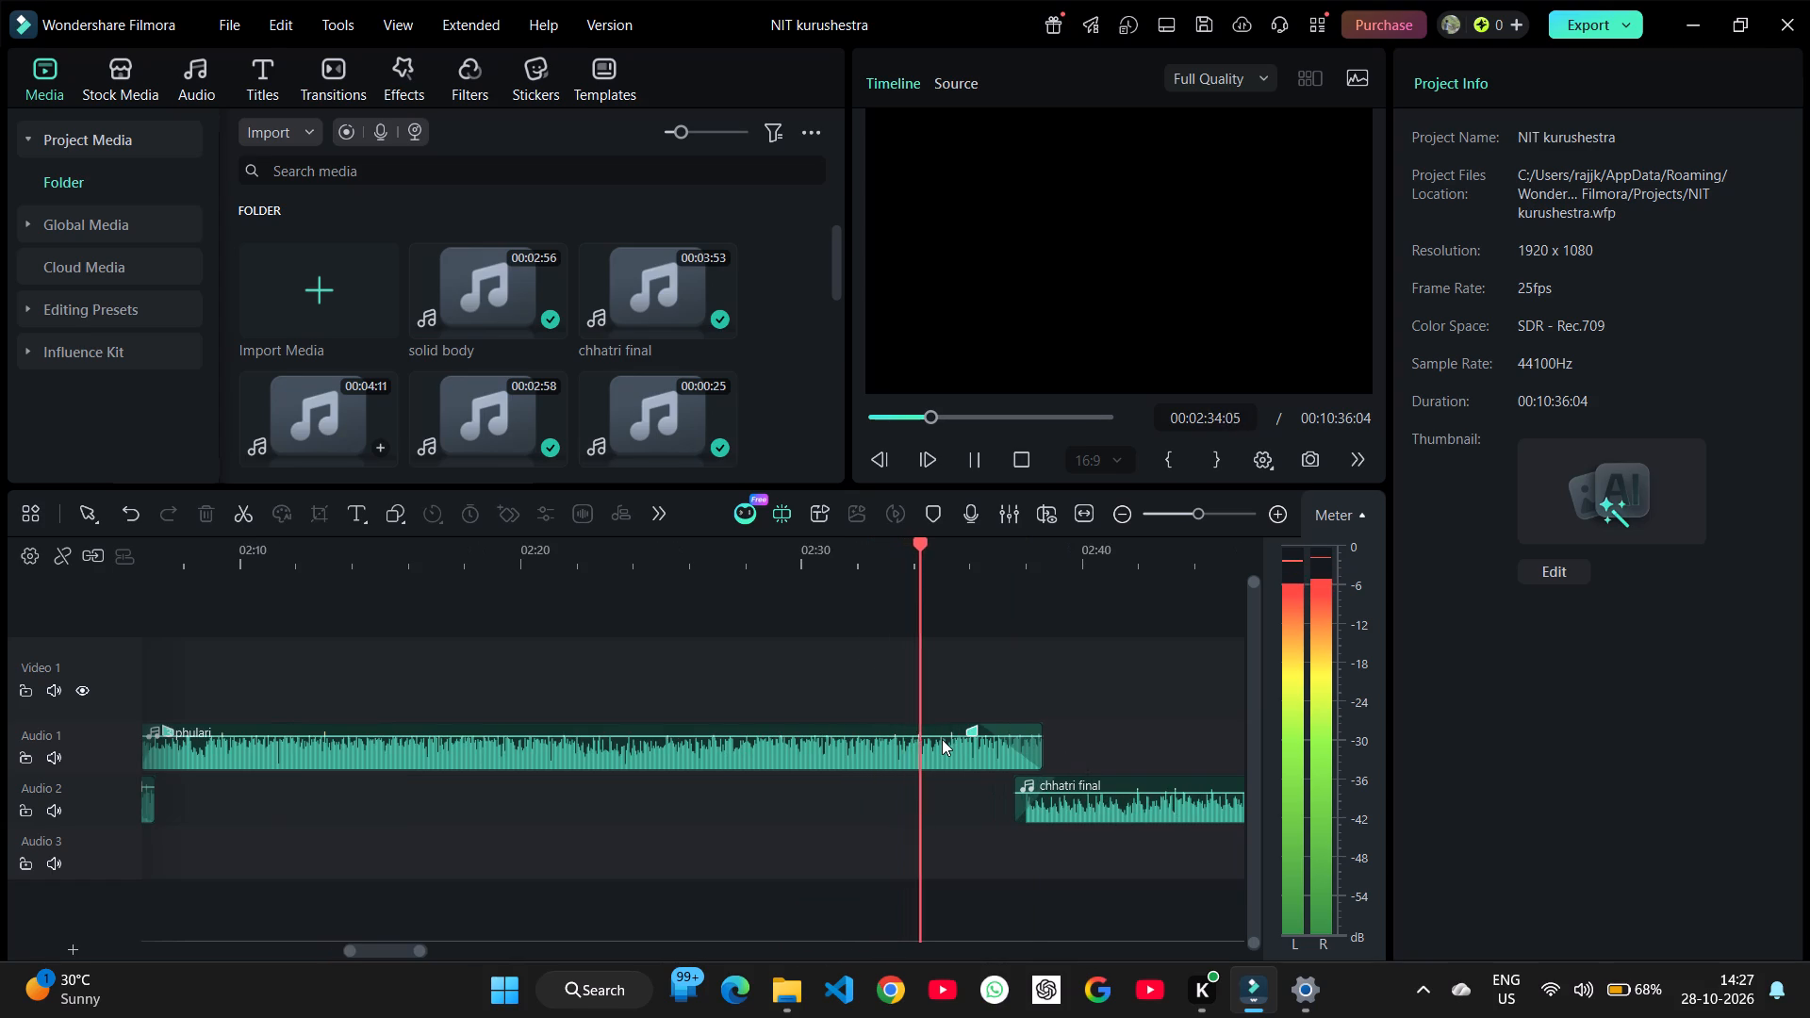
pyautogui.click(942, 739)
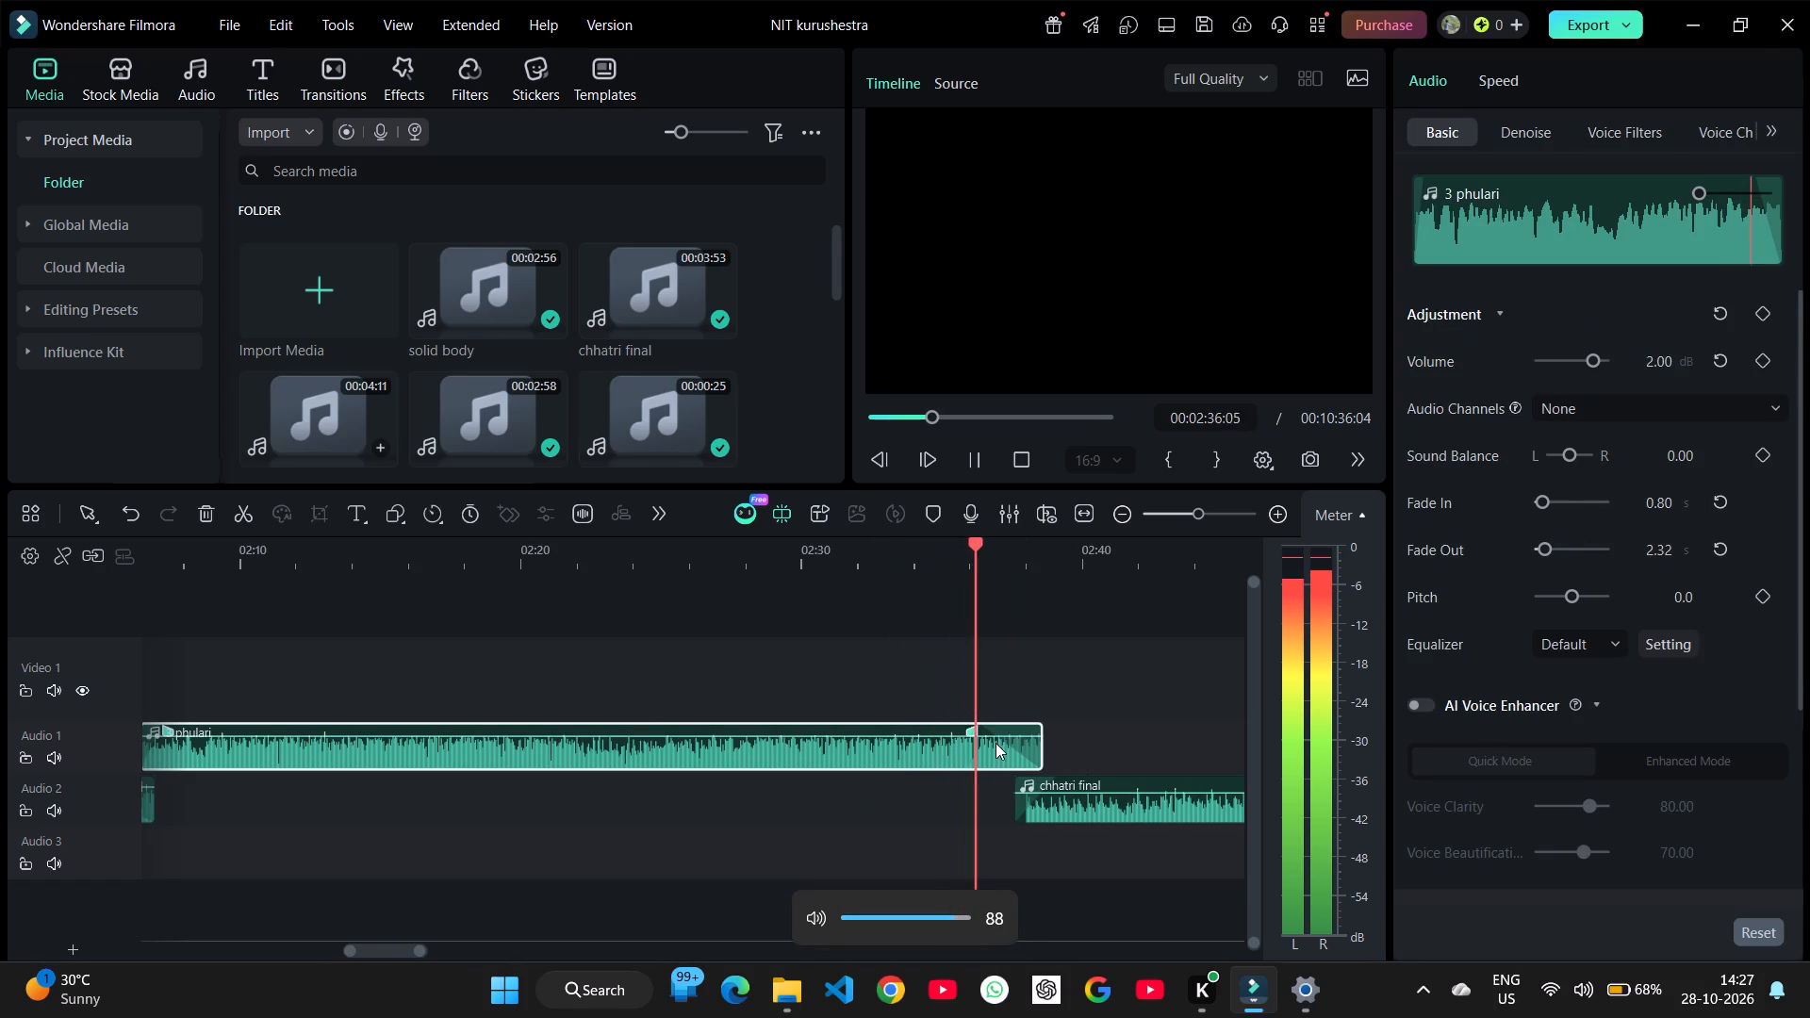
pyautogui.click(1649, 553)
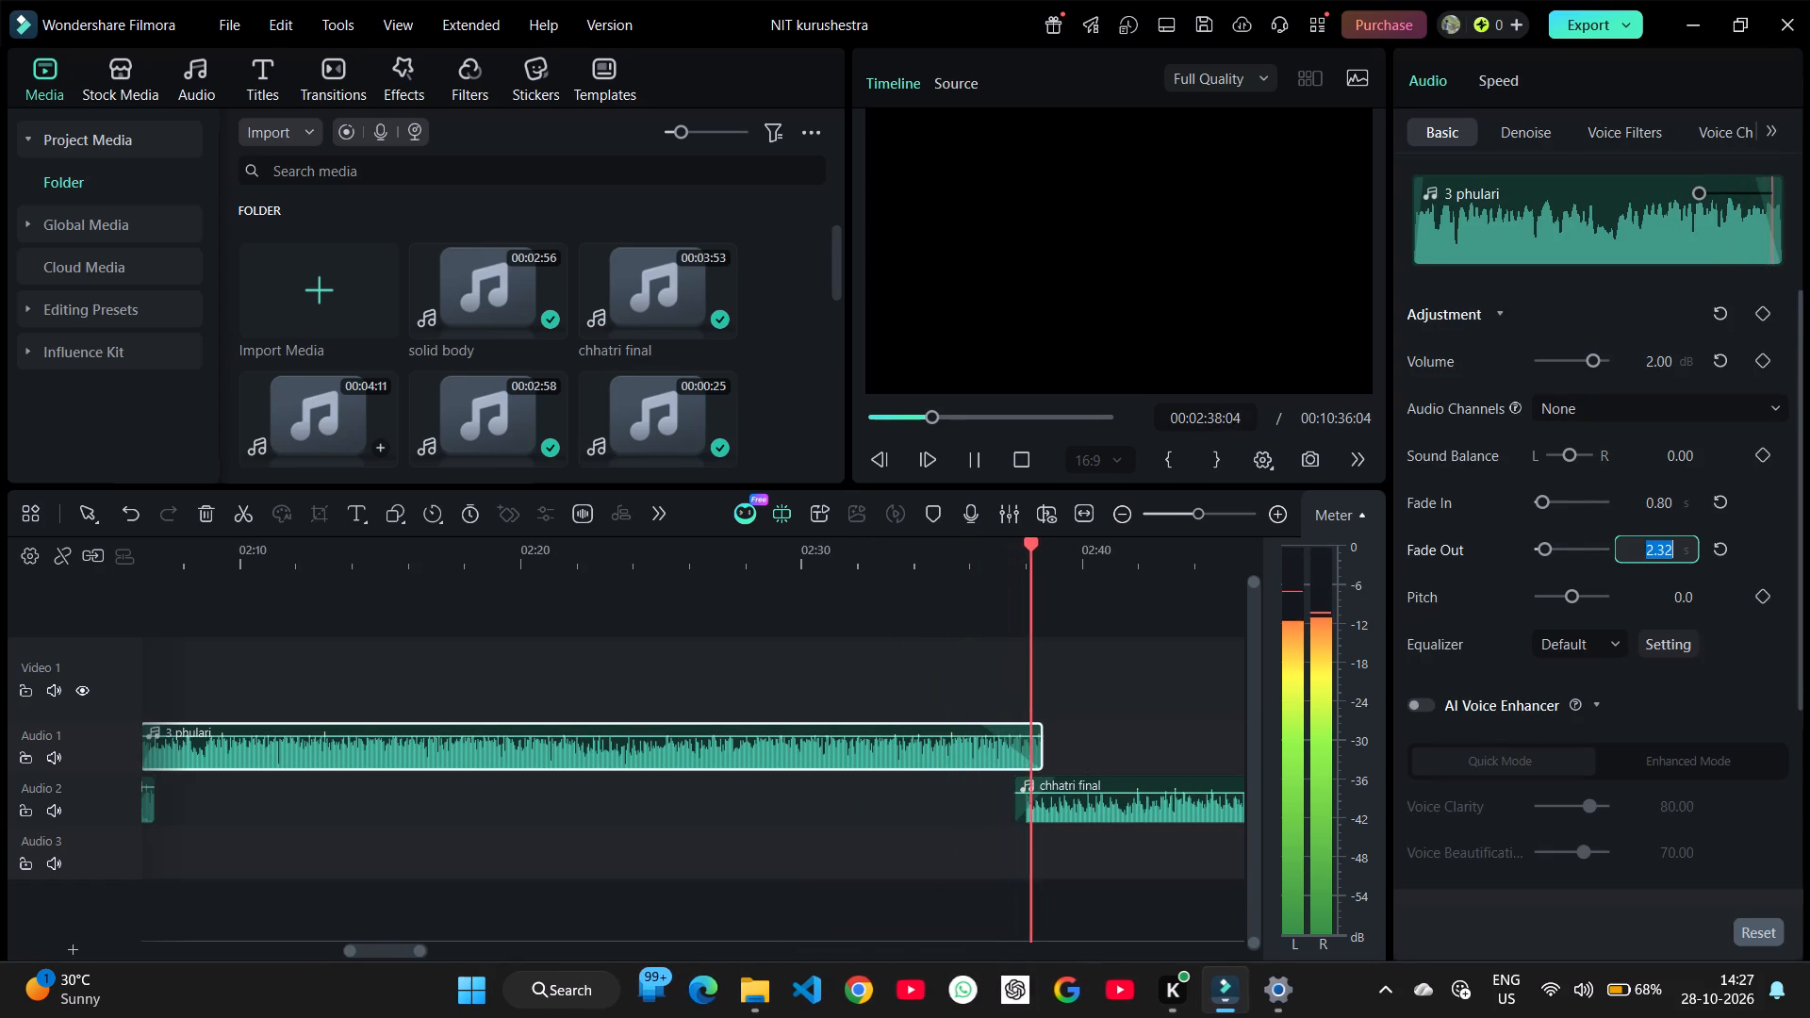
pyautogui.press('2')
pyautogui.press('Return')
pyautogui.click(909, 615)
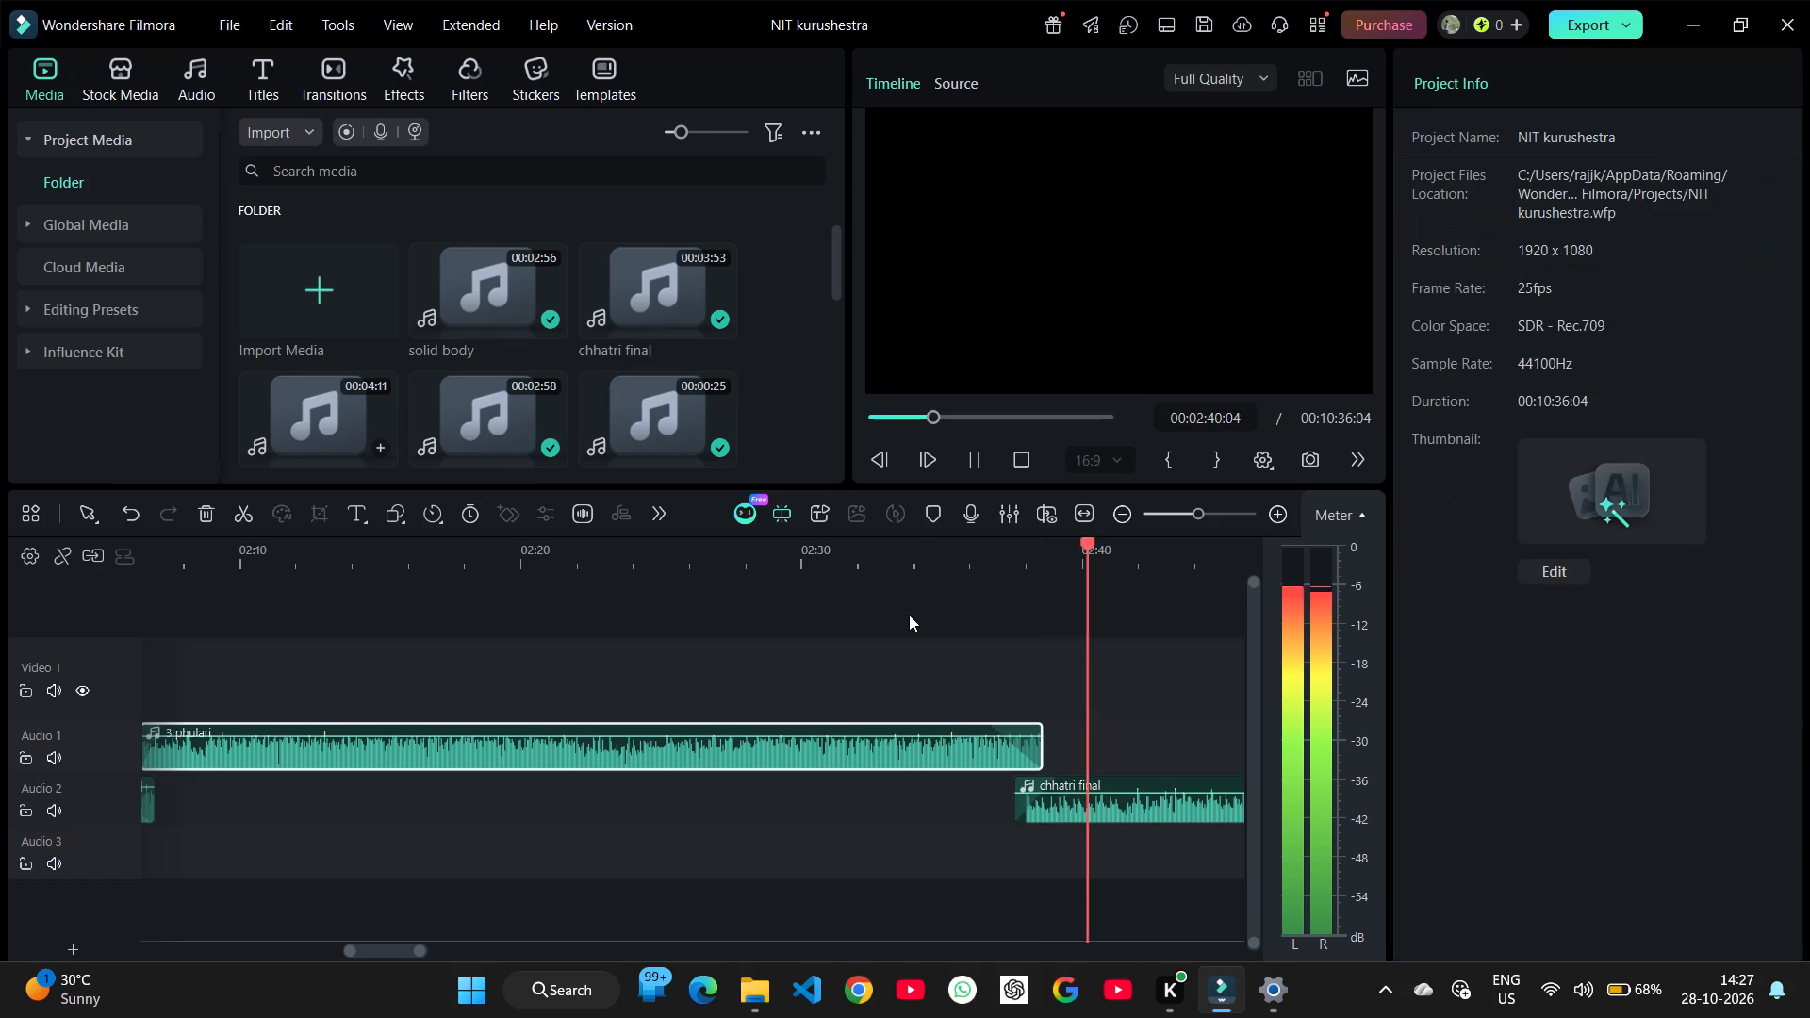
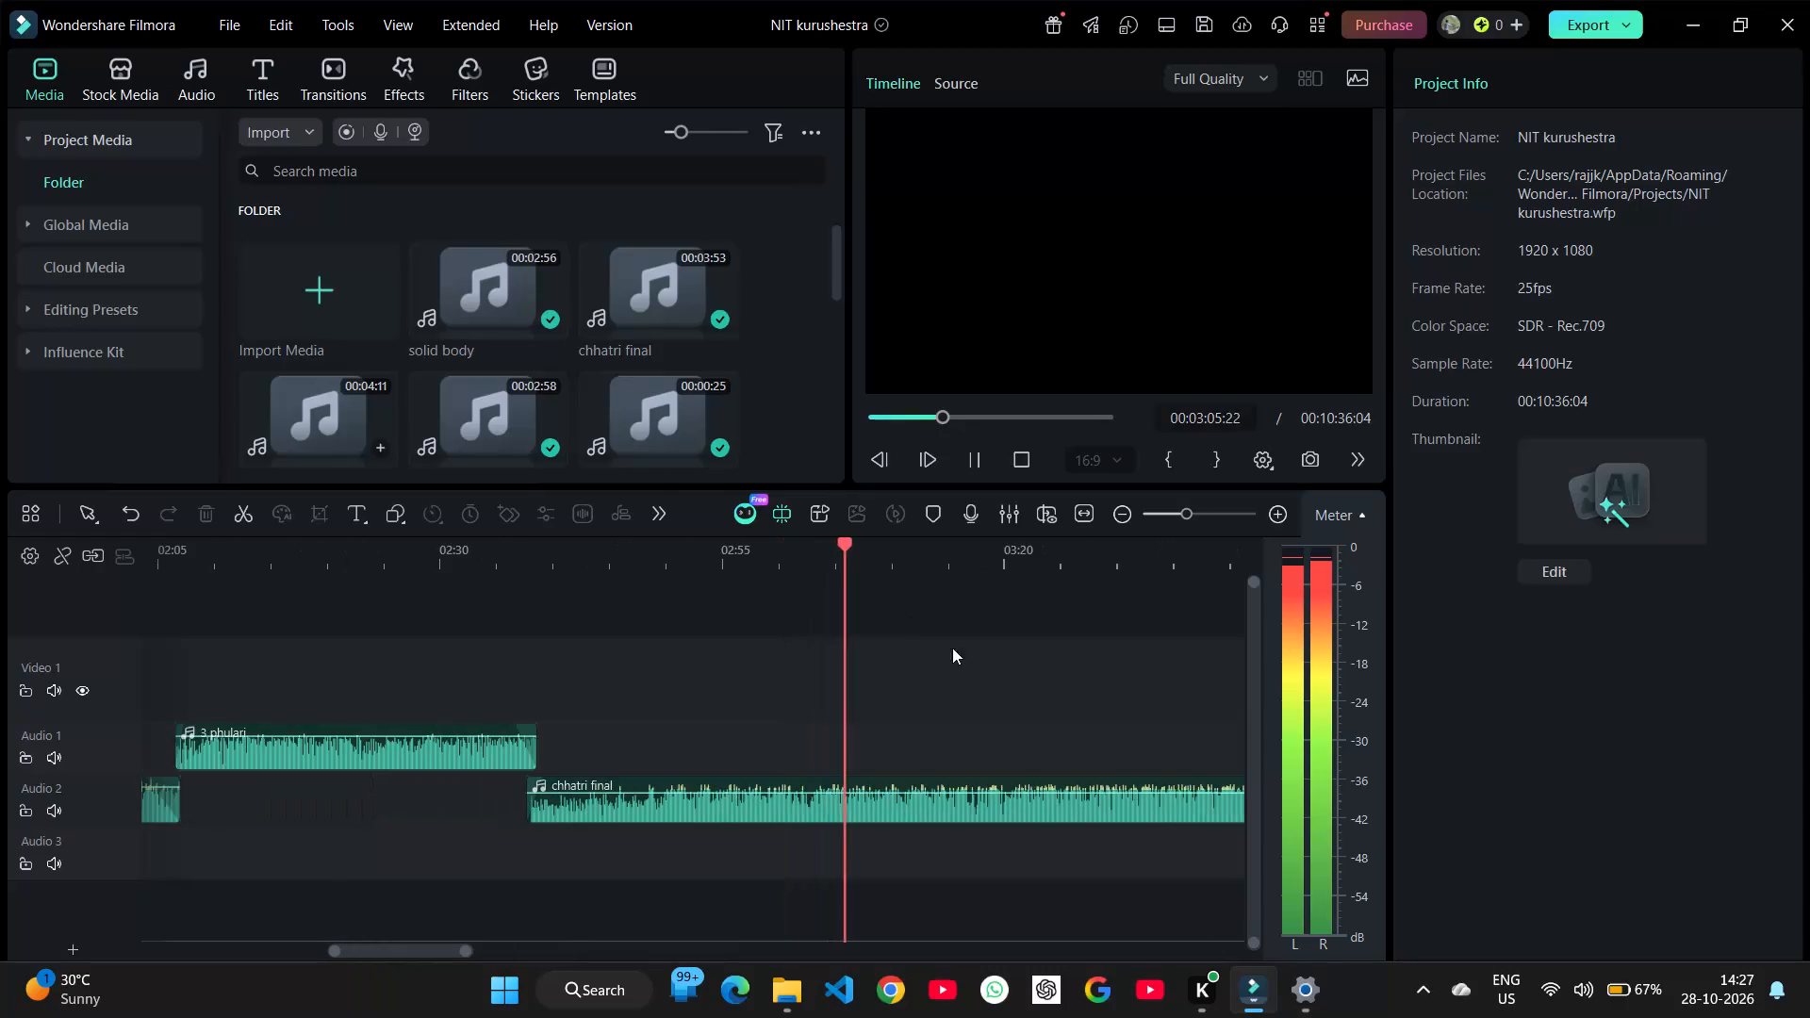
# Audition the transition from chhatri final into solid body and shorten the fade-in of solid body to about 22 frames.
pyautogui.hscroll(-1, 1052, 732)
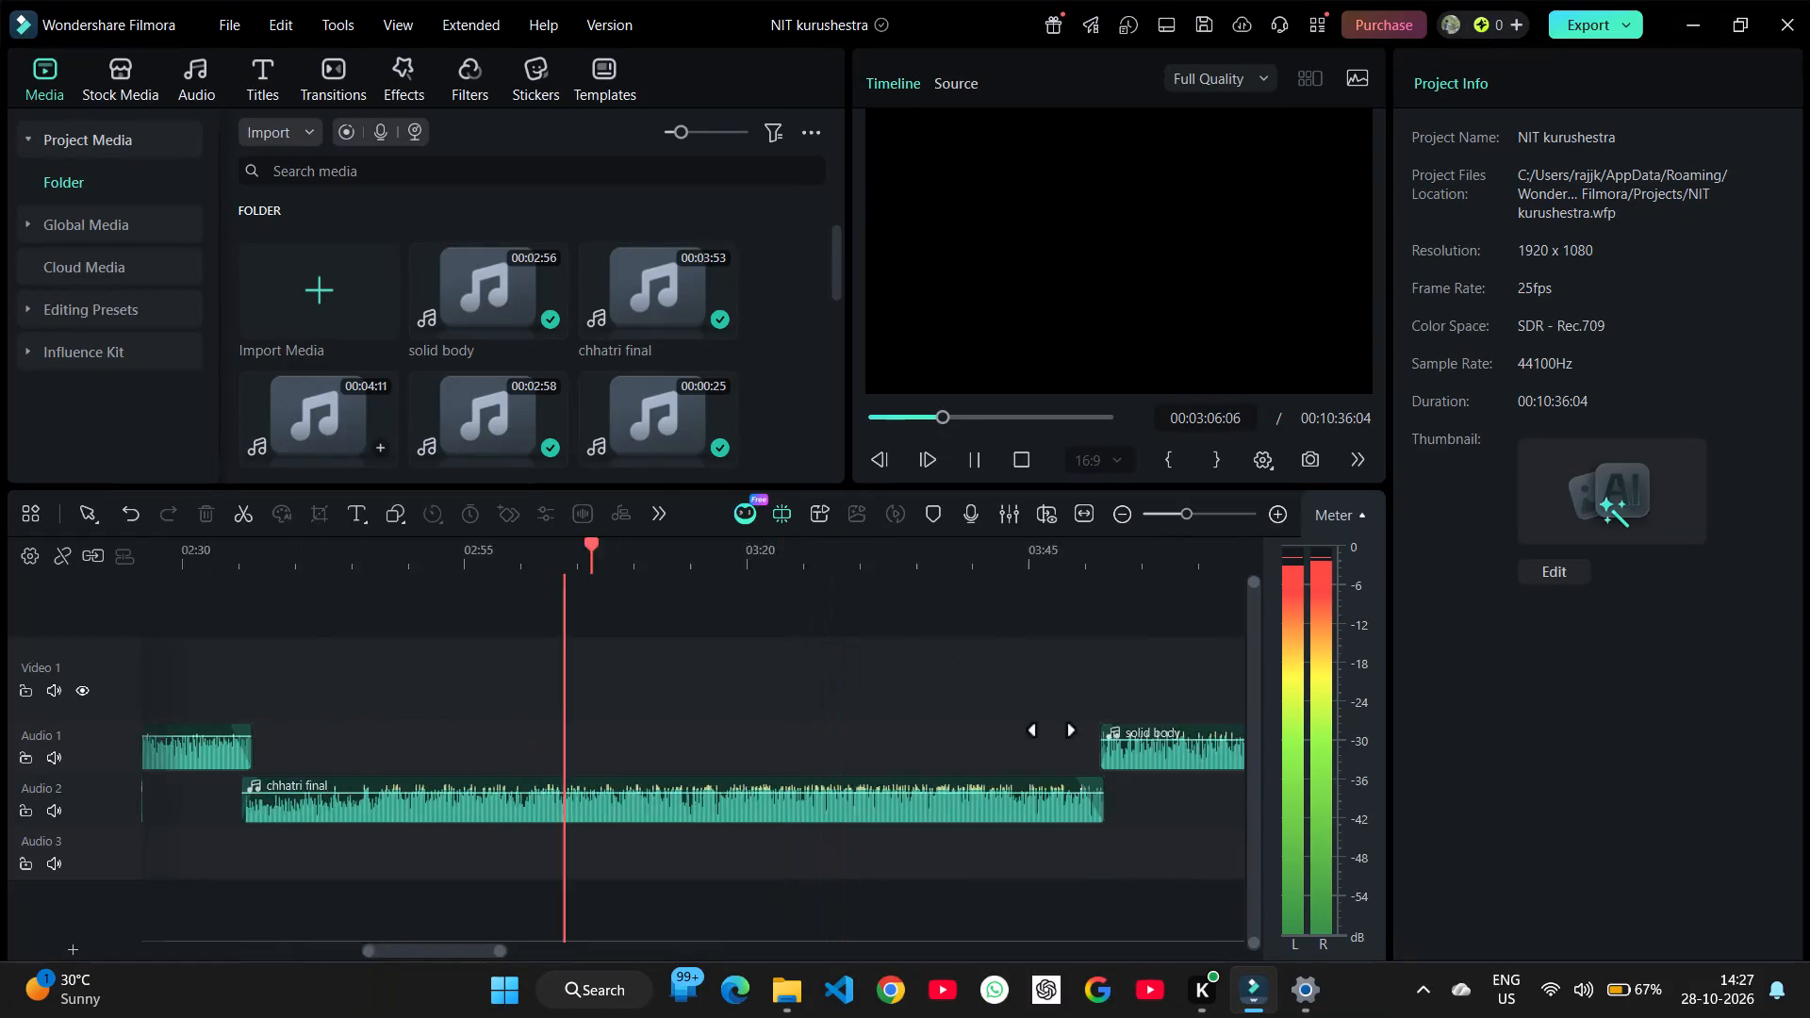
pyautogui.hscroll(-1, 1052, 732)
pyautogui.click(454, 687)
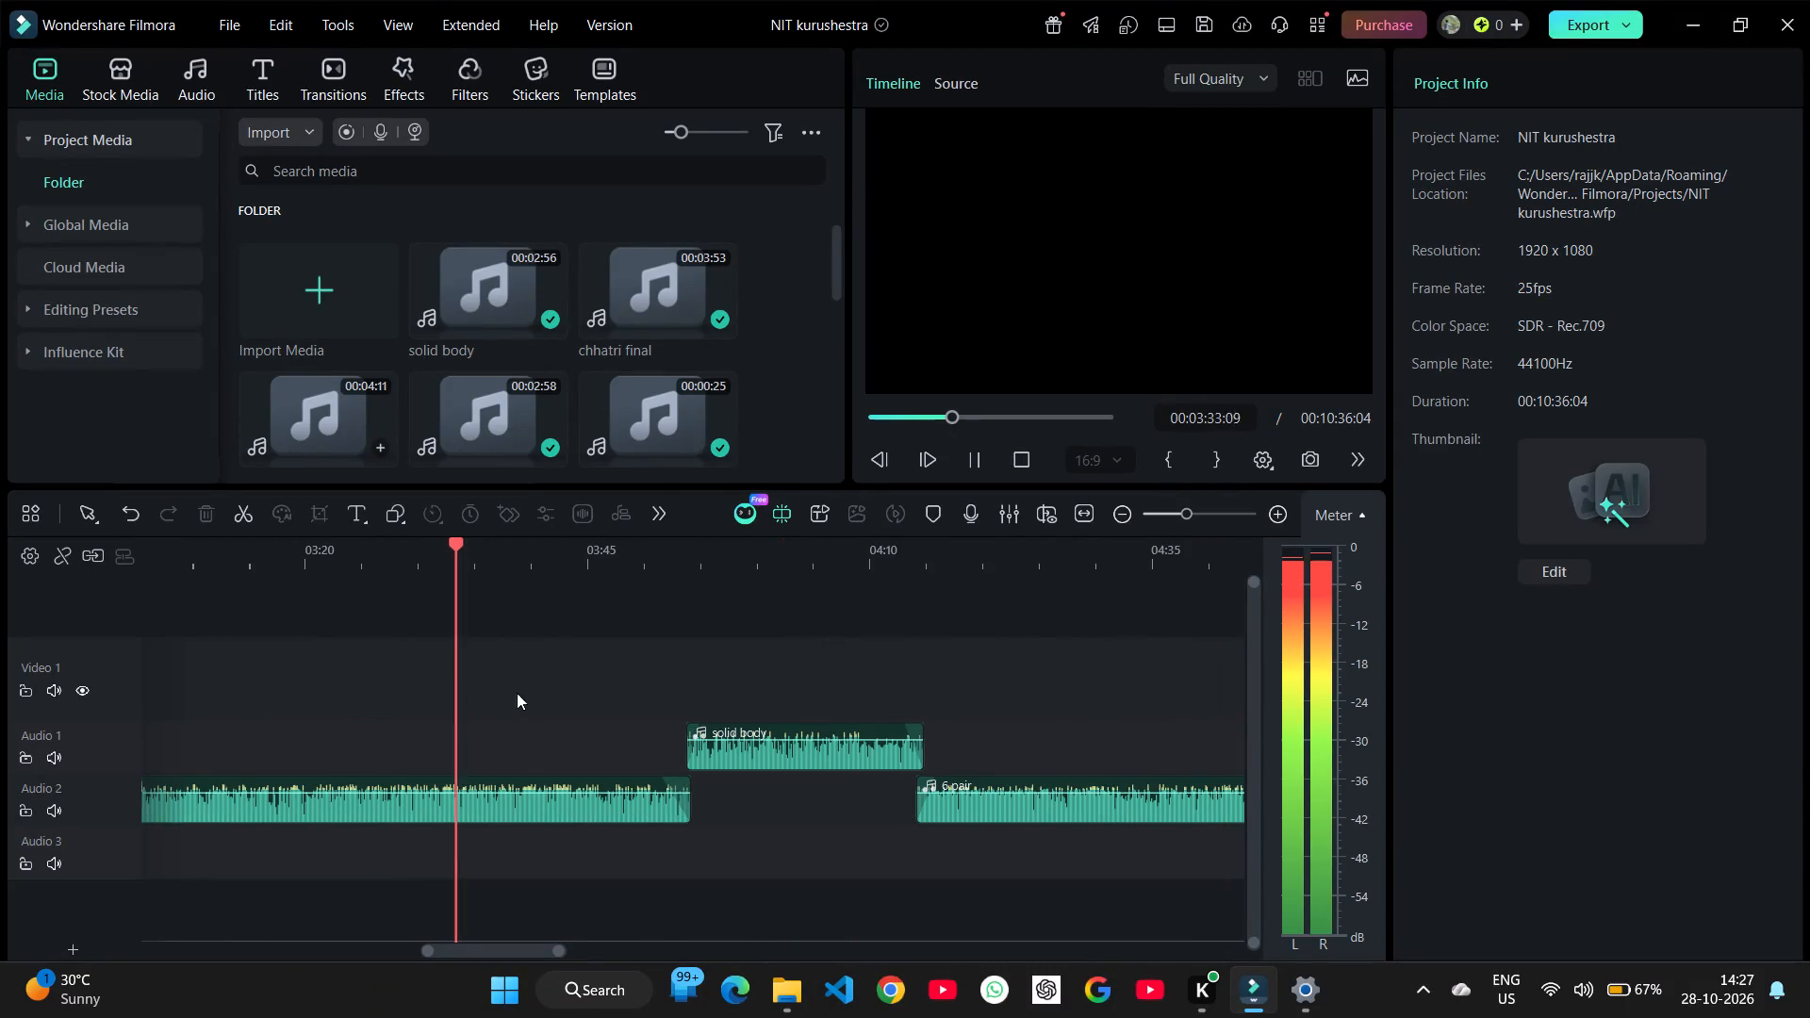
pyautogui.click(576, 707)
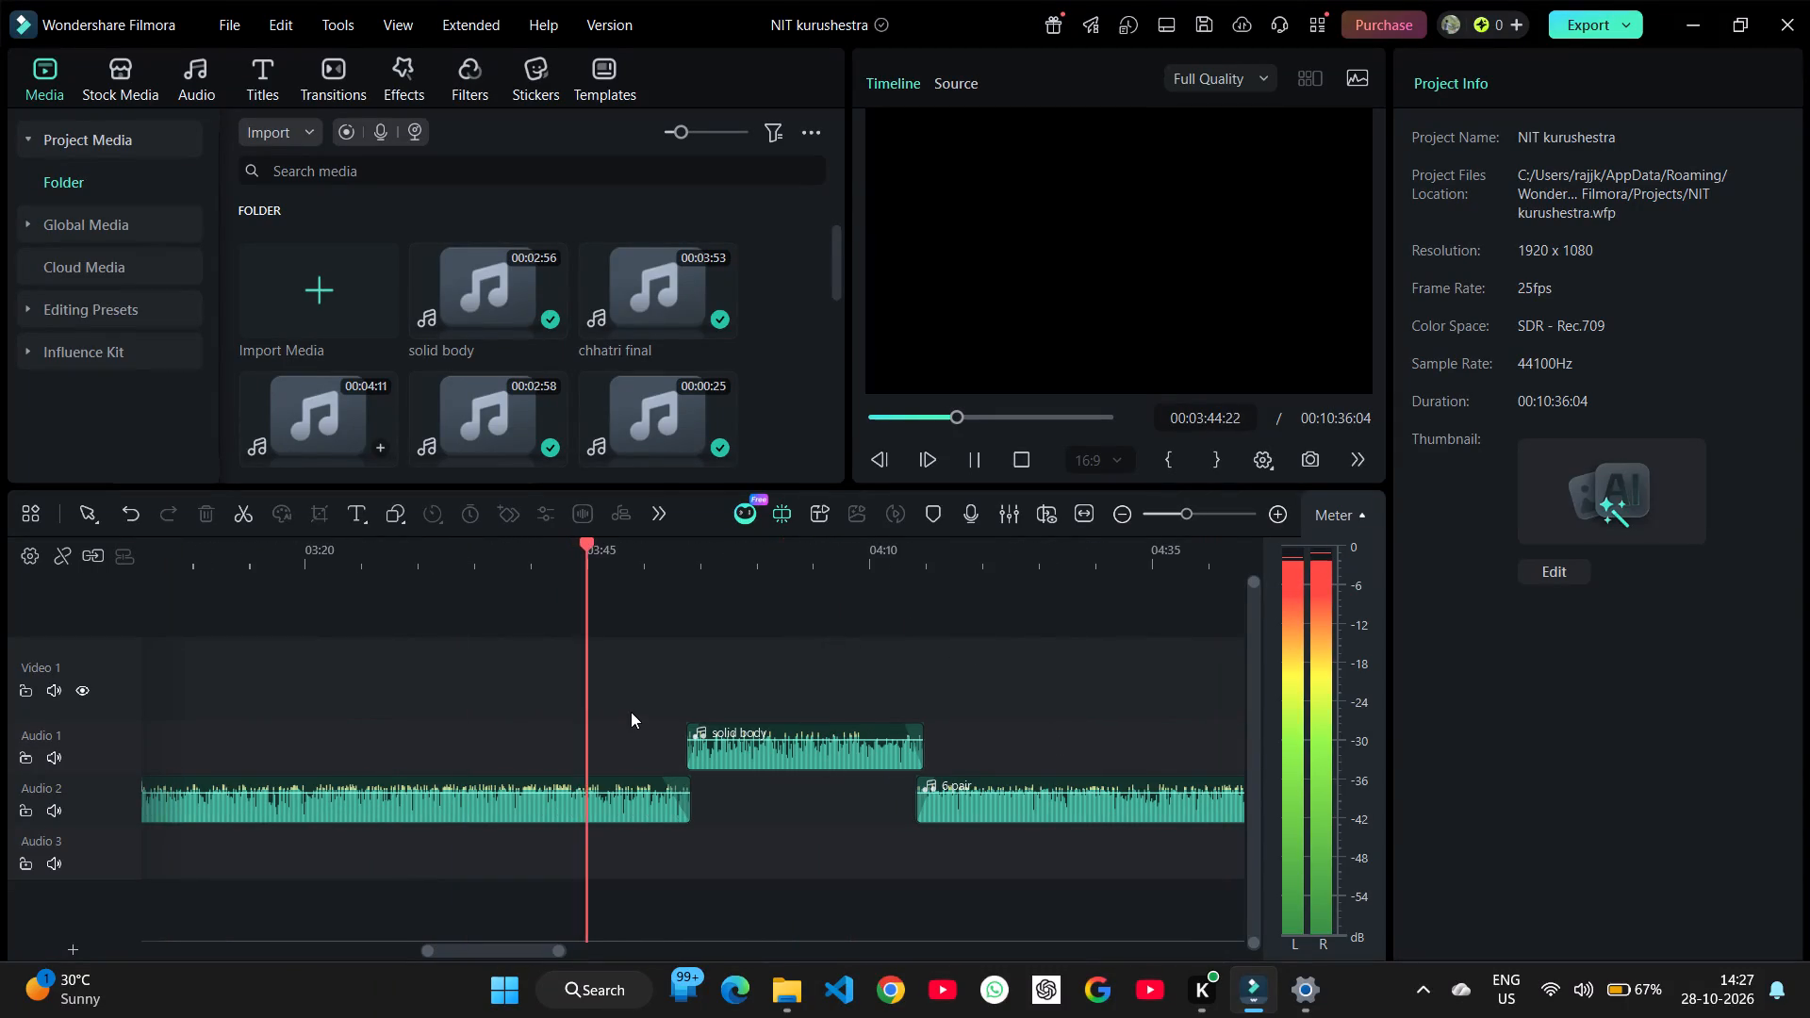
pyautogui.press('space')
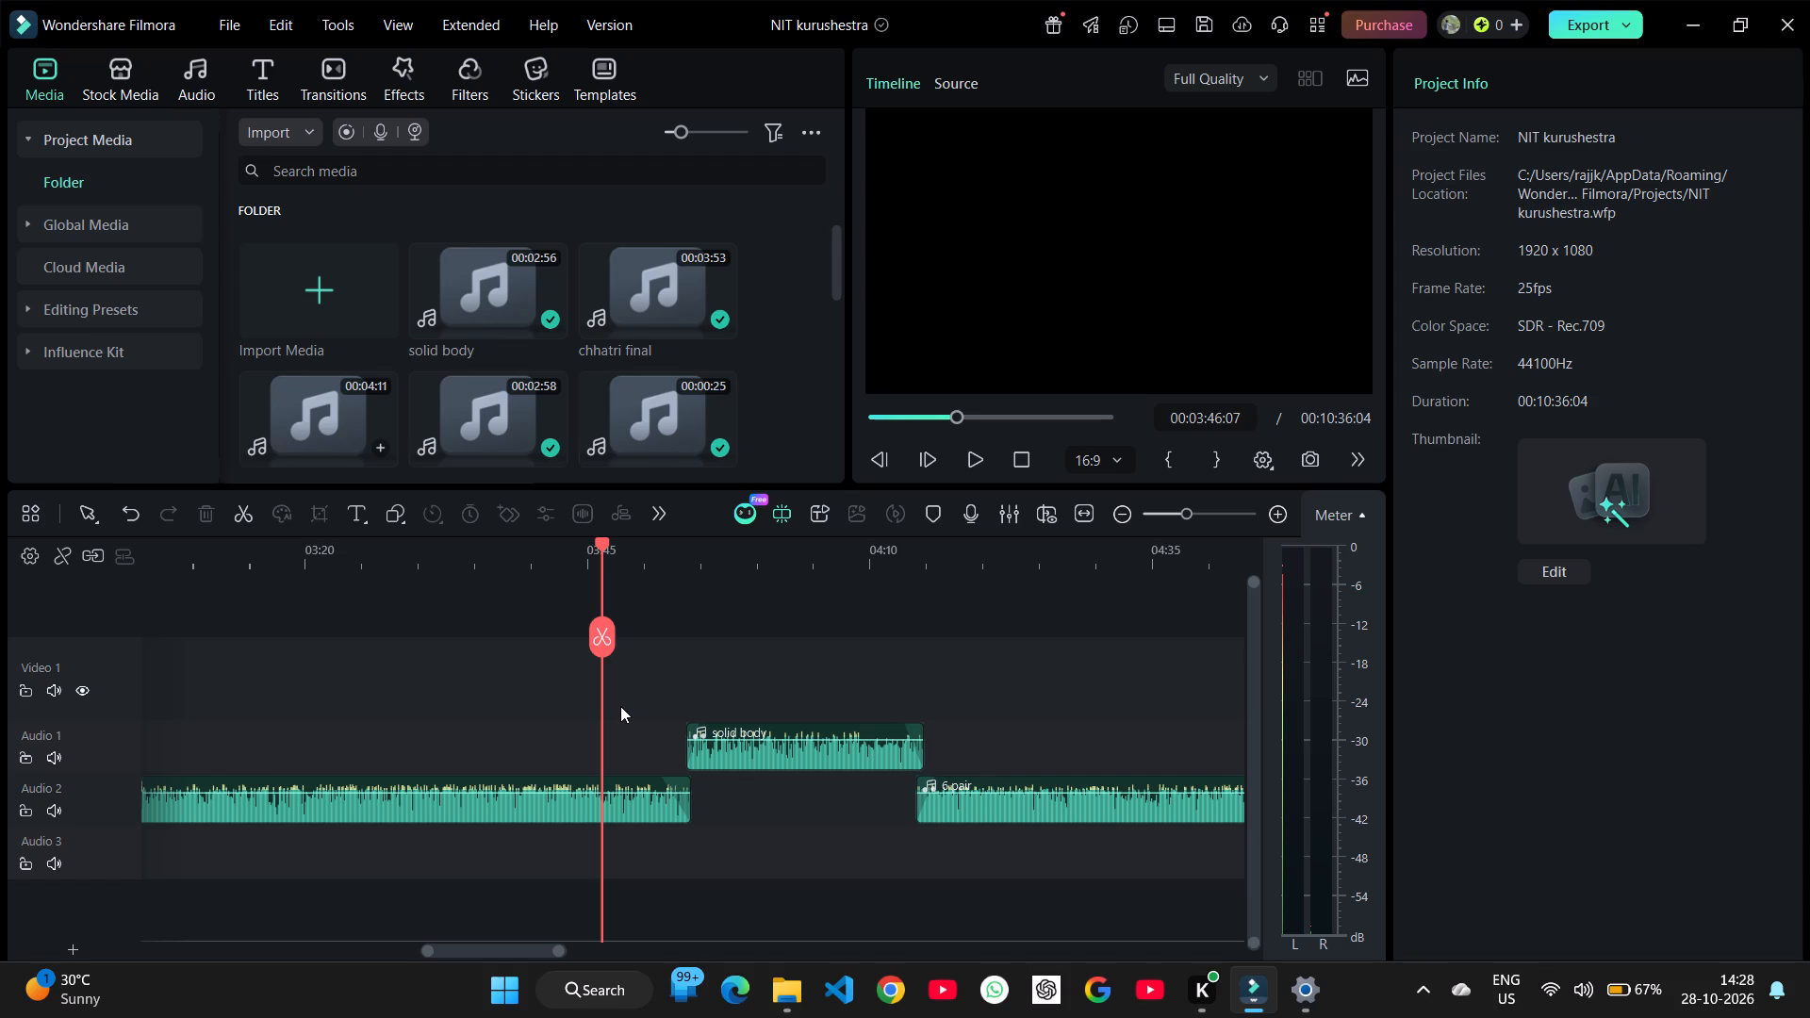
pyautogui.press('space')
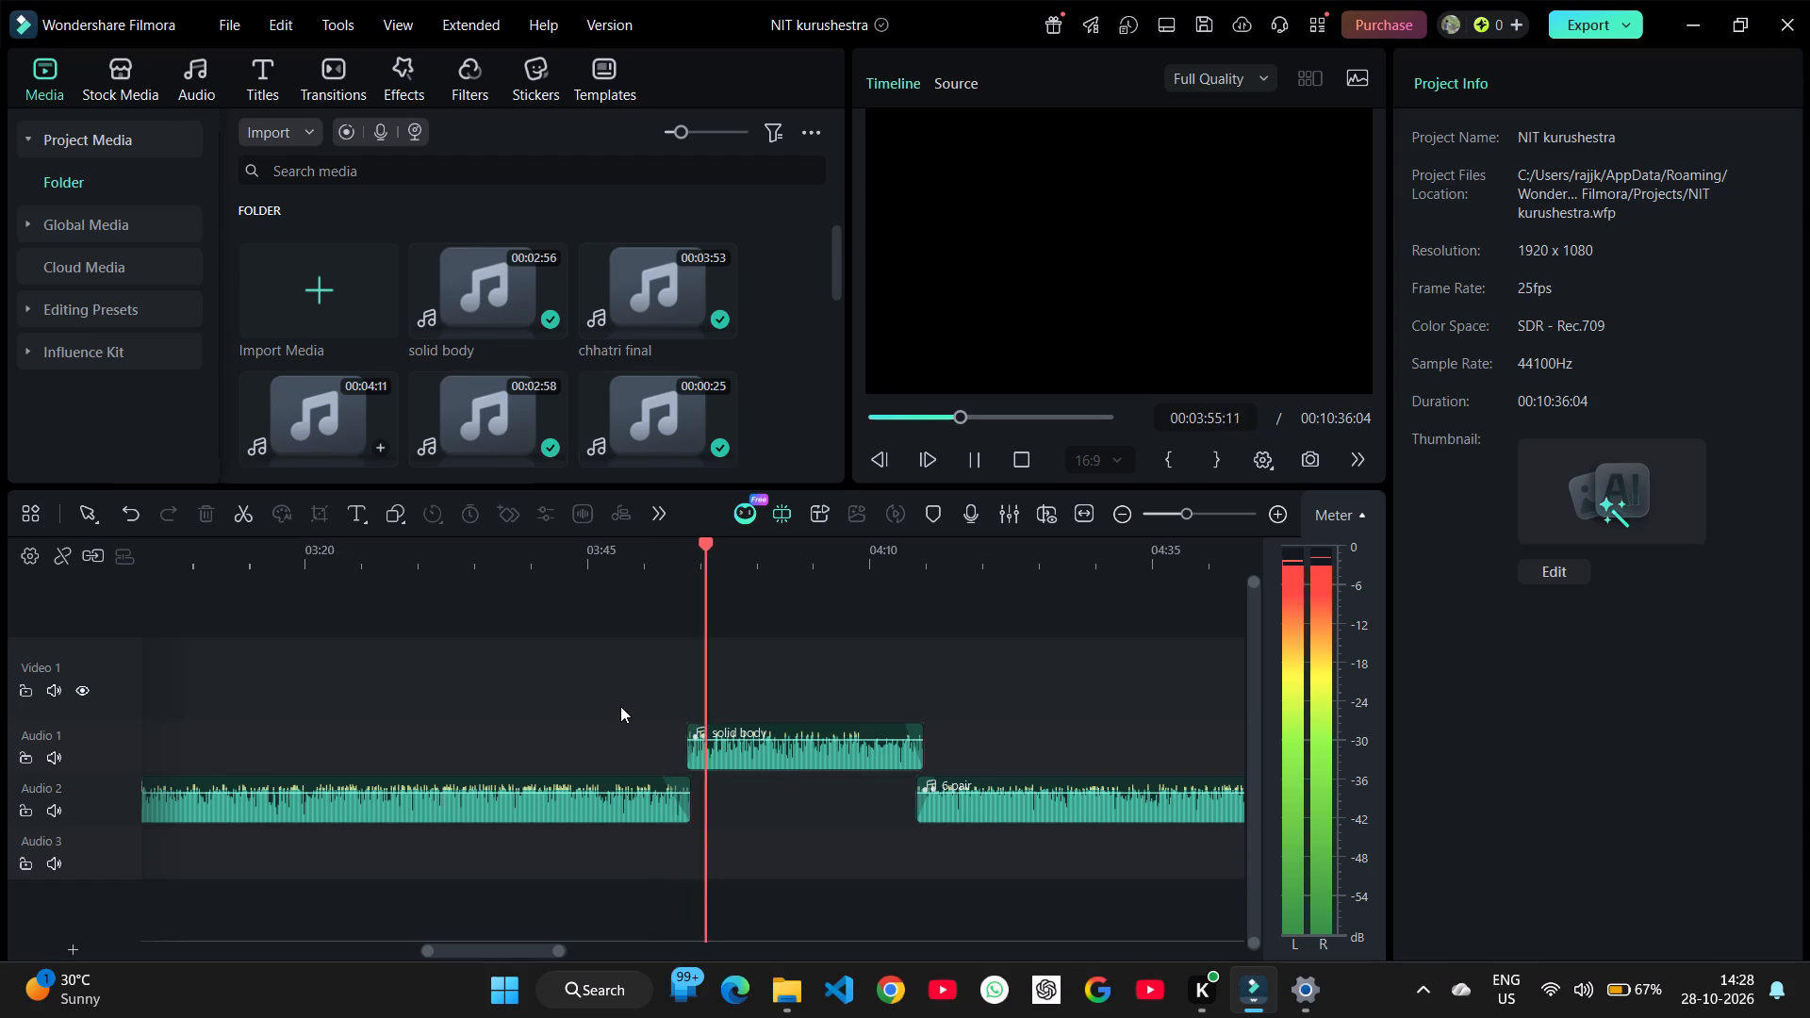
pyautogui.keyDown('ctrl'); pyautogui.scroll(9, 620, 706); pyautogui.keyUp('ctrl')
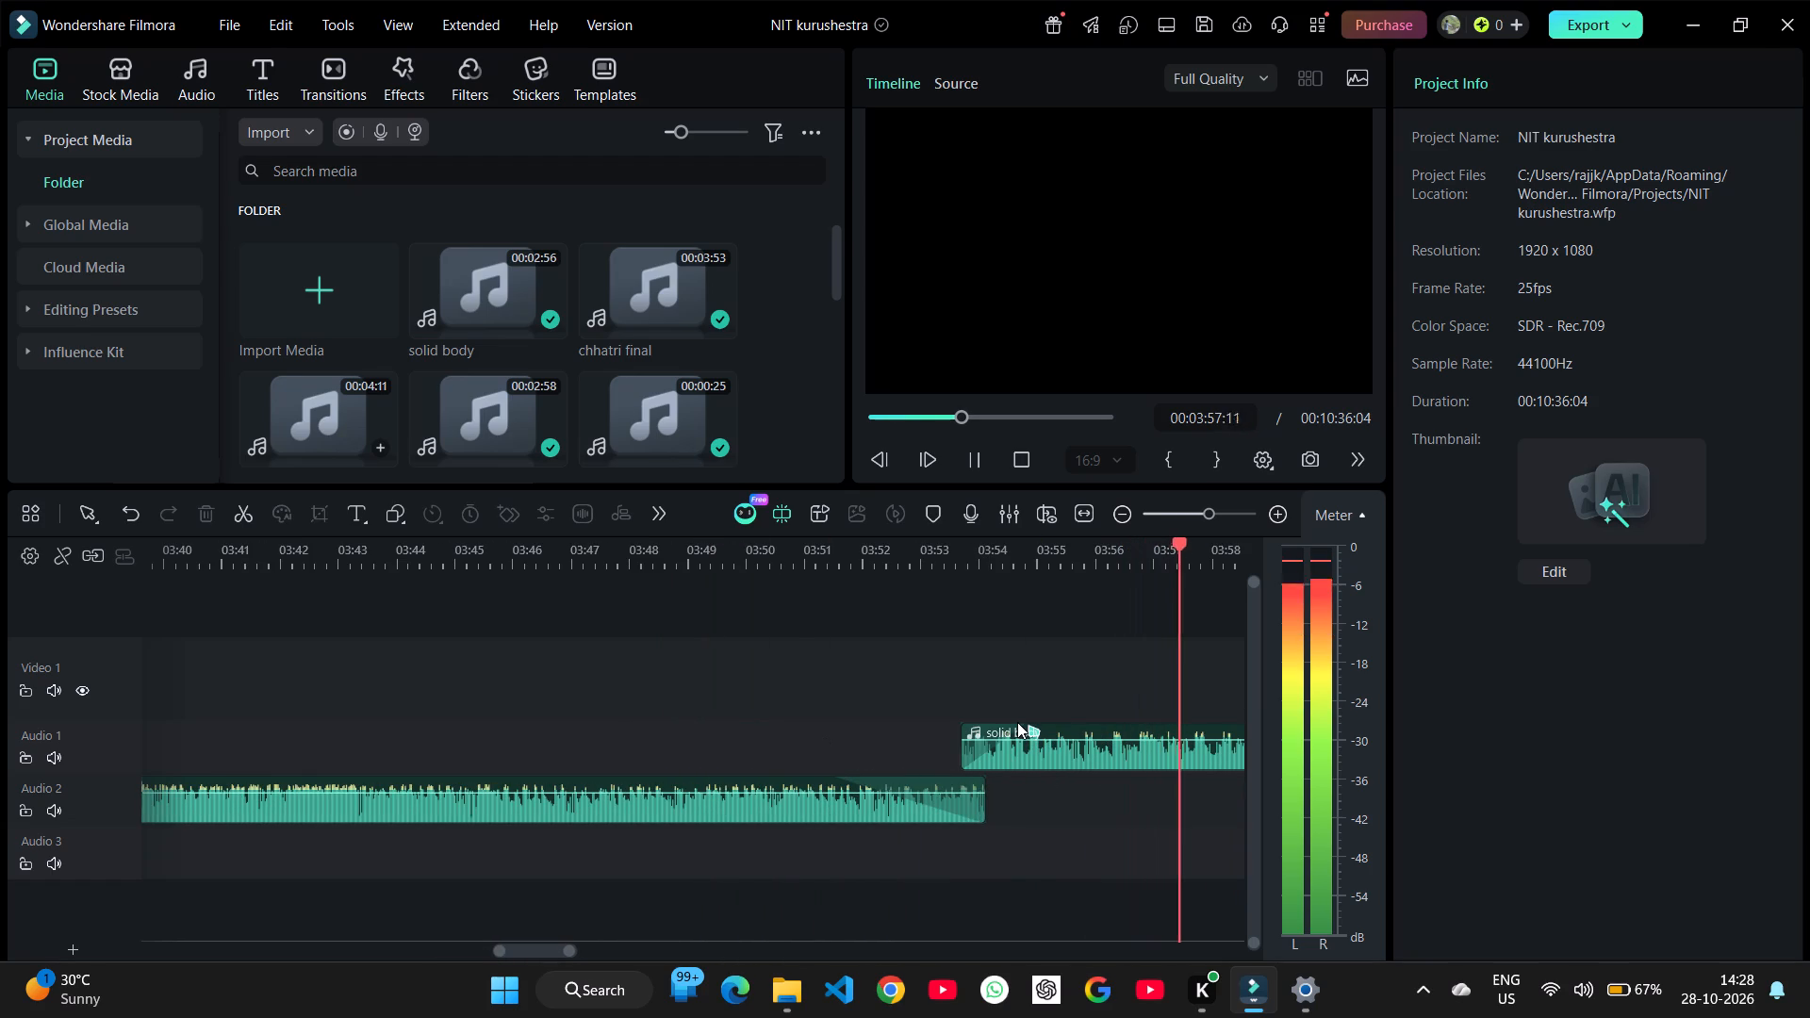
pyautogui.click(1029, 728)
pyautogui.keyDown('ctrl'); pyautogui.scroll(-3, 1029, 728); pyautogui.keyUp('ctrl')
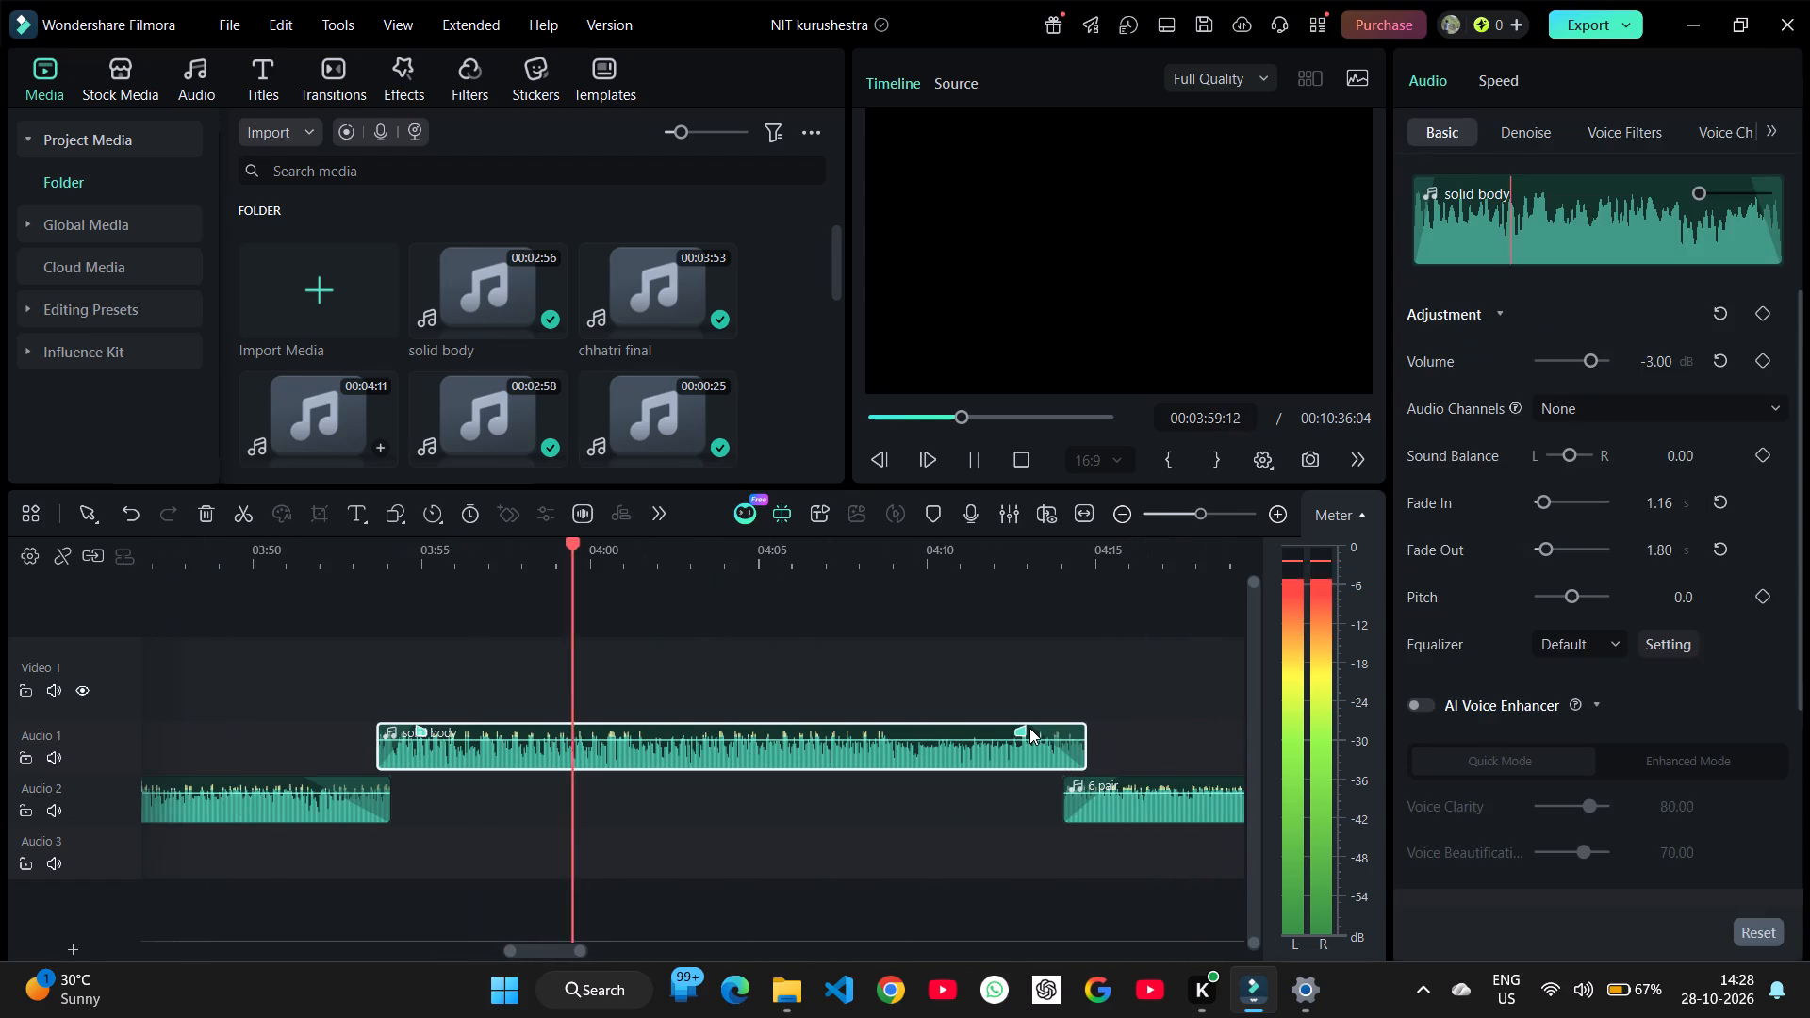
pyautogui.moveTo(422, 728); pyautogui.dragTo(407, 727)
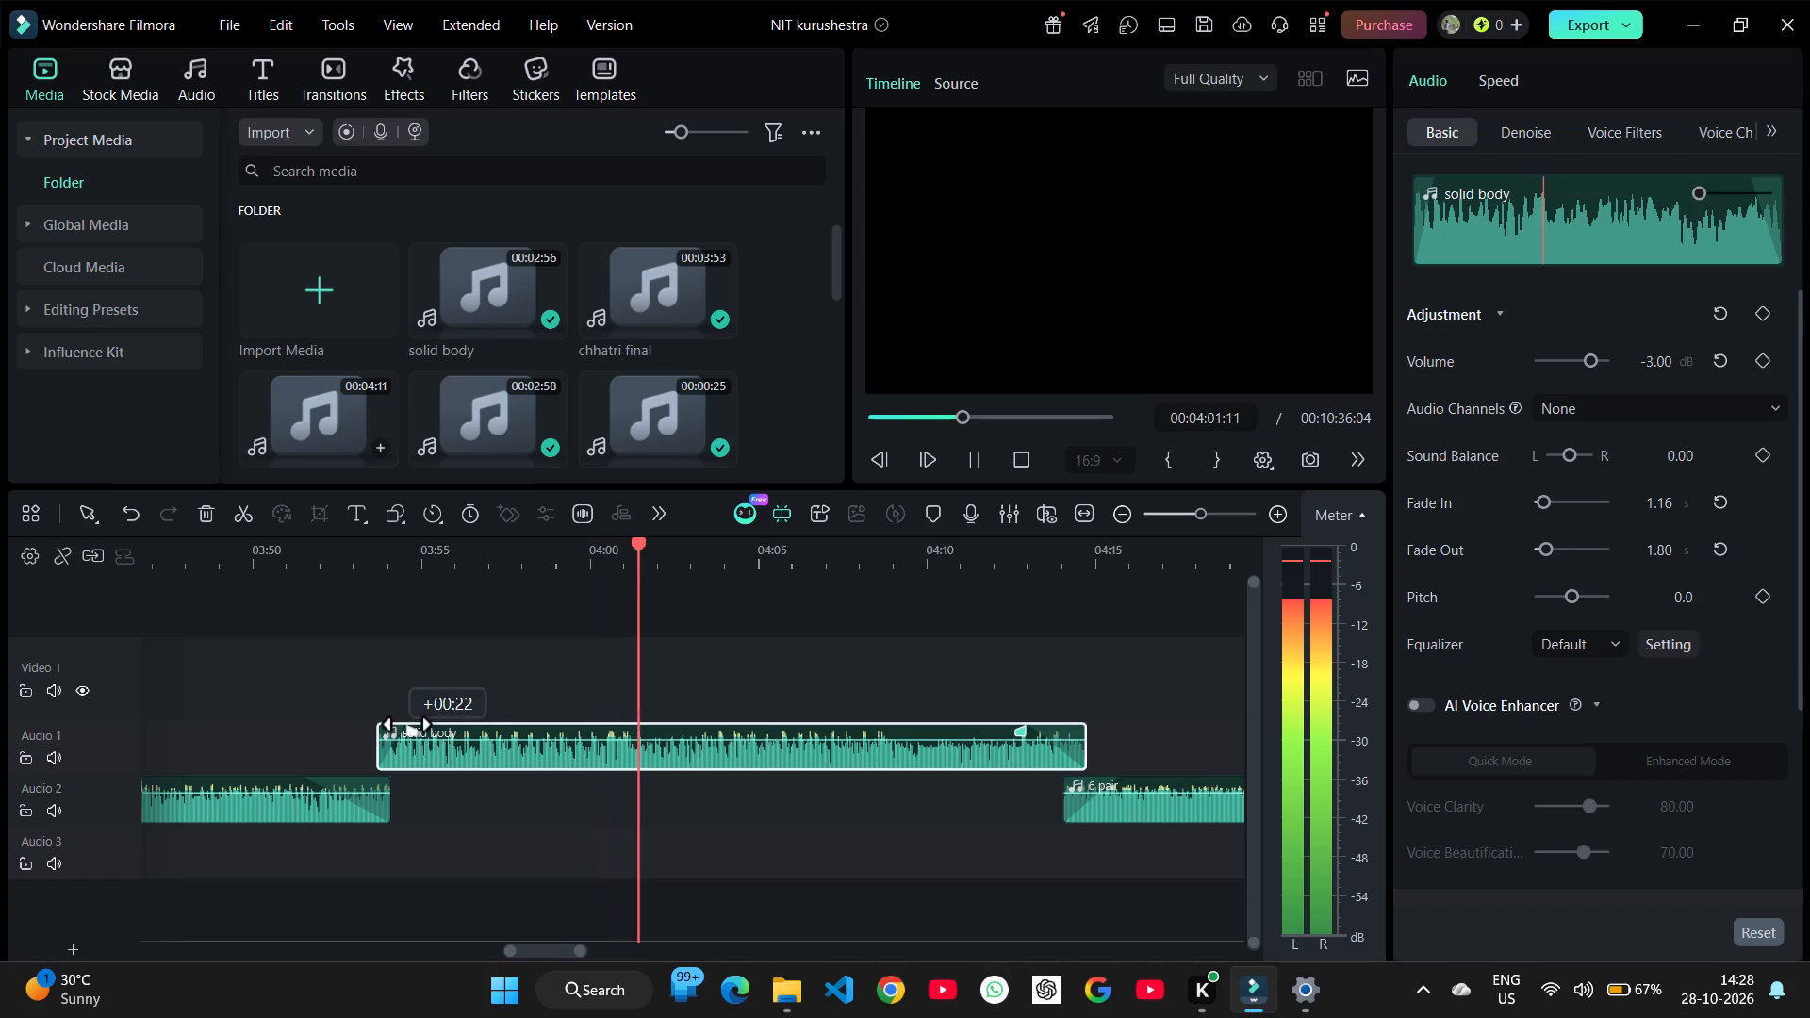
pyautogui.moveTo(407, 727); pyautogui.dragTo(404, 727)
# Audition the start of solid body with its shortened fade-in, and its transition into 6 pair around 04:13.
pyautogui.click(321, 693)
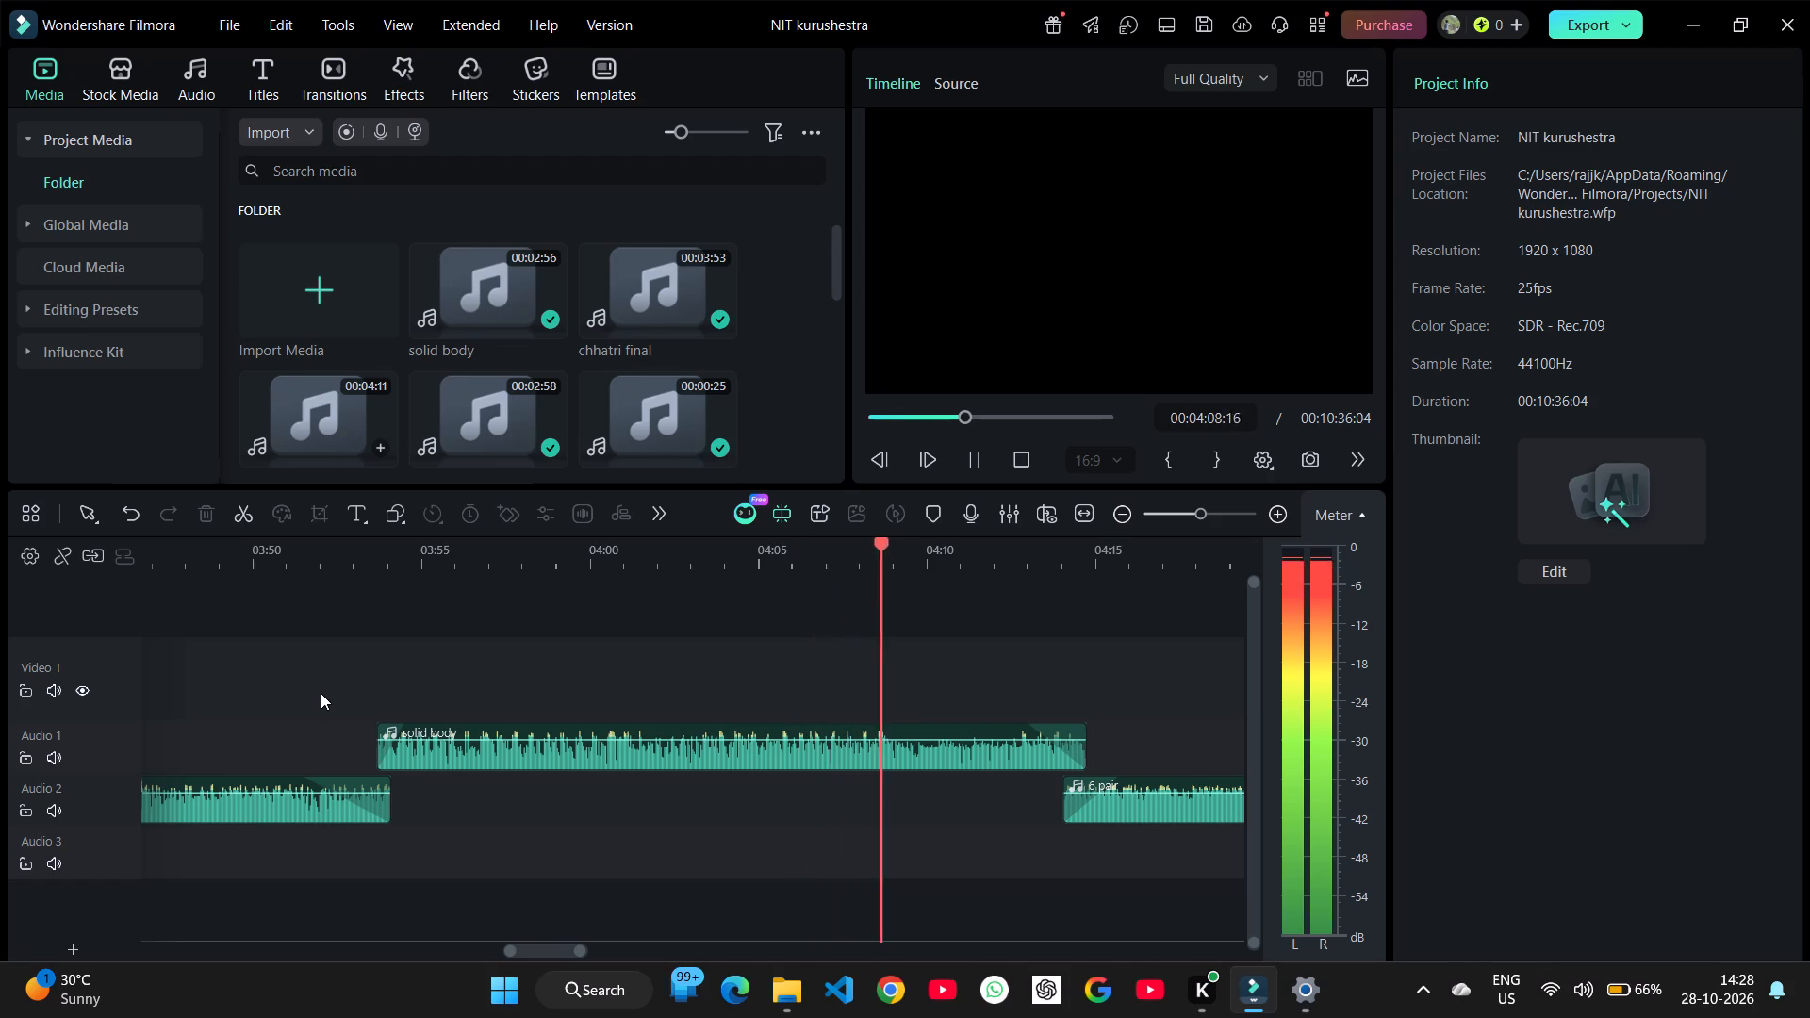
pyautogui.press('space')
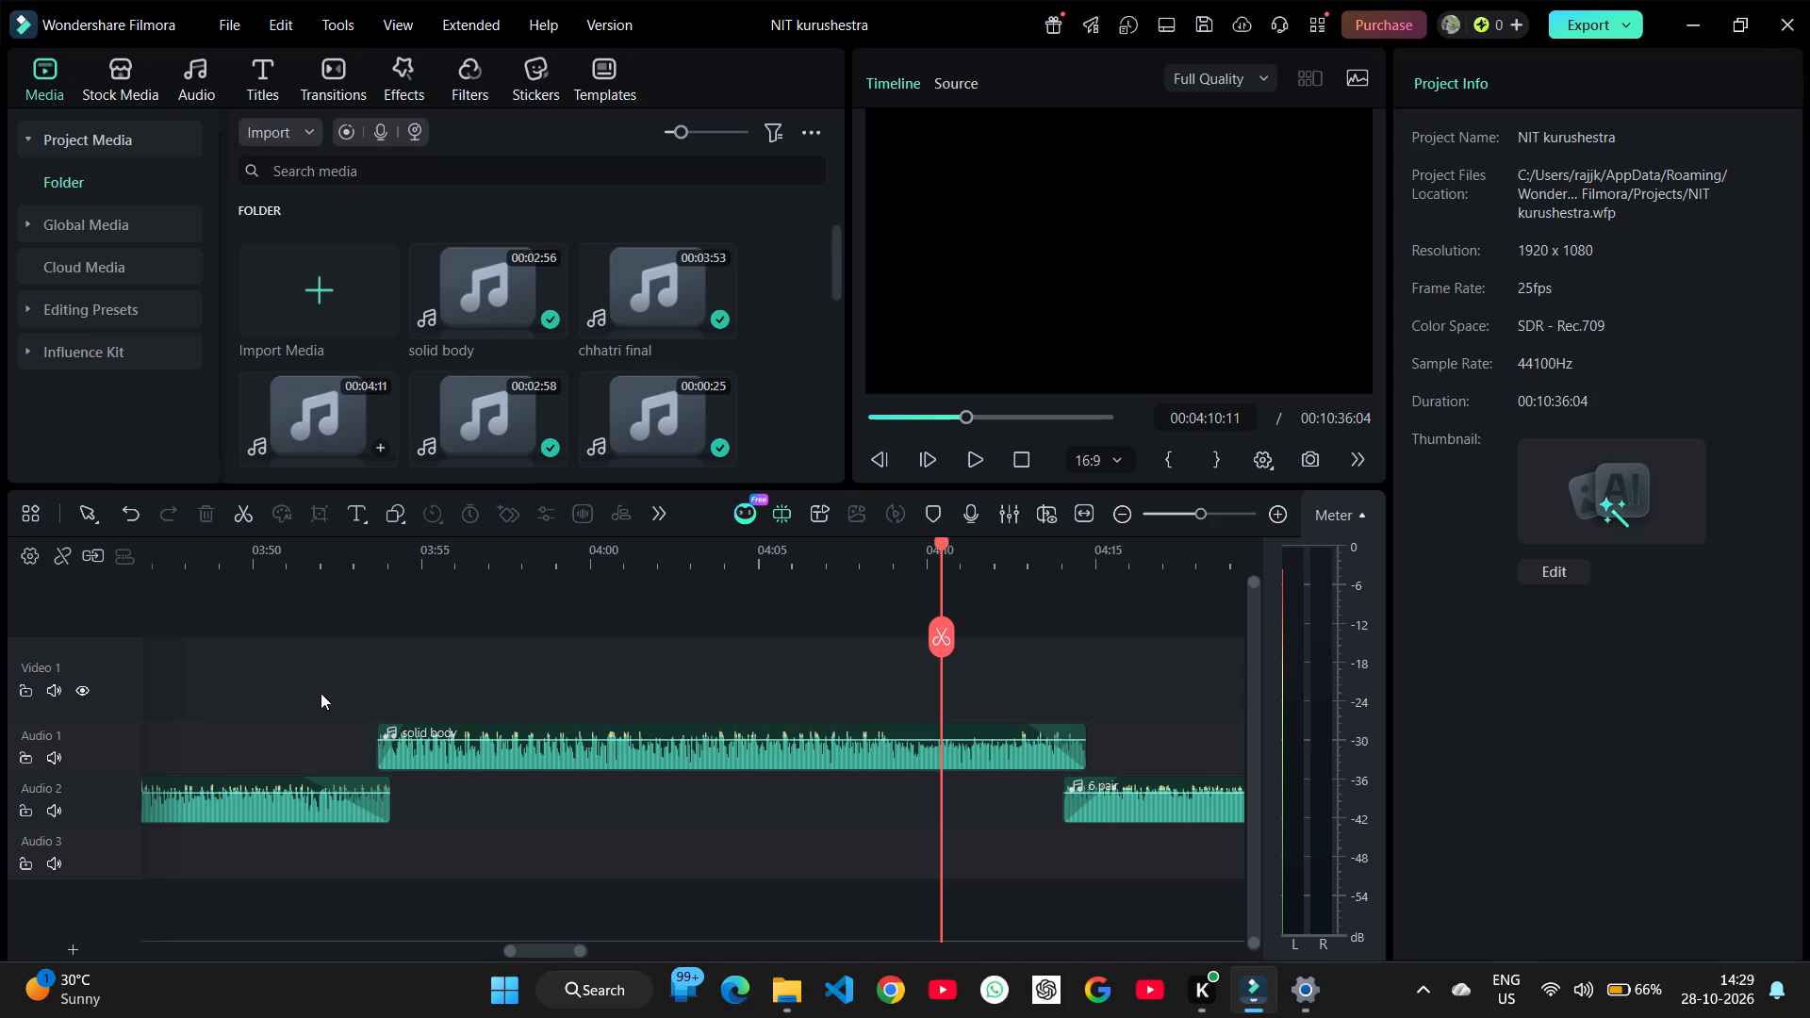
pyautogui.press('space')
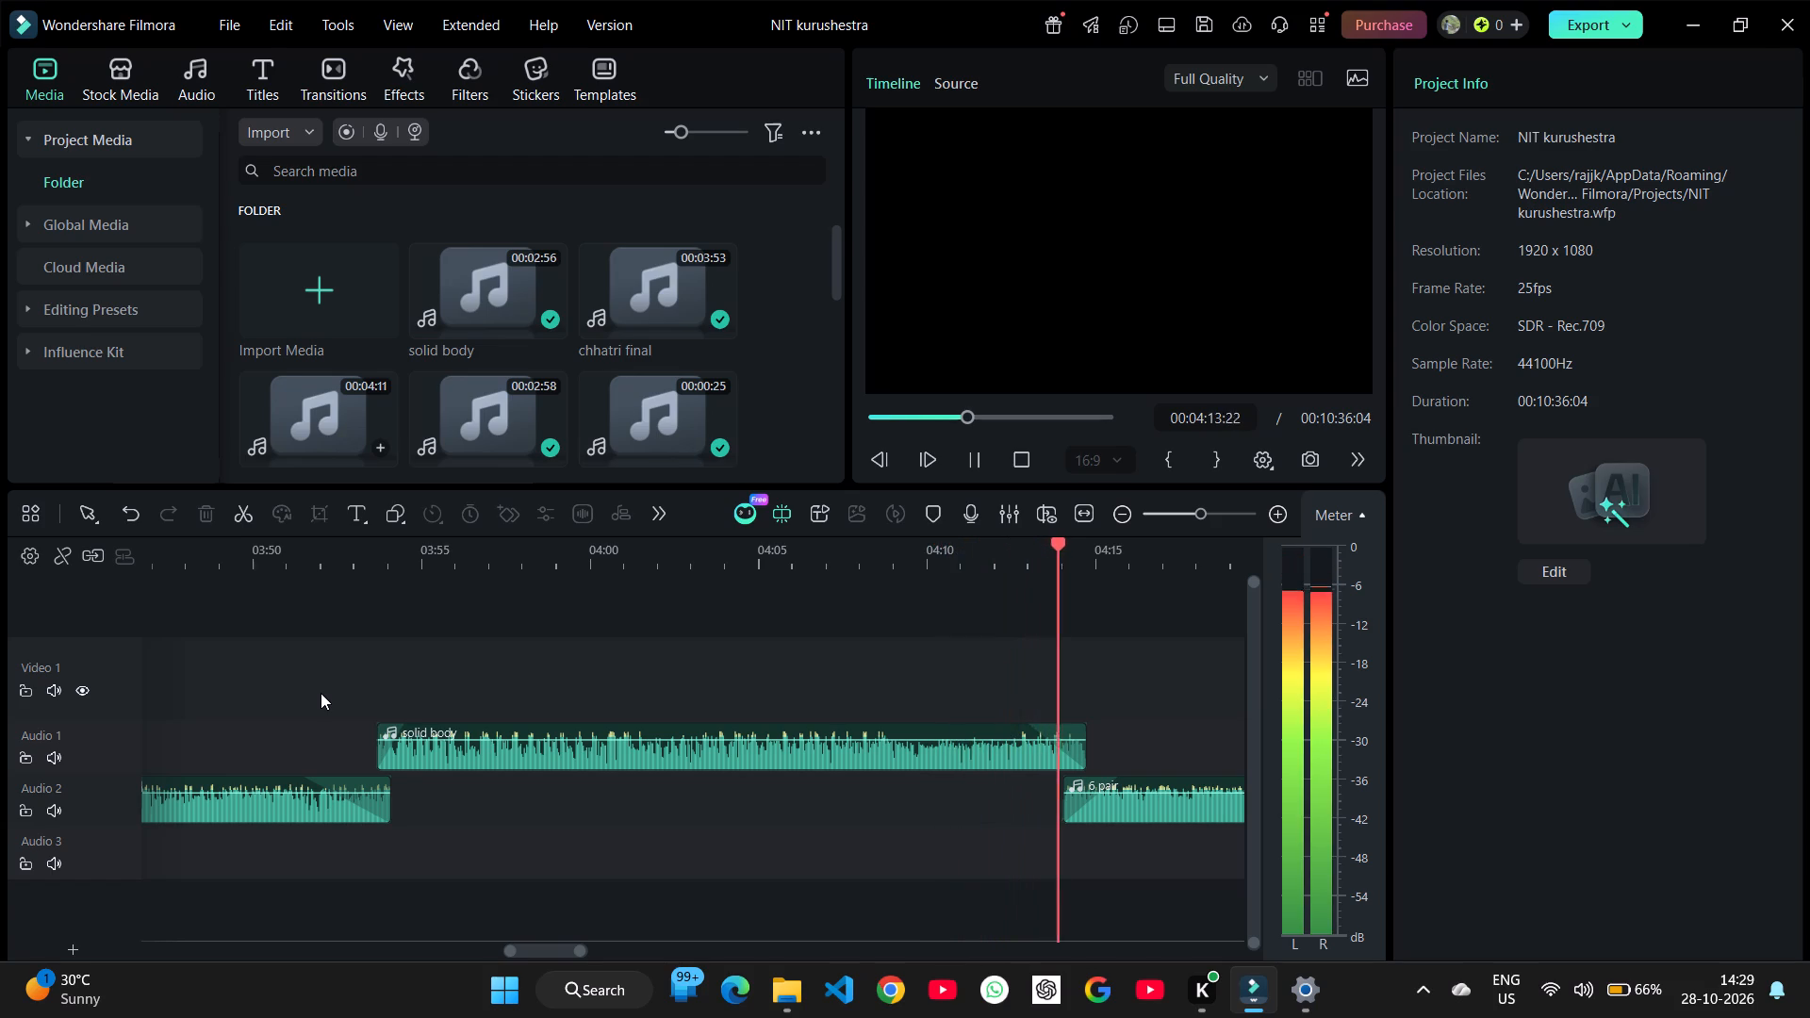
pyautogui.hscroll(-2, 321, 693)
pyautogui.keyDown('ctrl'); pyautogui.scroll(-5, 321, 693); pyautogui.keyUp('ctrl')
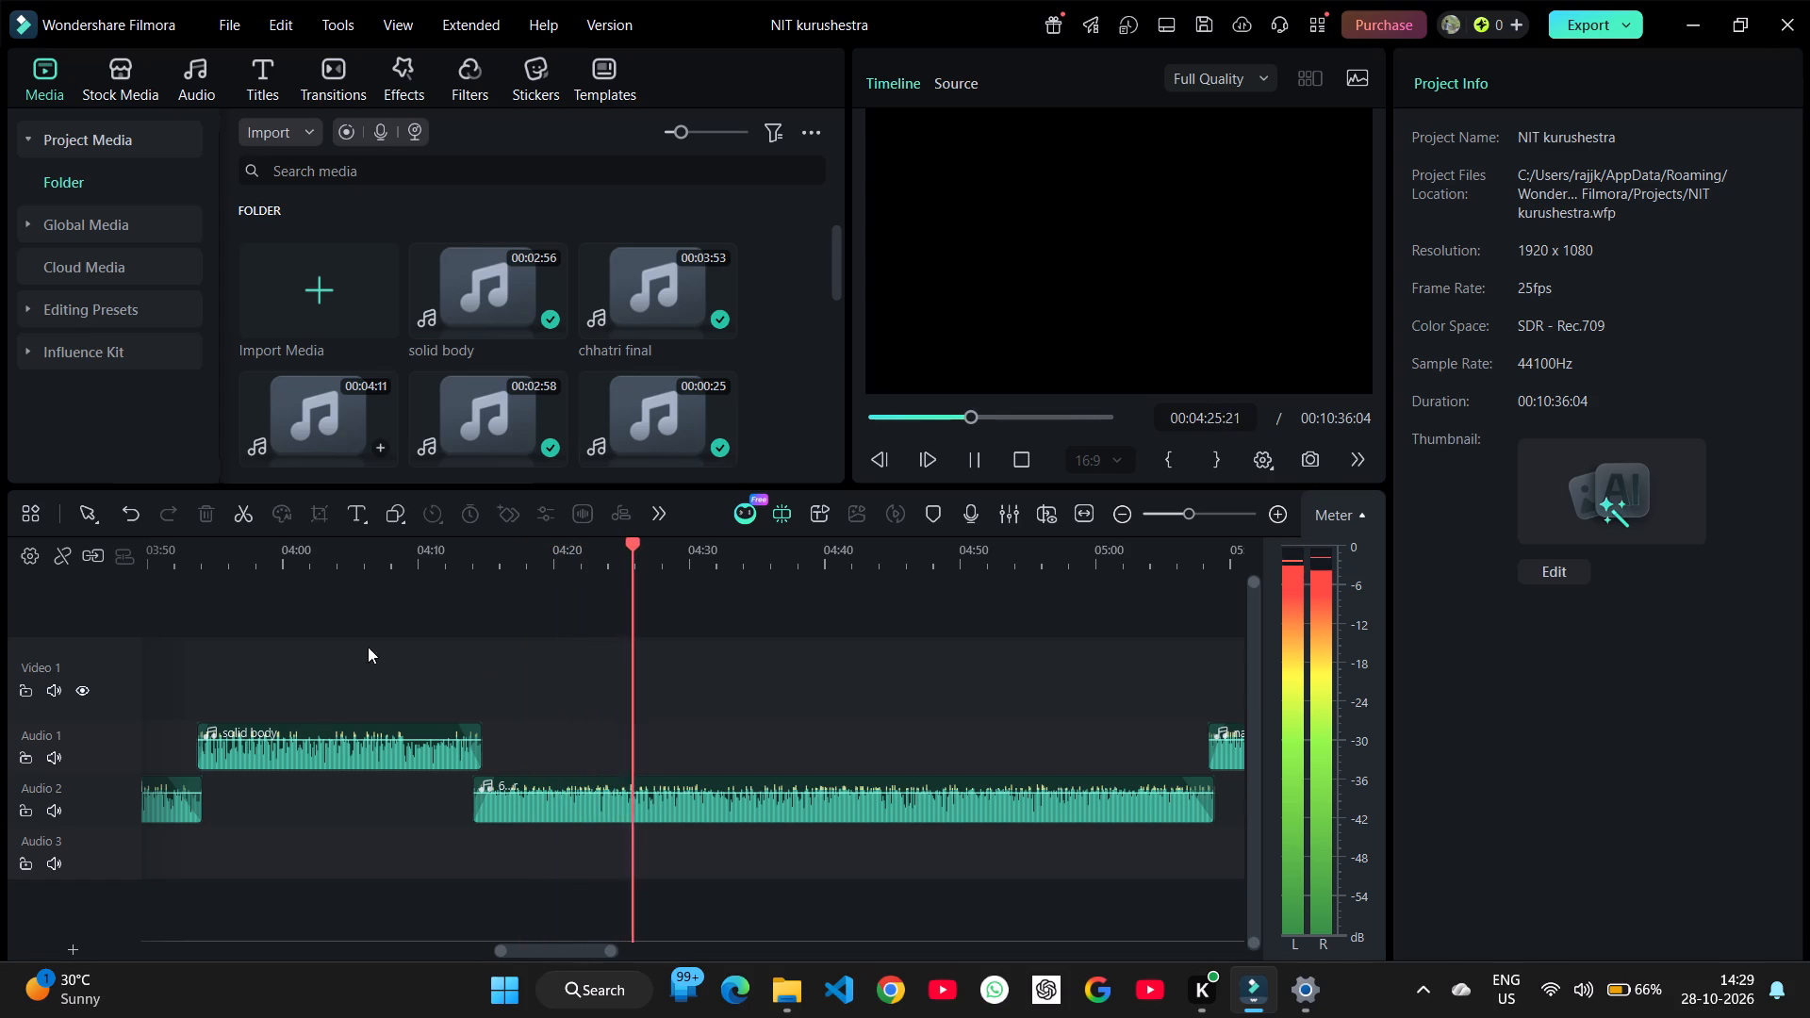
pyautogui.click(452, 668)
pyautogui.press('space')
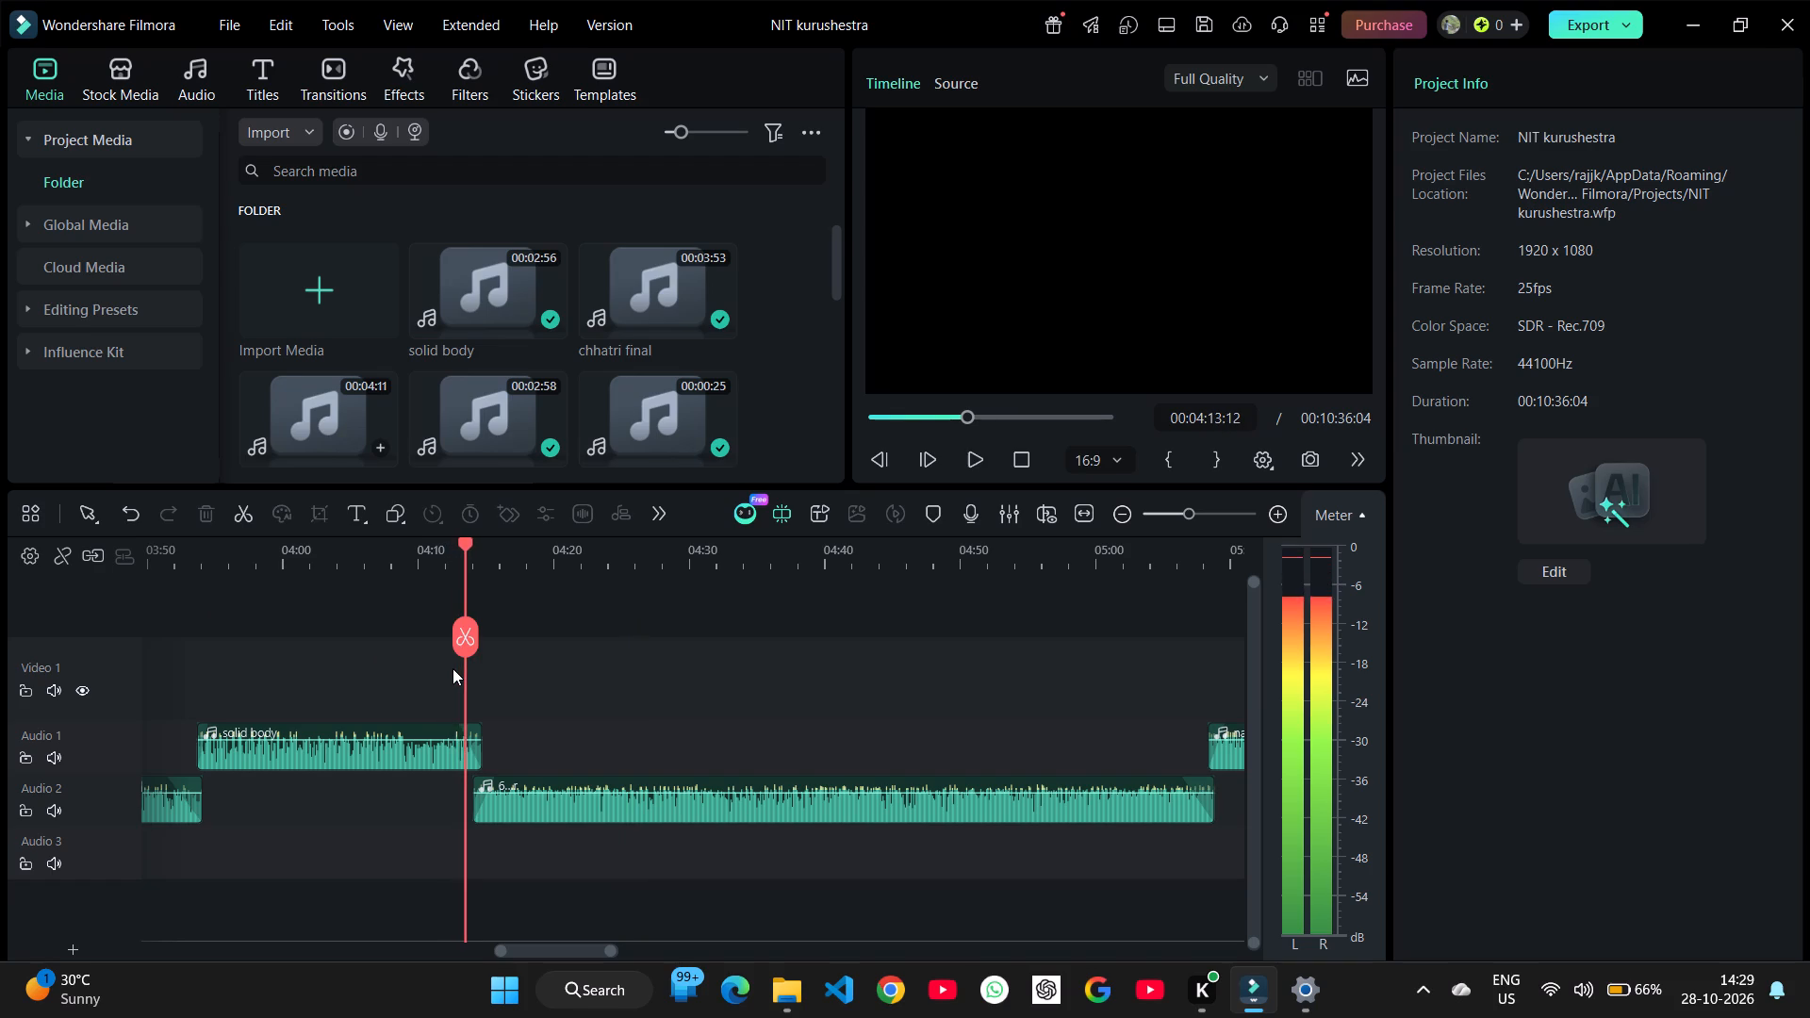
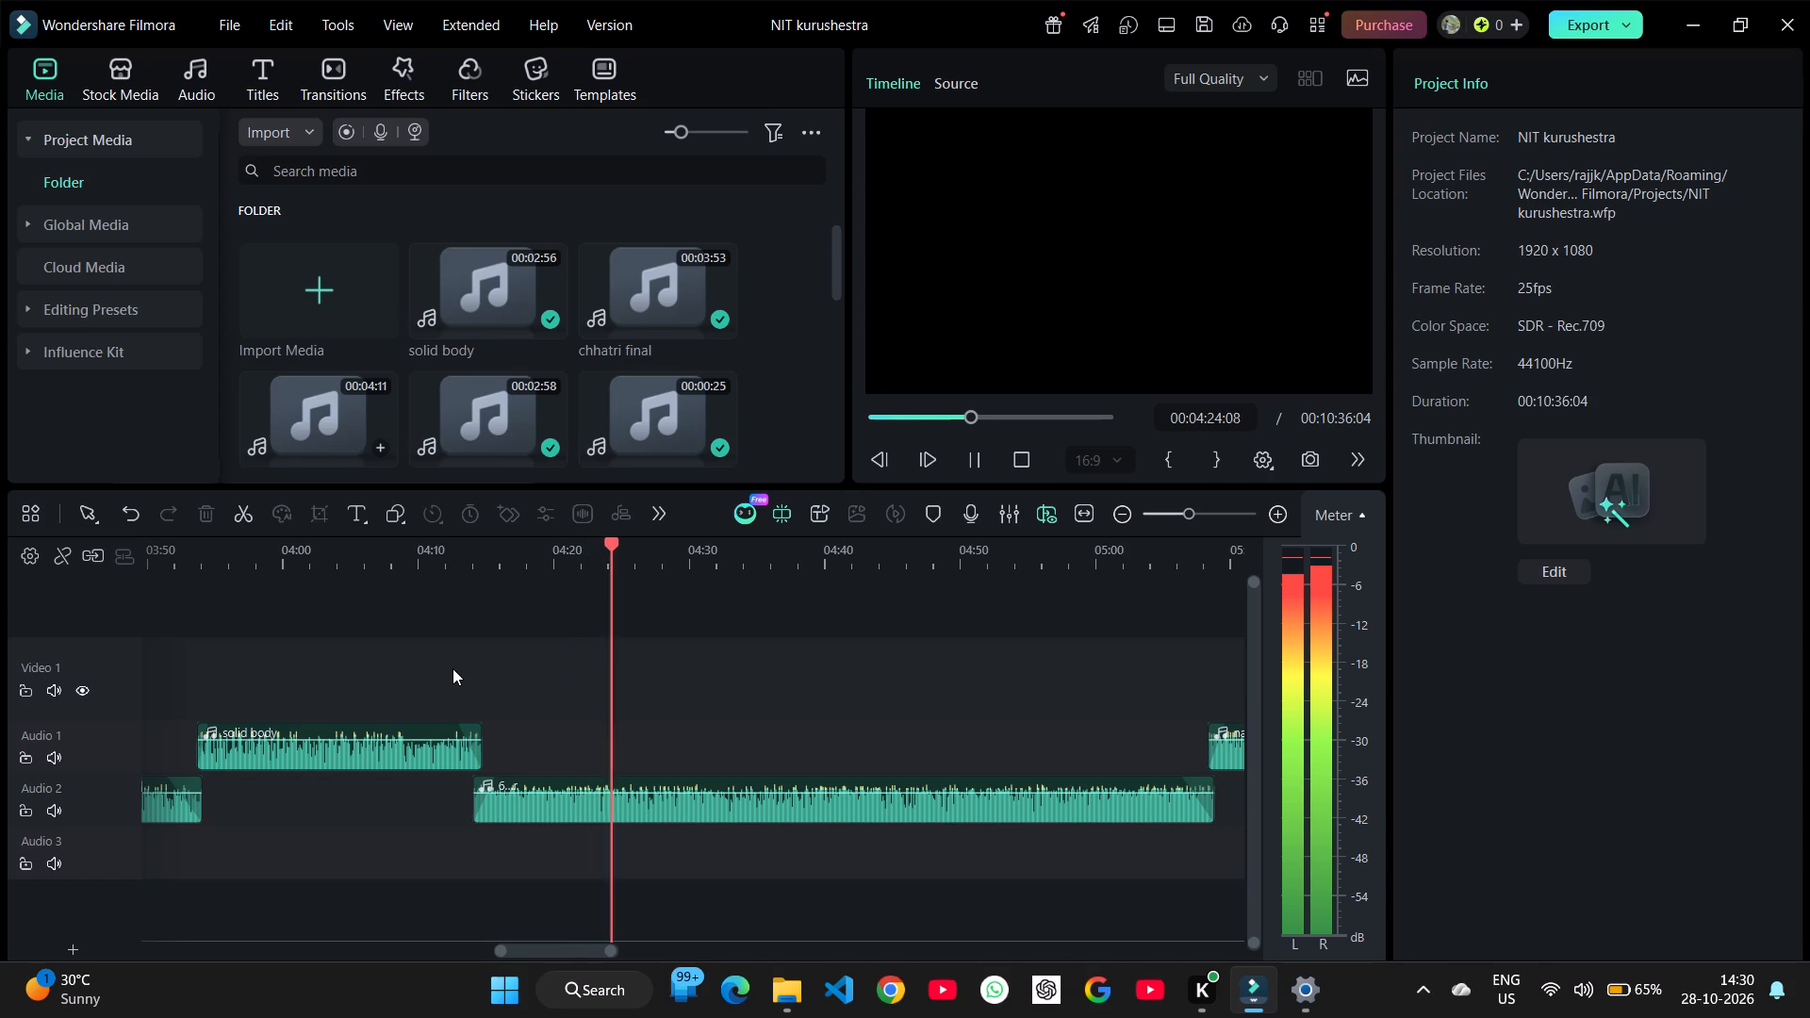
# Audition the 6 pair clip on Audio 2 in short stretches, from about 04:24 to 04:28.
pyautogui.press('space')
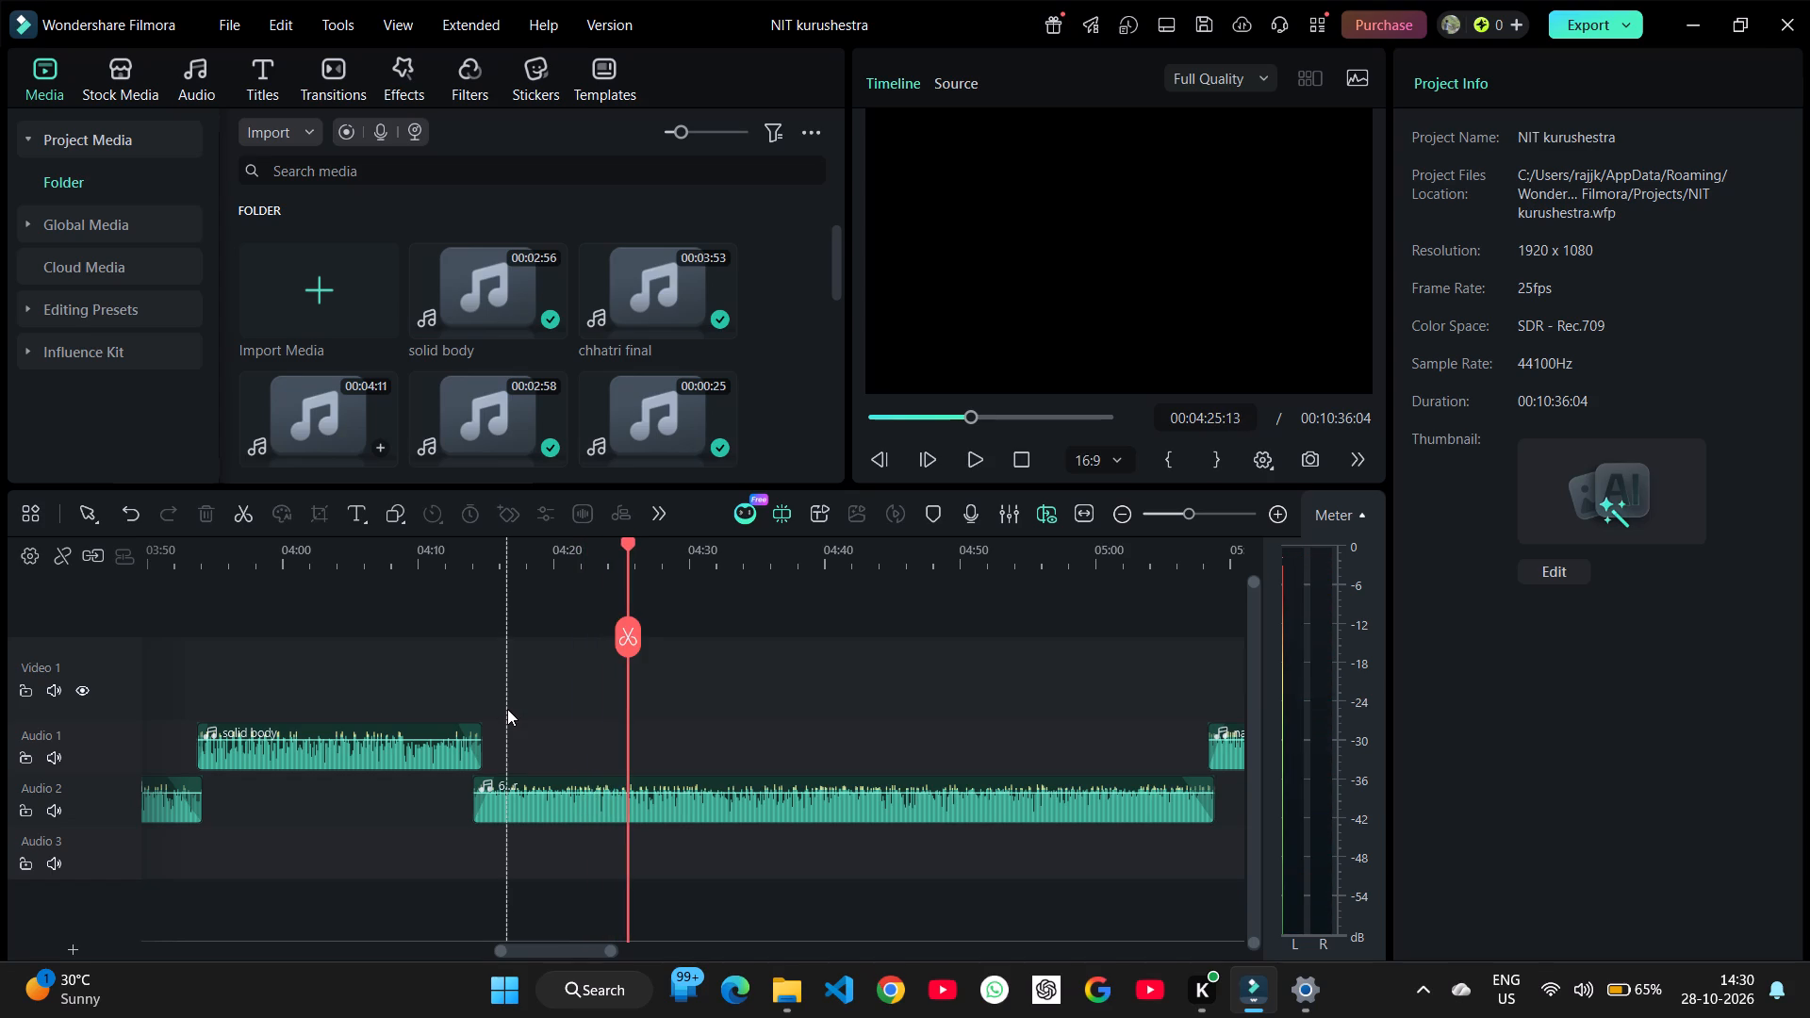
pyautogui.press('space')
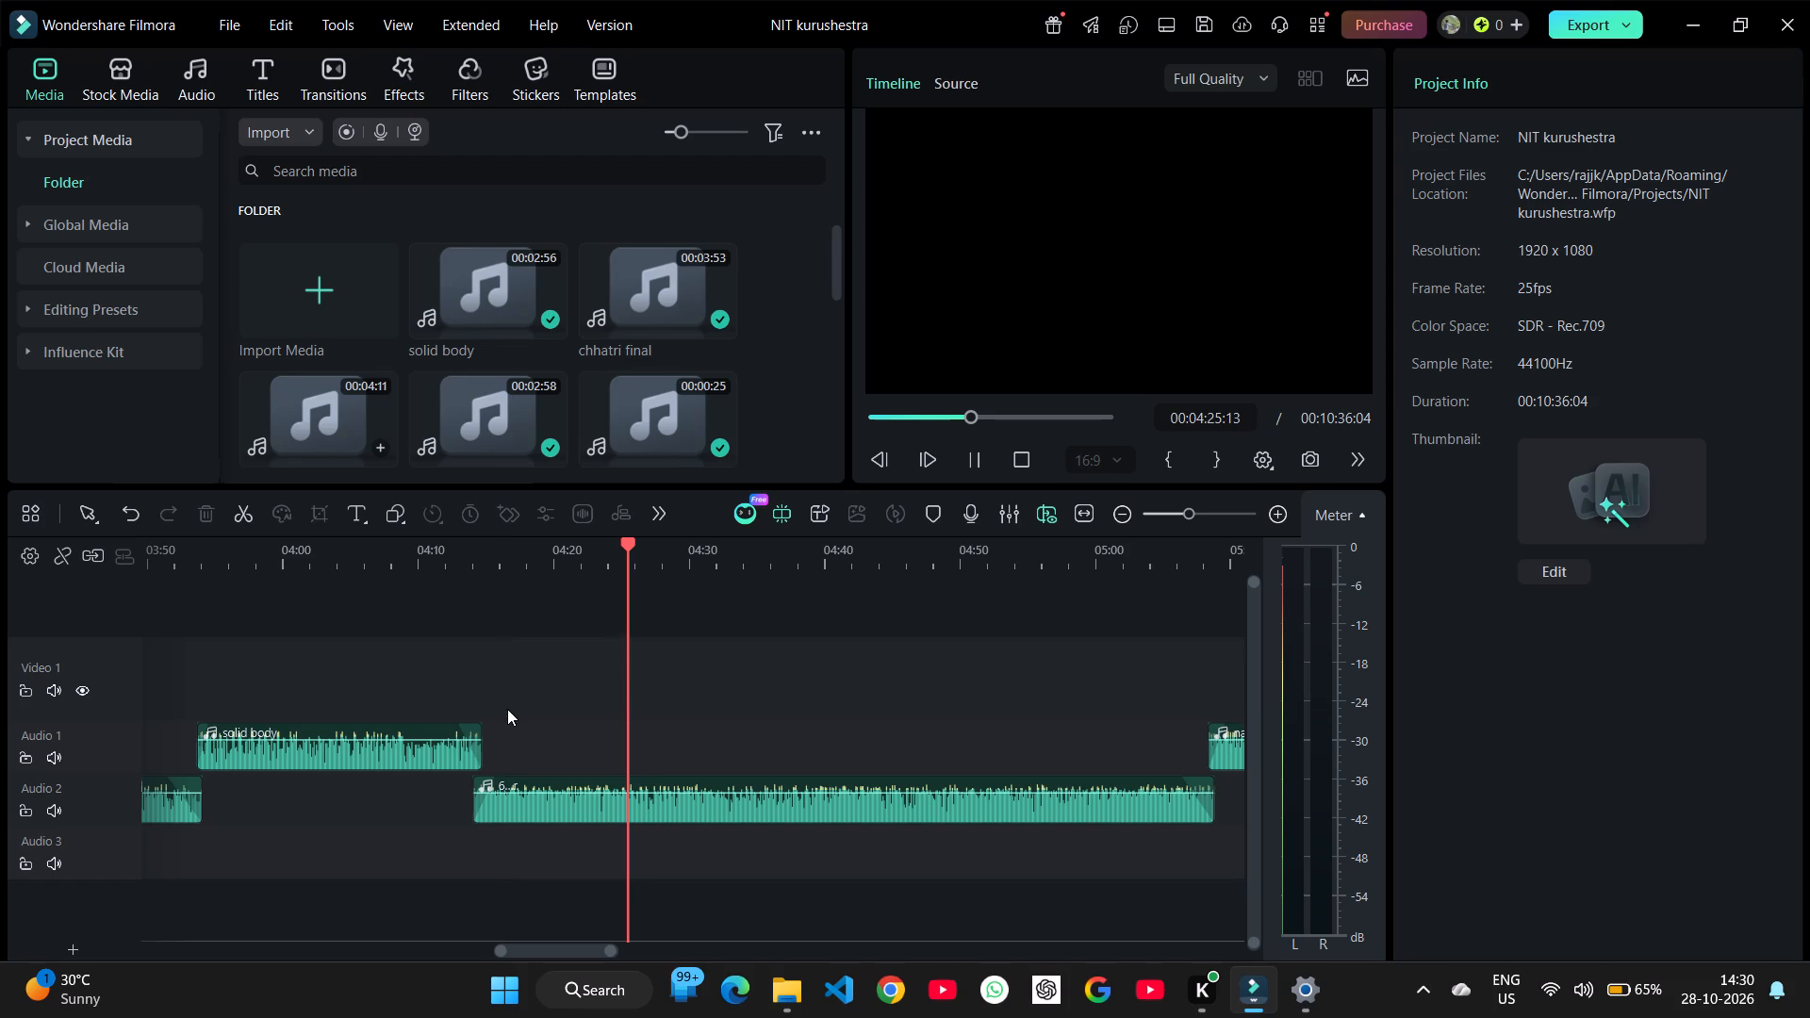
pyautogui.press('space')
pyautogui.press('space')
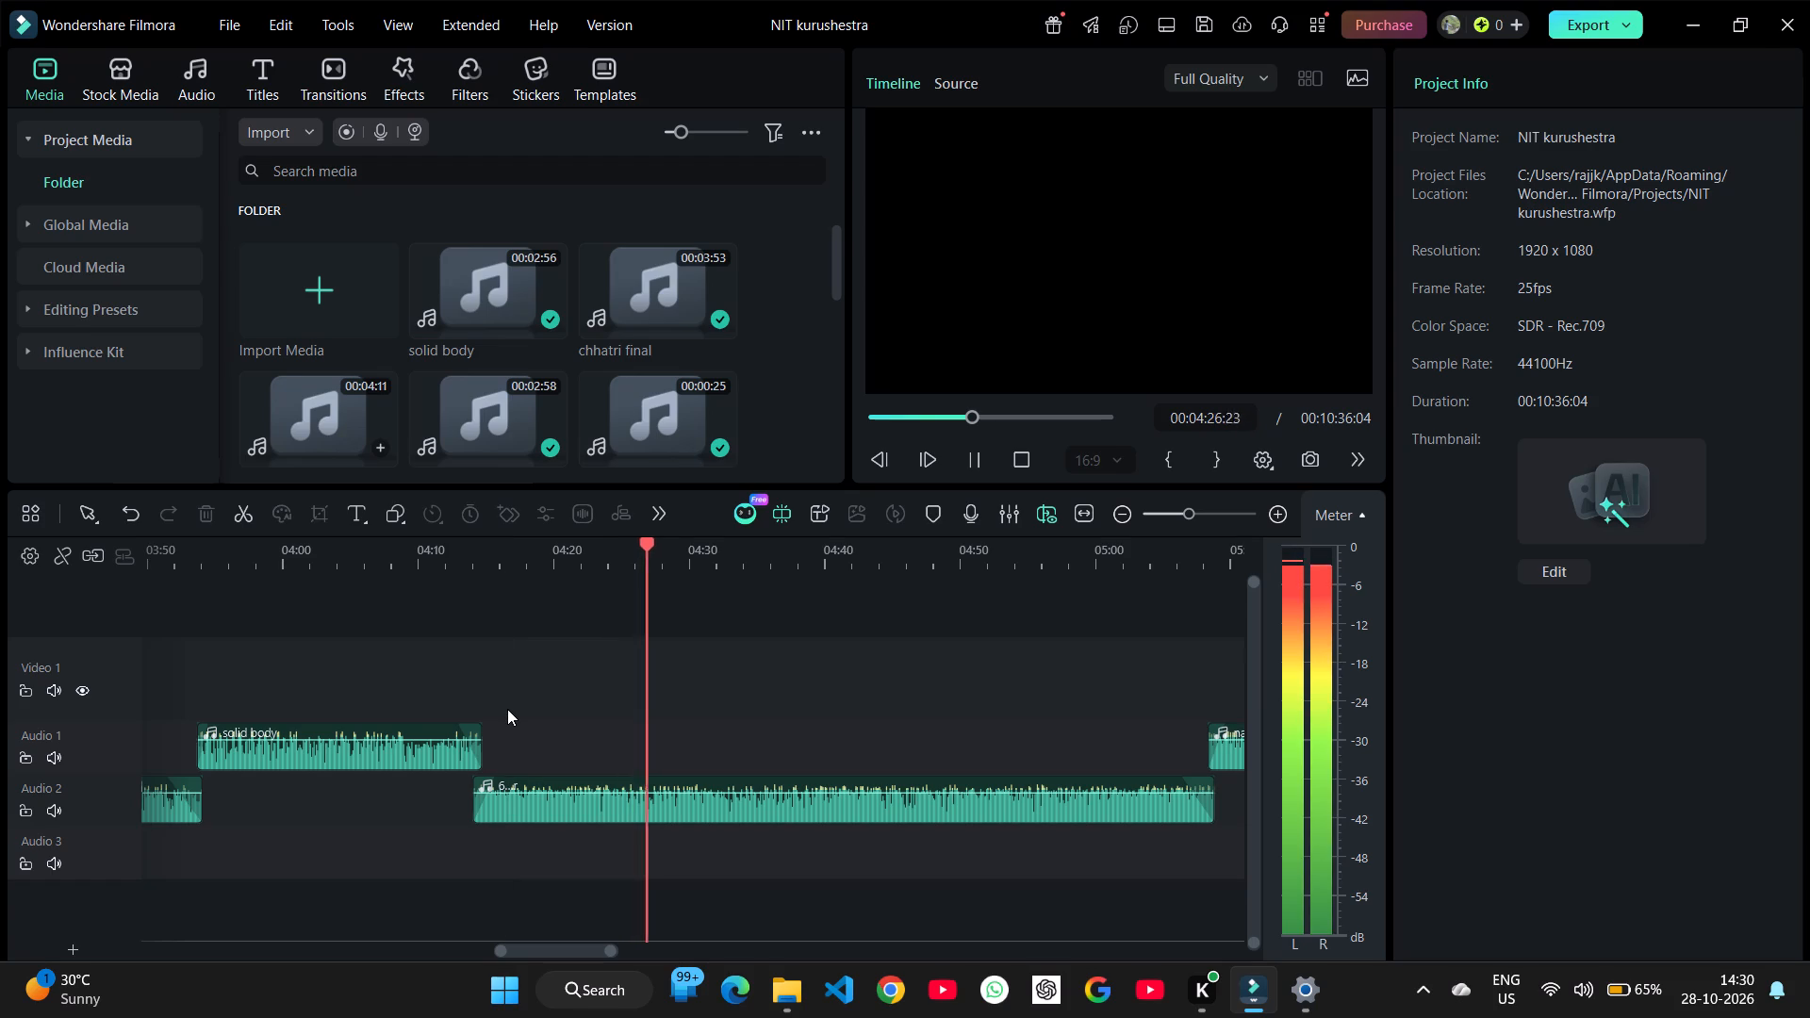
pyautogui.press('space')
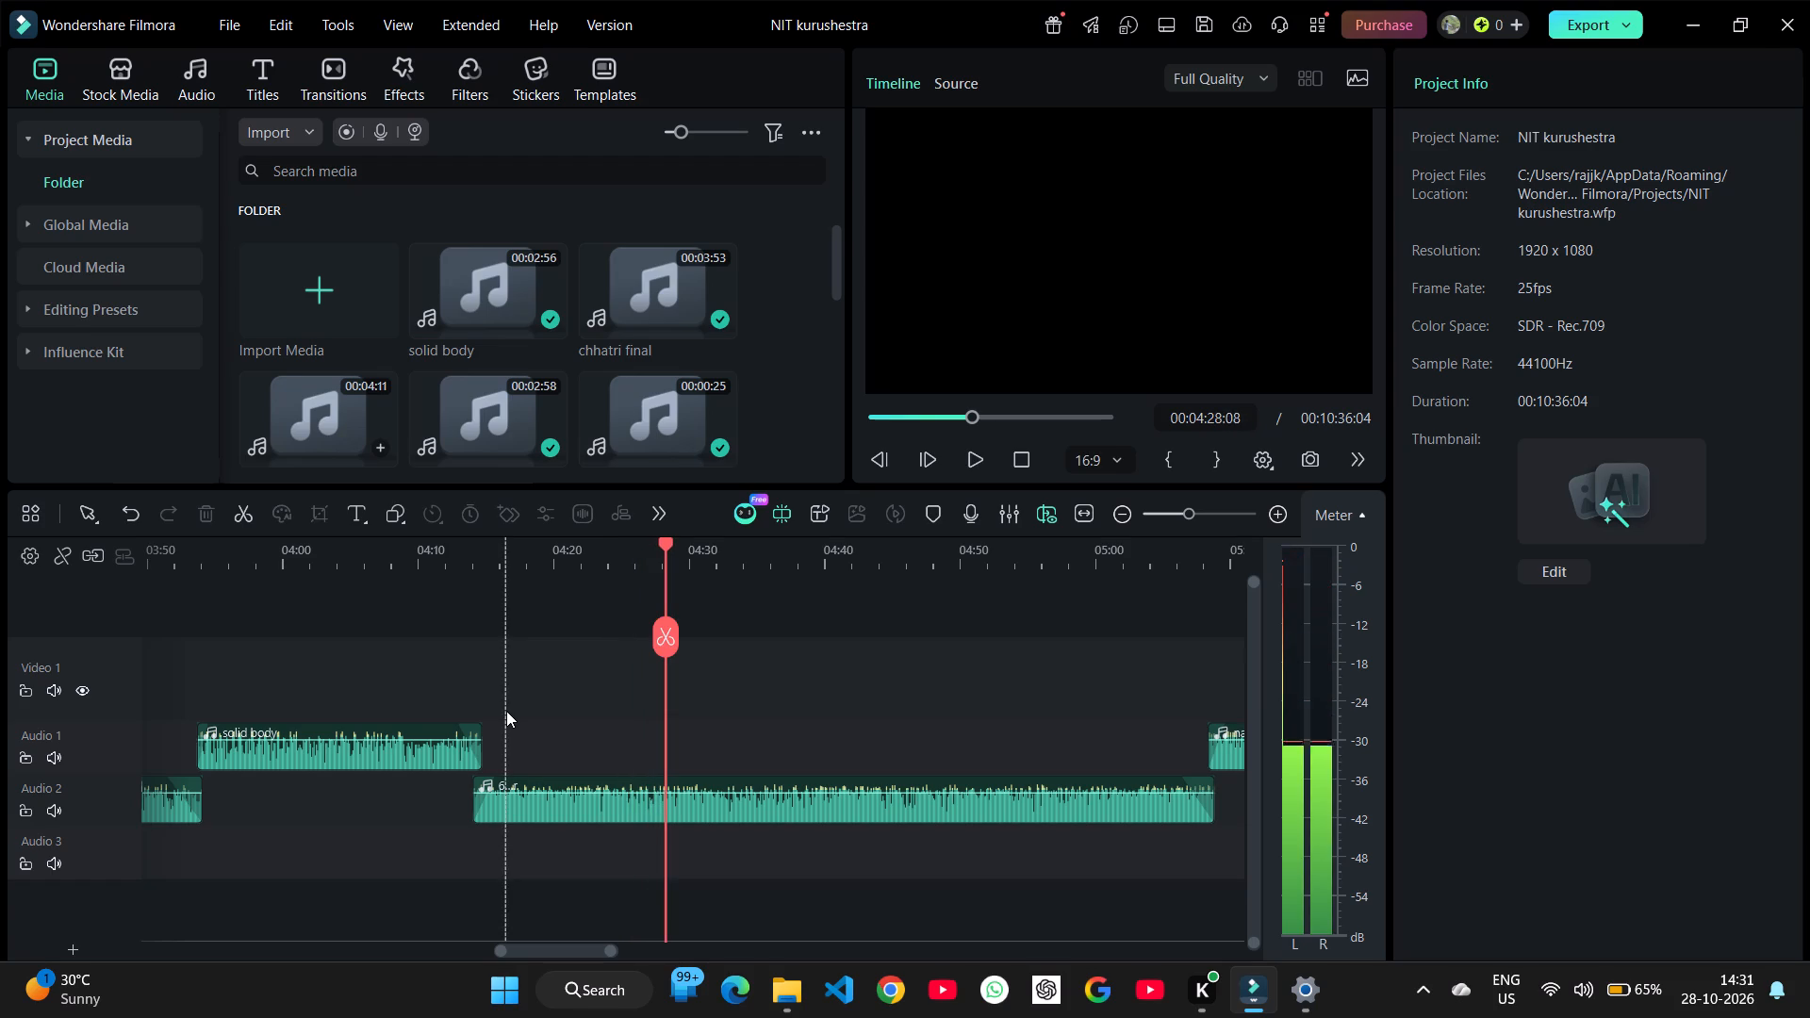
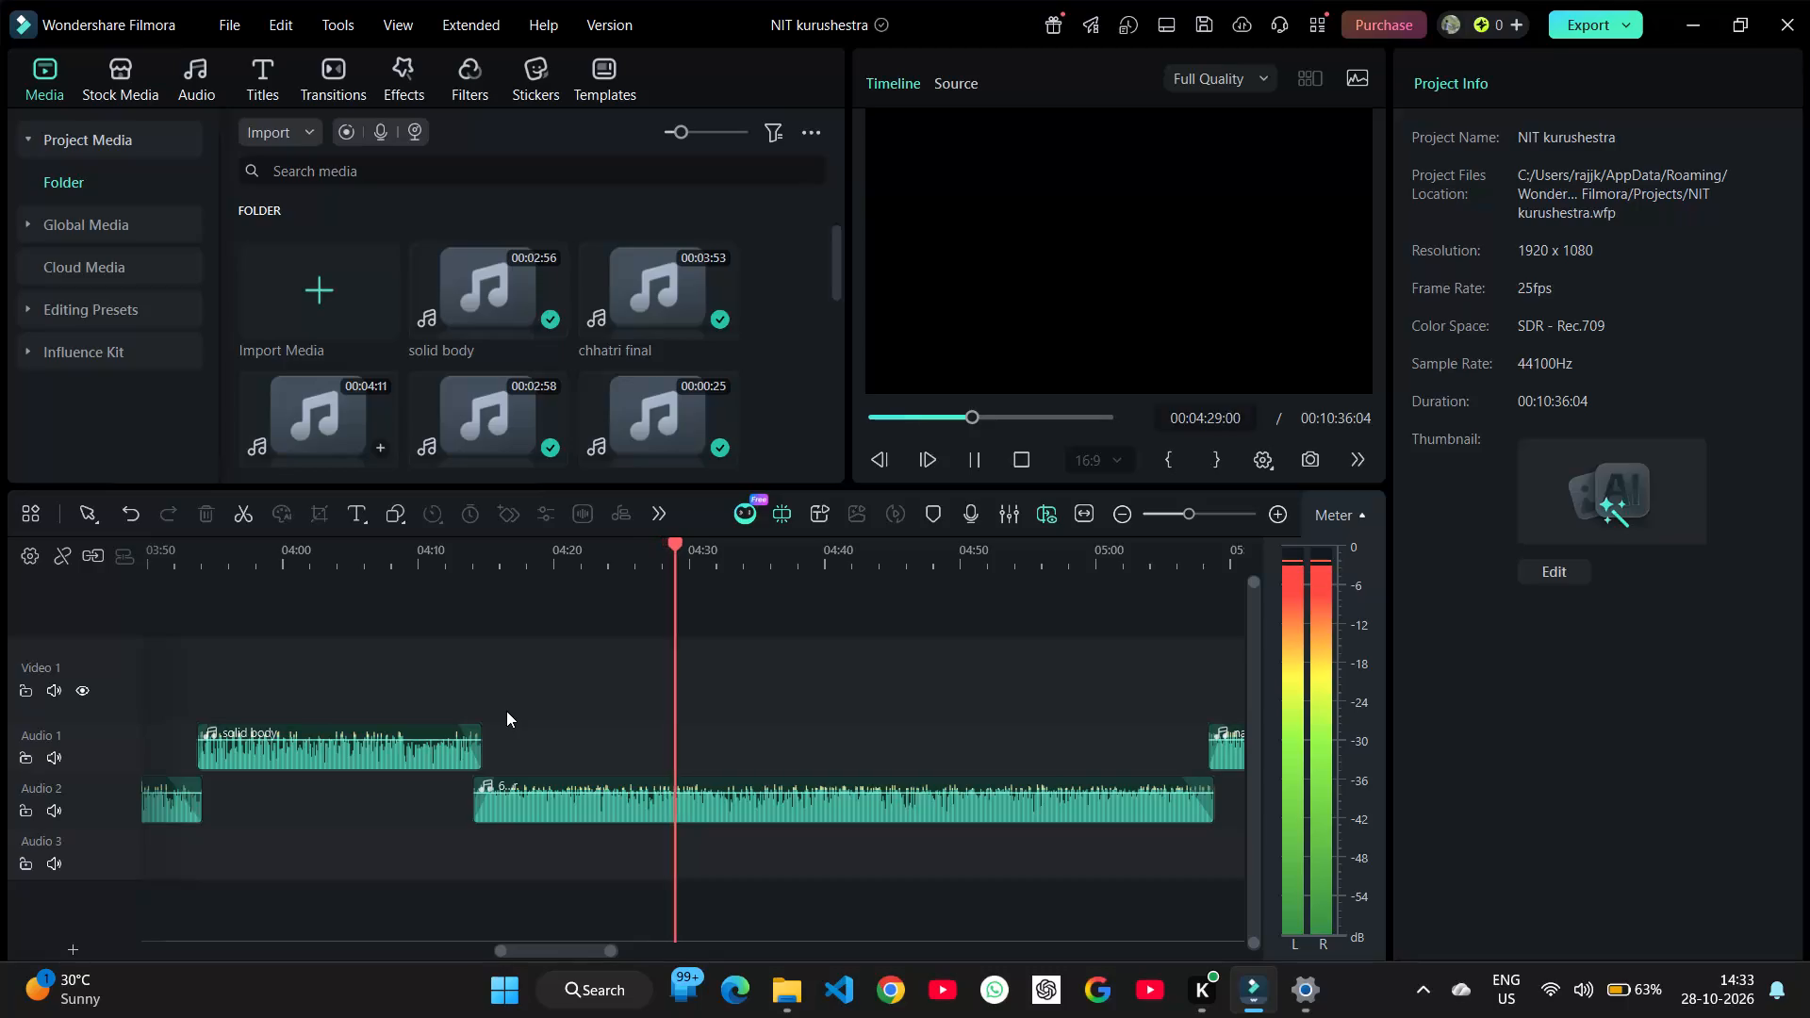
# Pause the audition of the 6 pair clip on Audio 2 at about 04:29.
pyautogui.press('space')
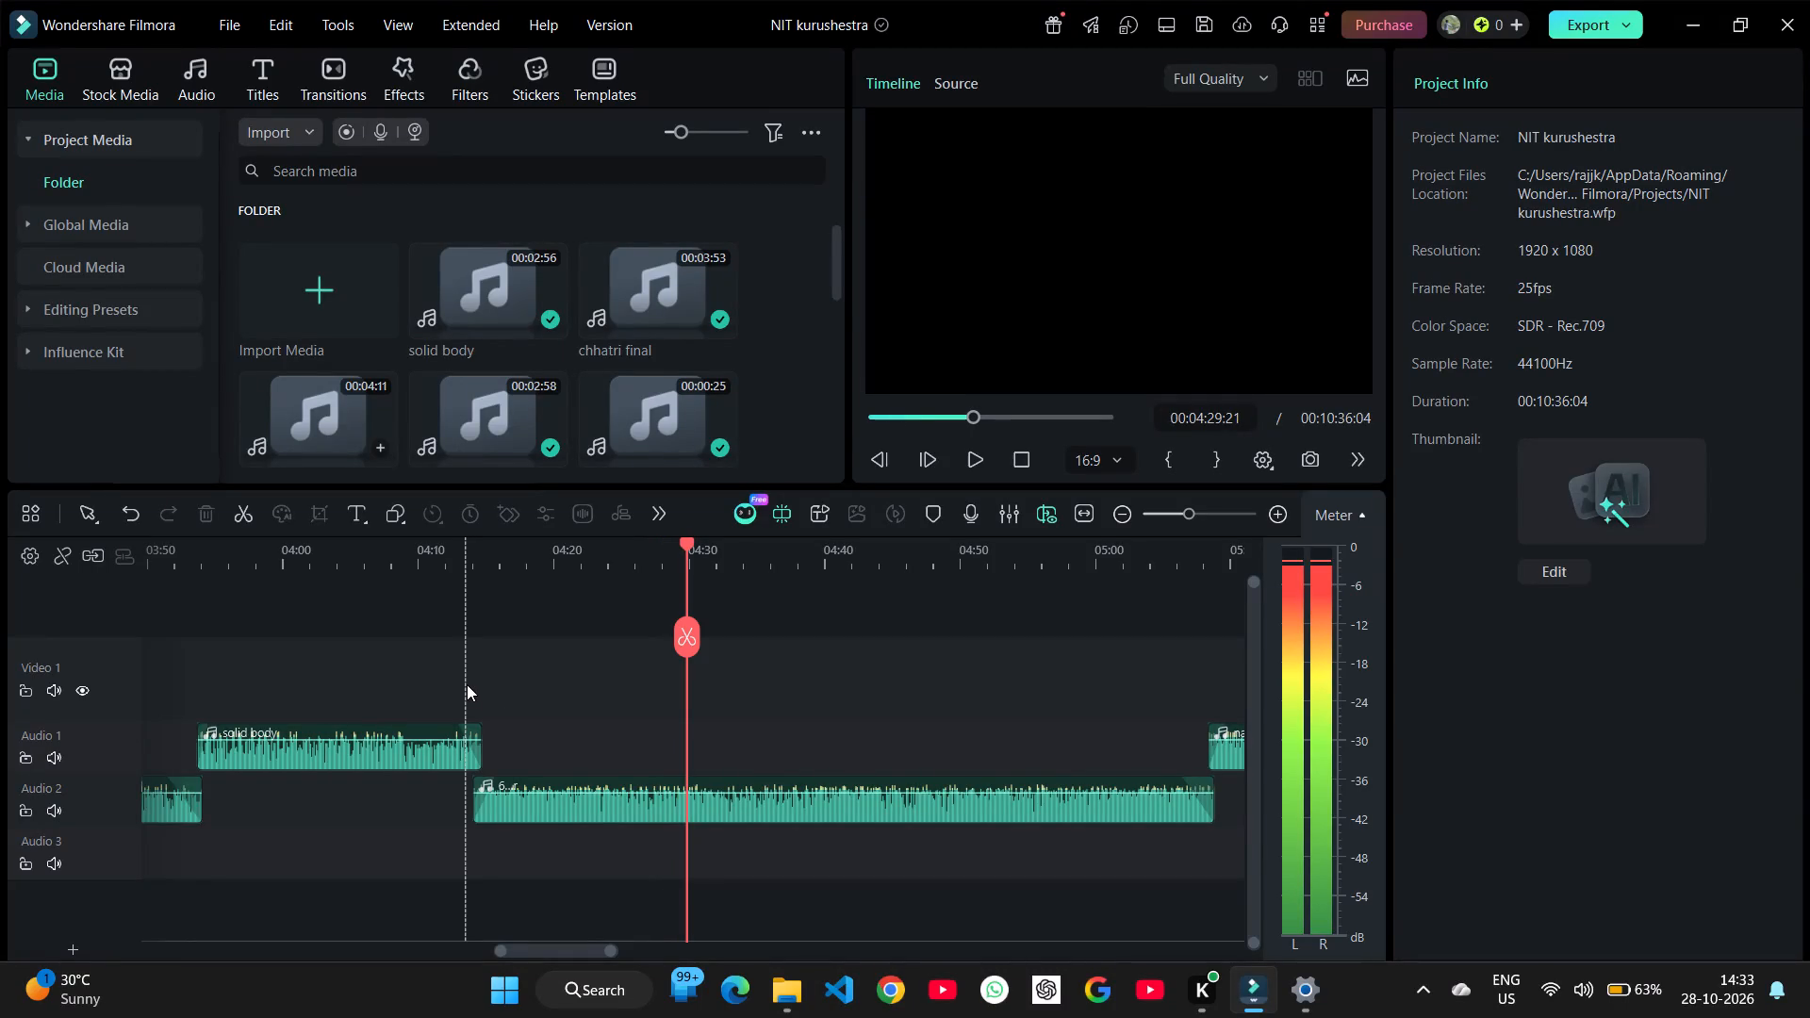
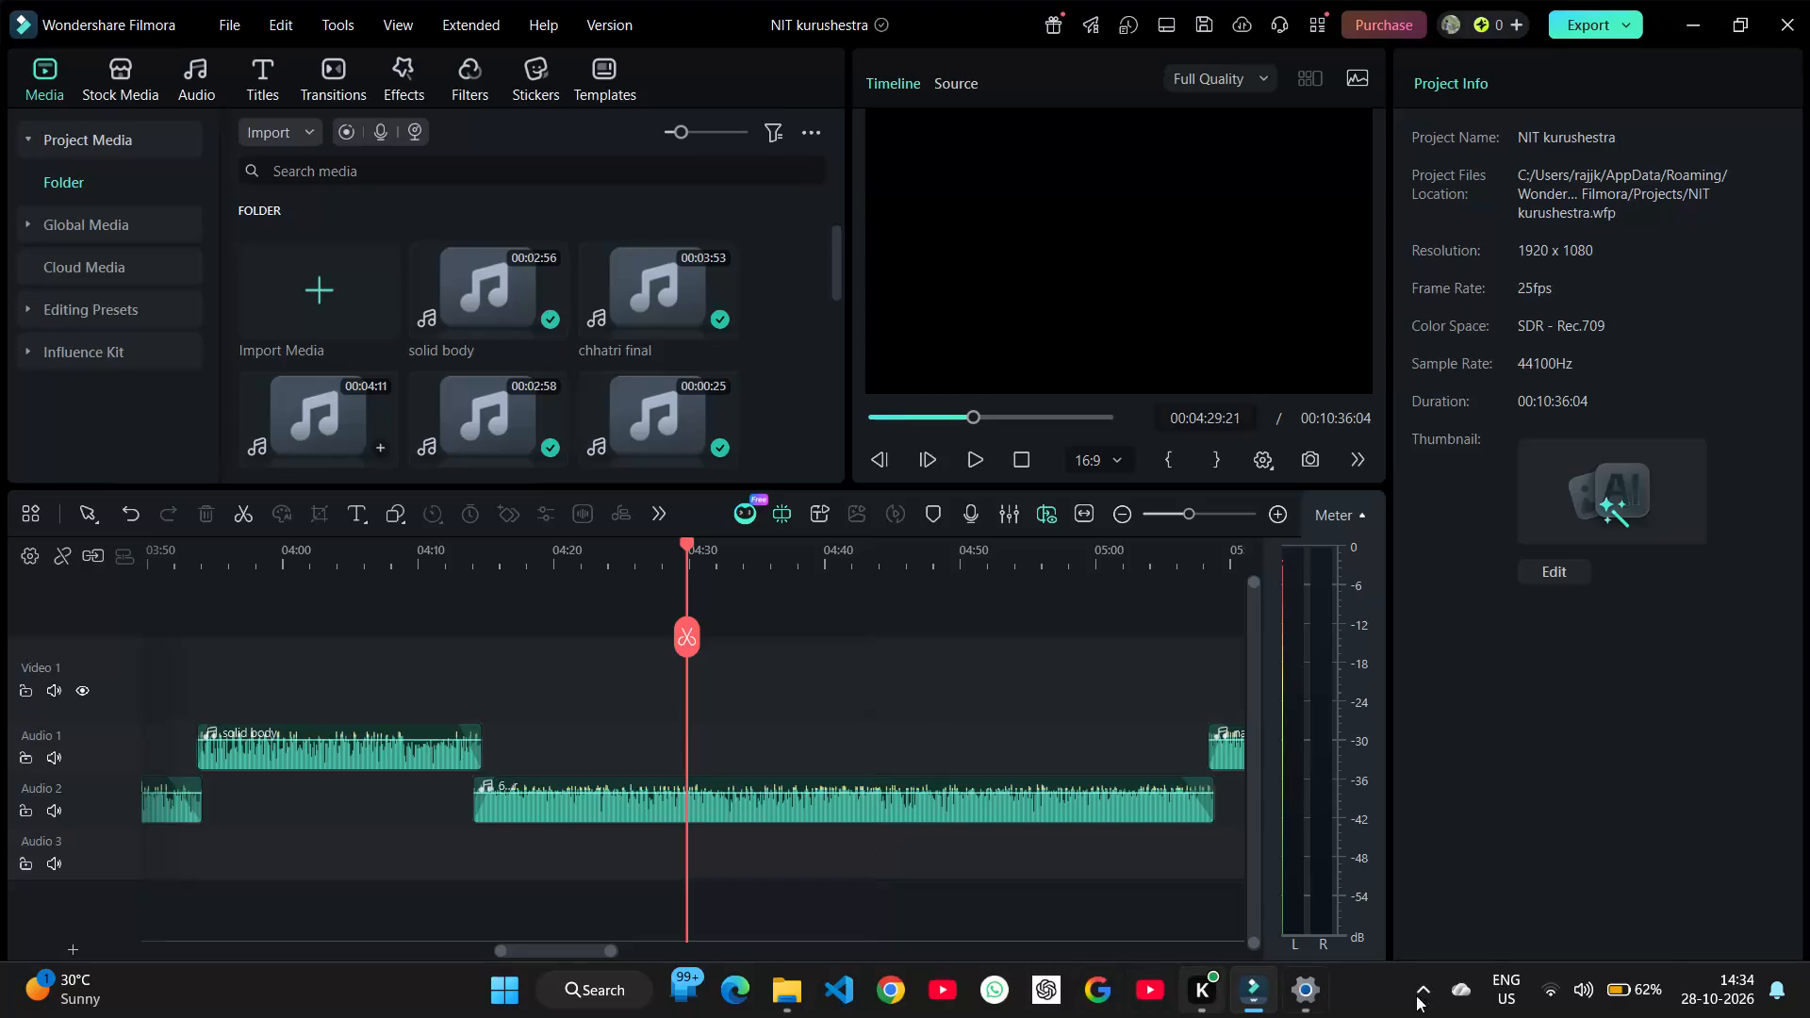
# Audition a short stretch of the 6 pair clip on Audio 2 from about 04:29 to 04:31.
pyautogui.press('space')
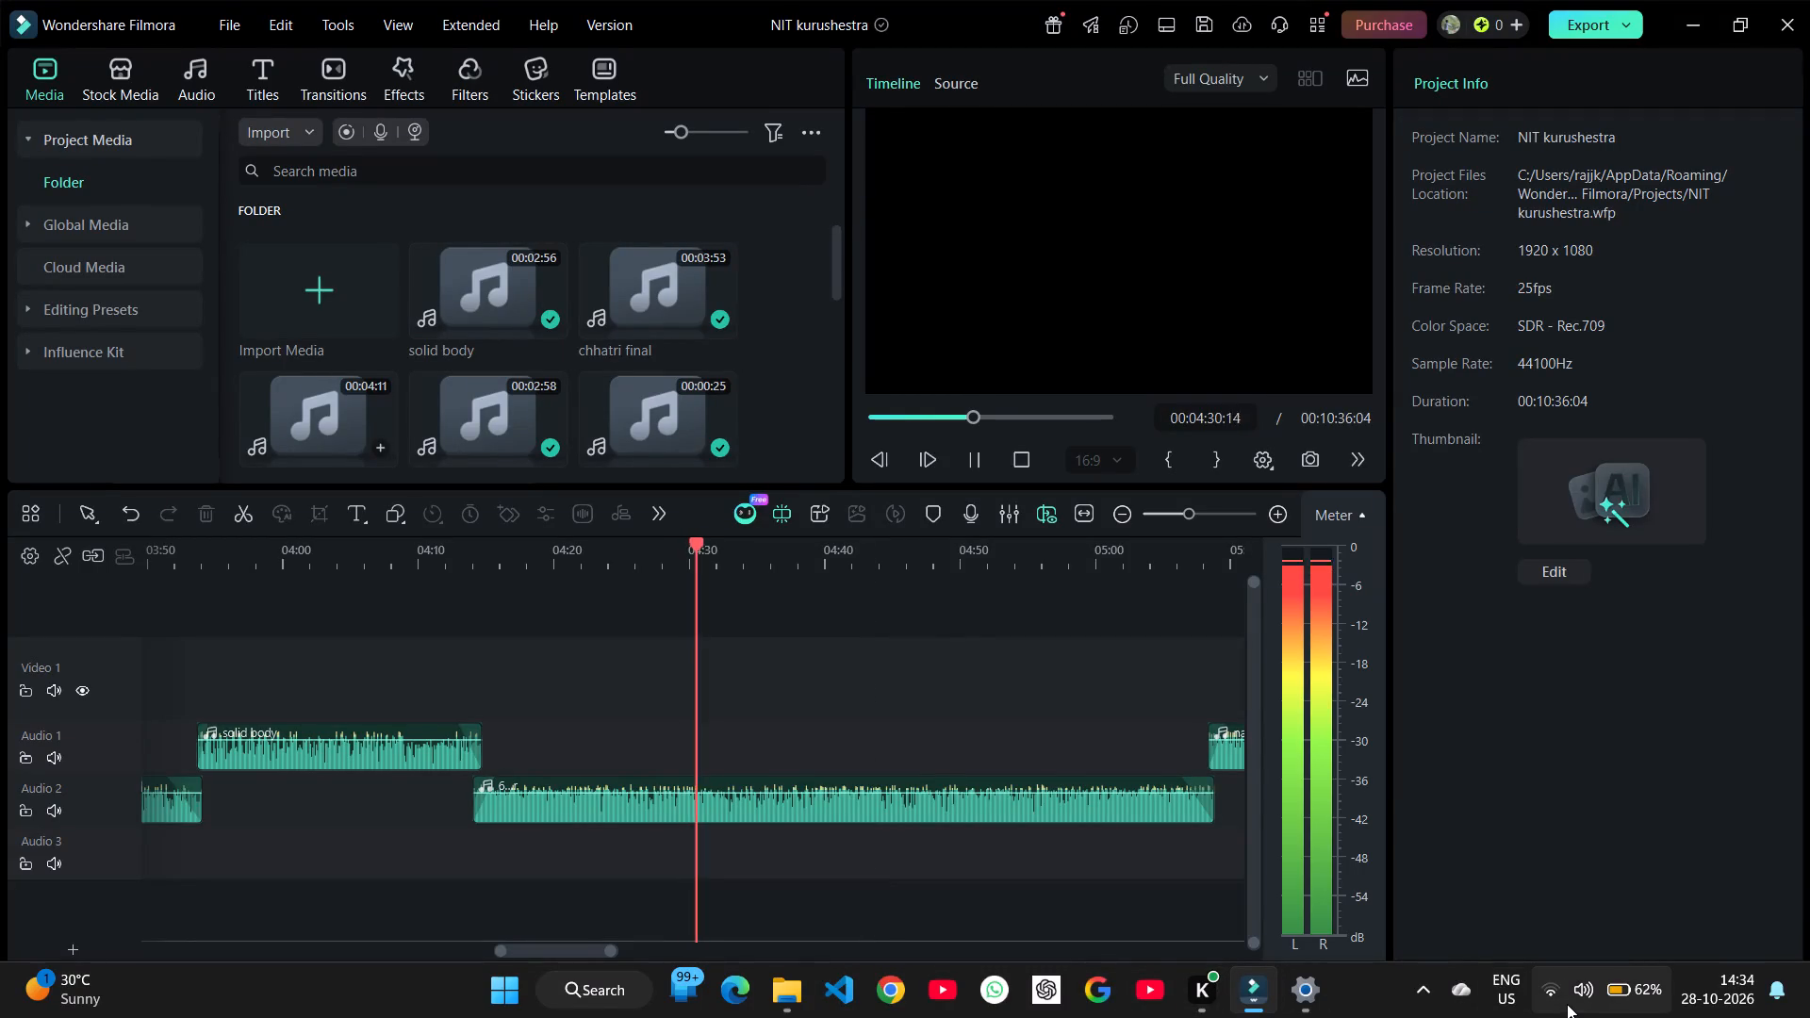
pyautogui.press('space')
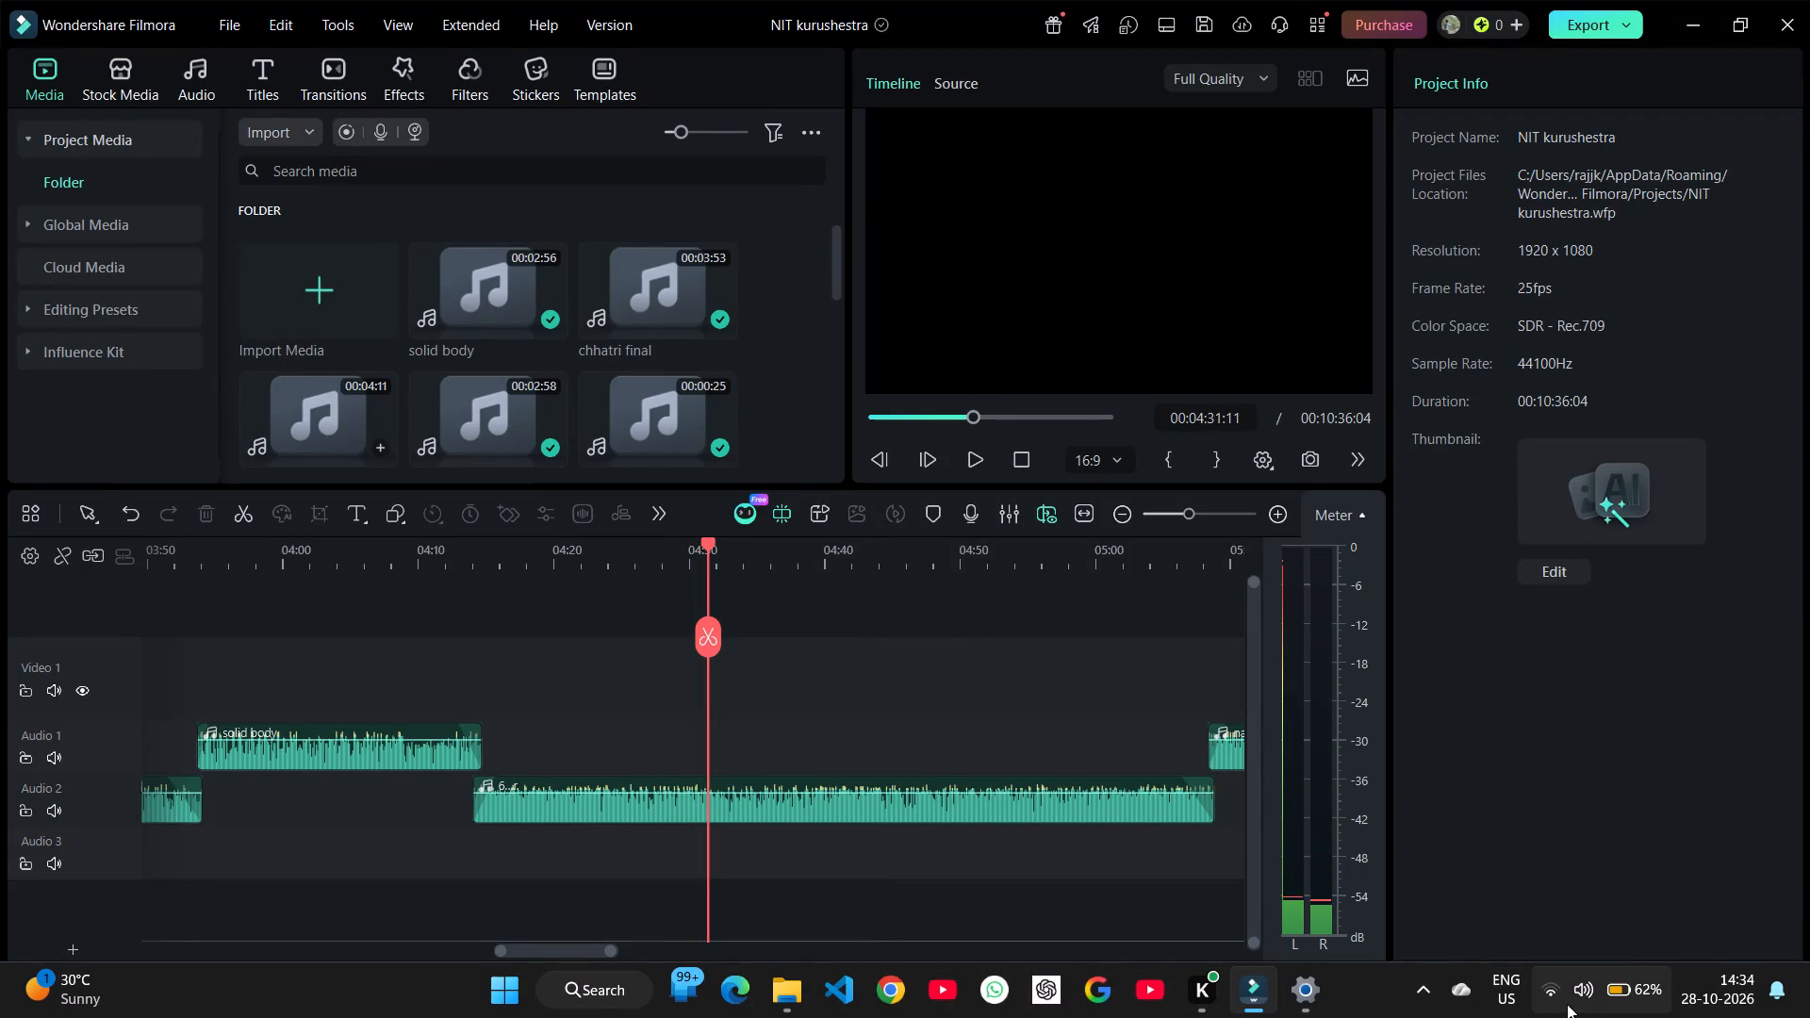
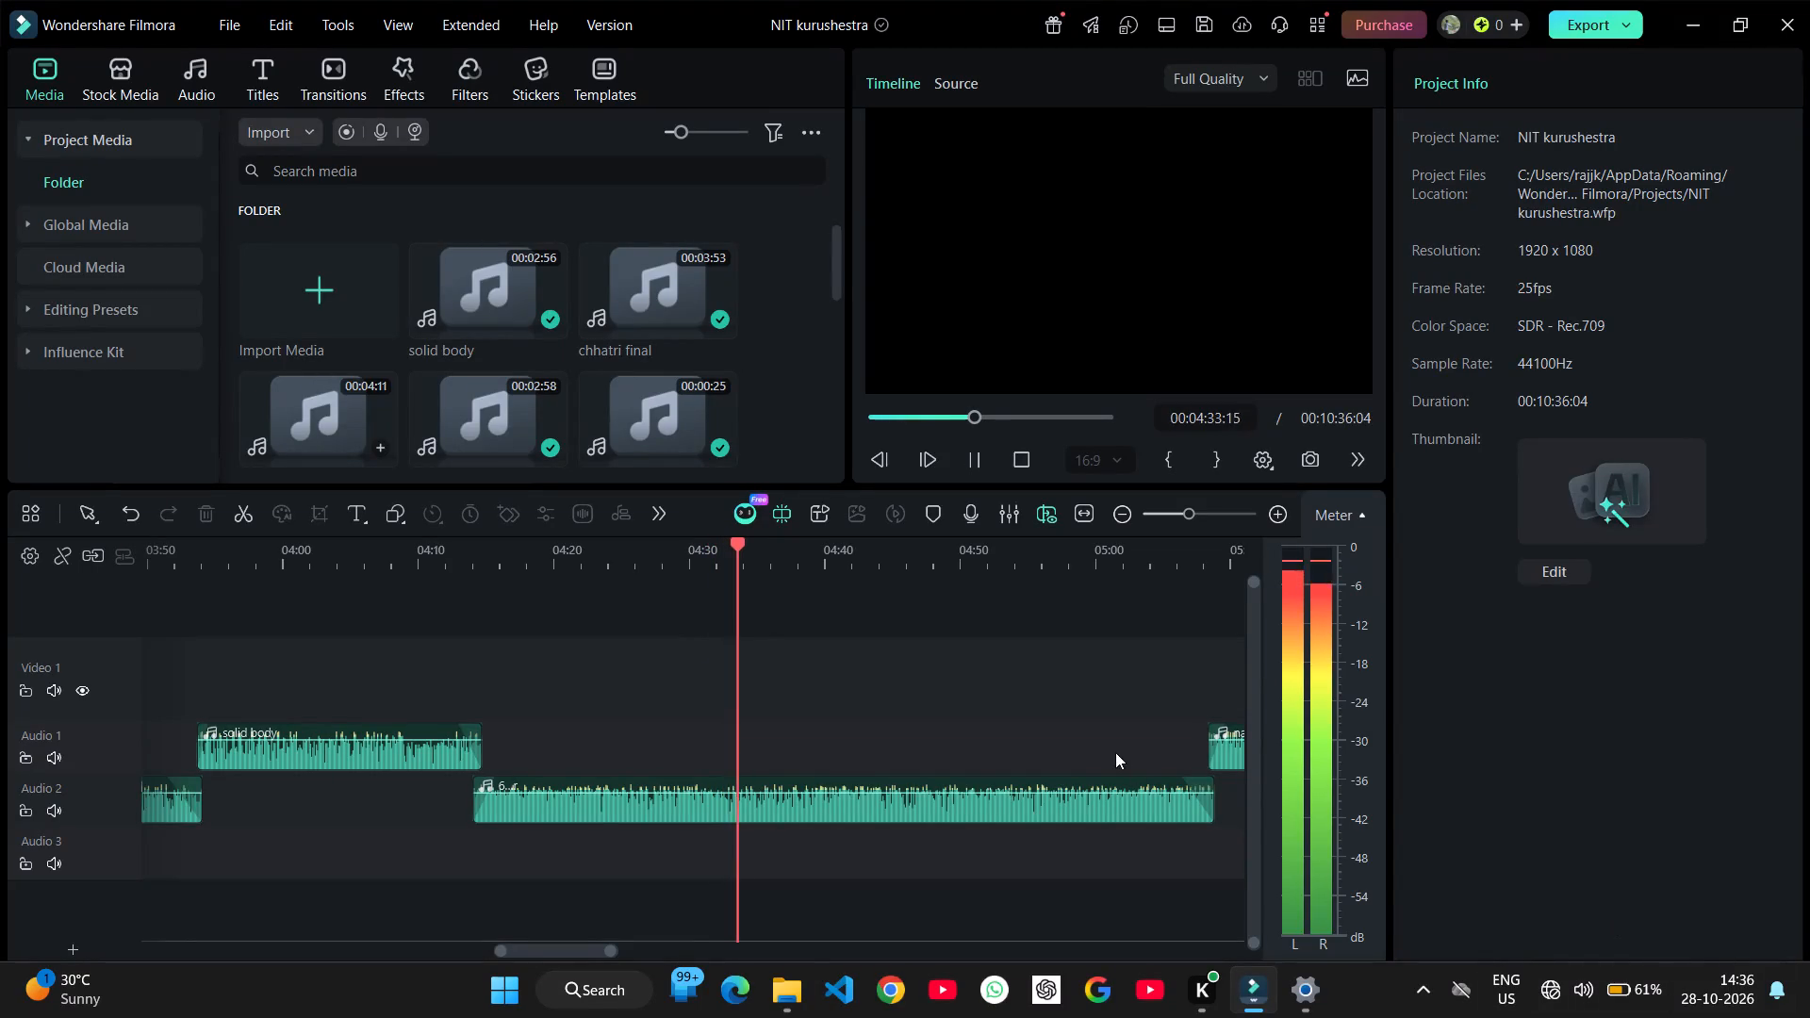
# Audition the end of the 6 pair clip and its transition into nakhreya mari, up to about 05:11.
pyautogui.click(1088, 741)
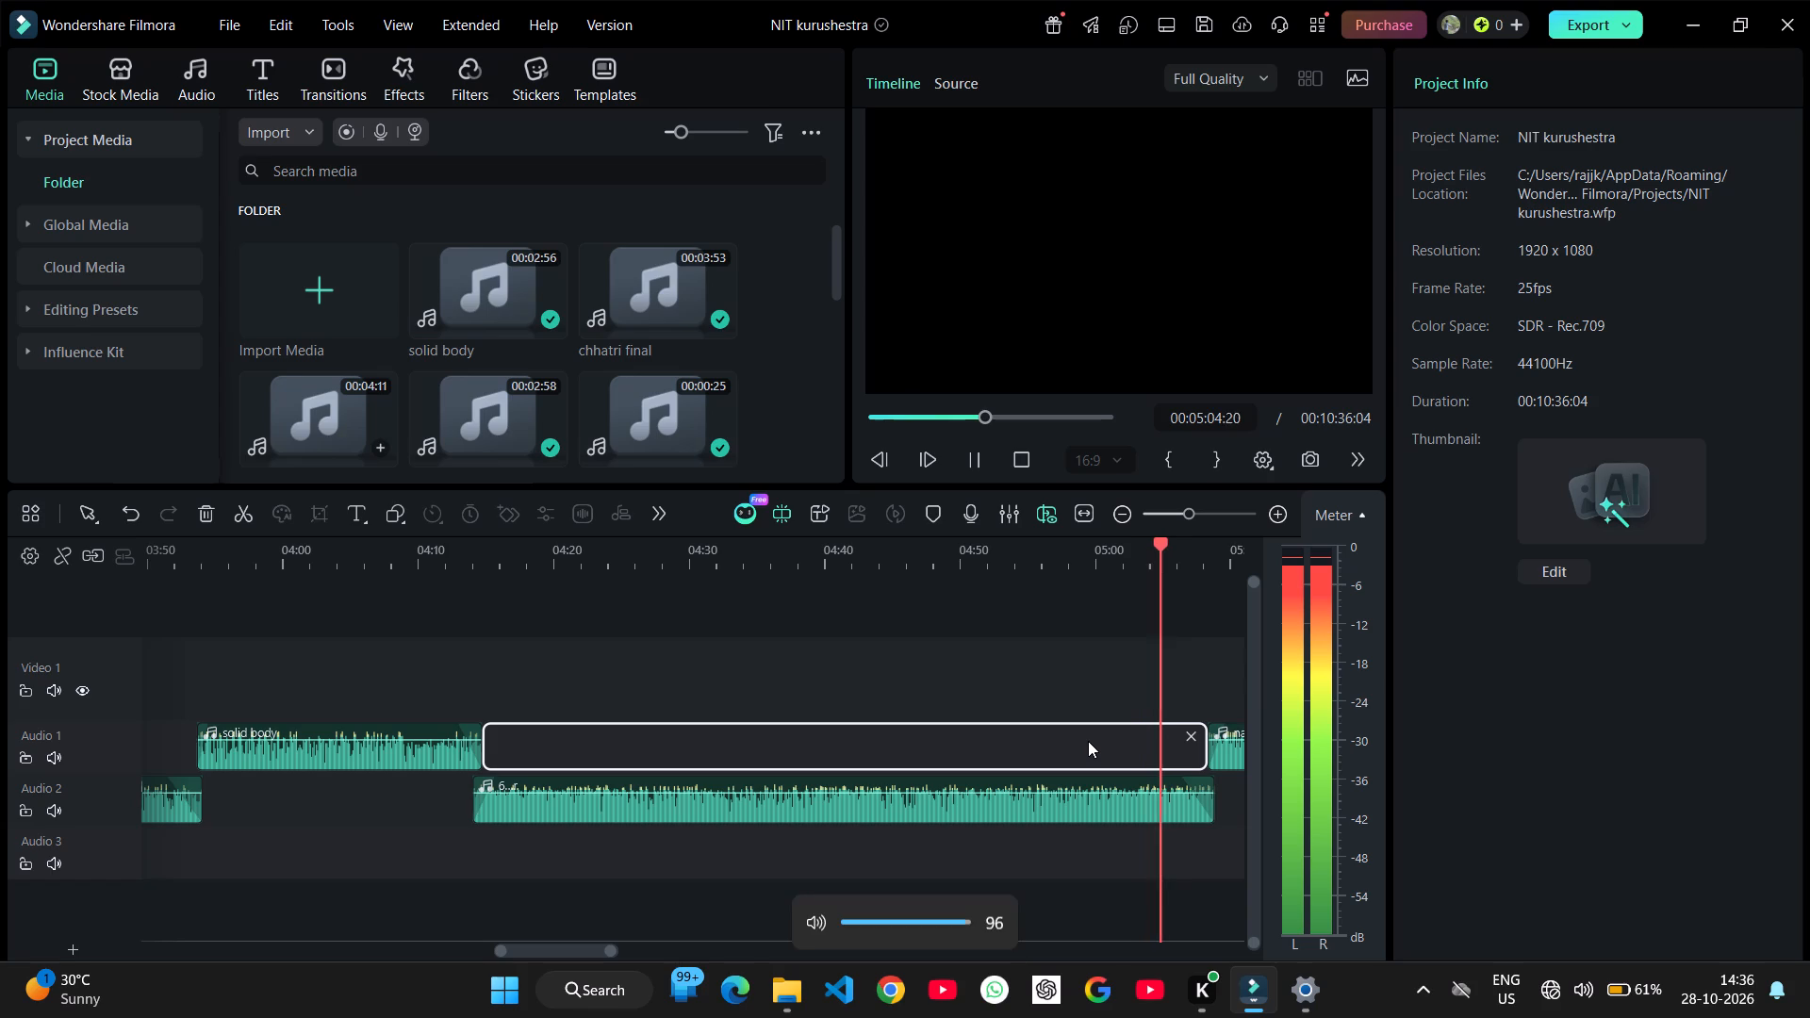
pyautogui.click(1081, 657)
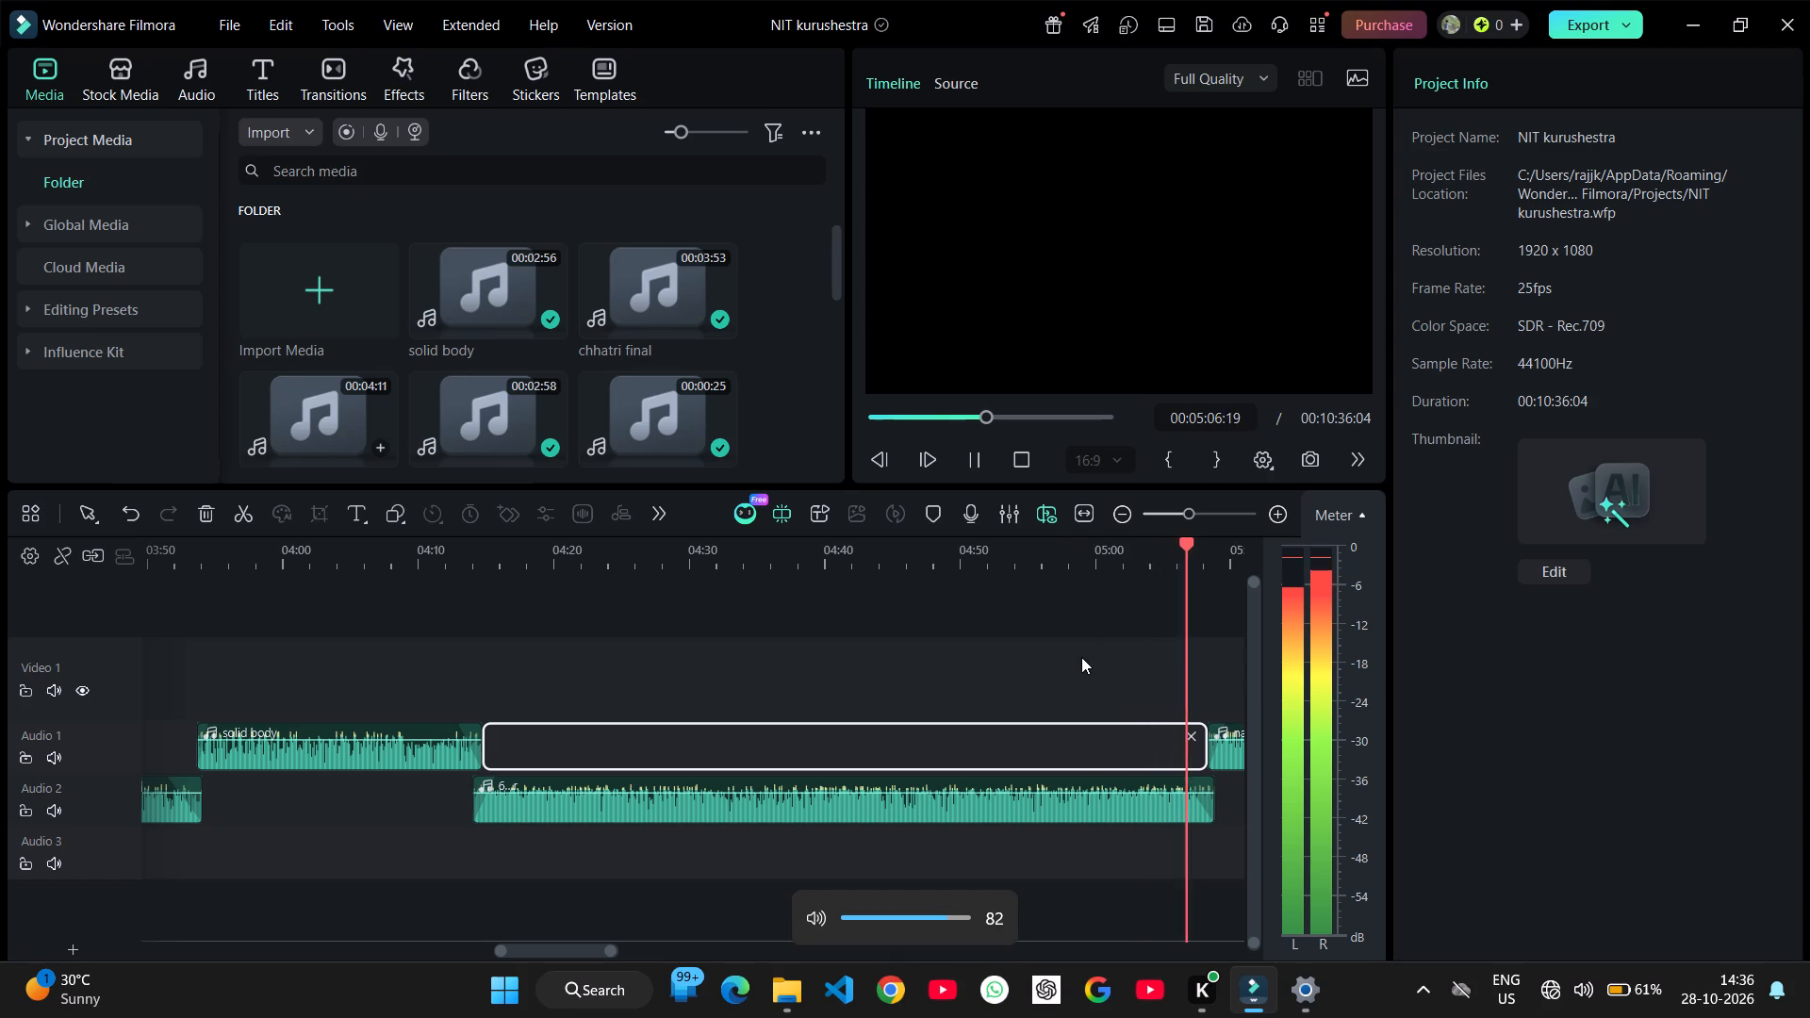
pyautogui.click(956, 674)
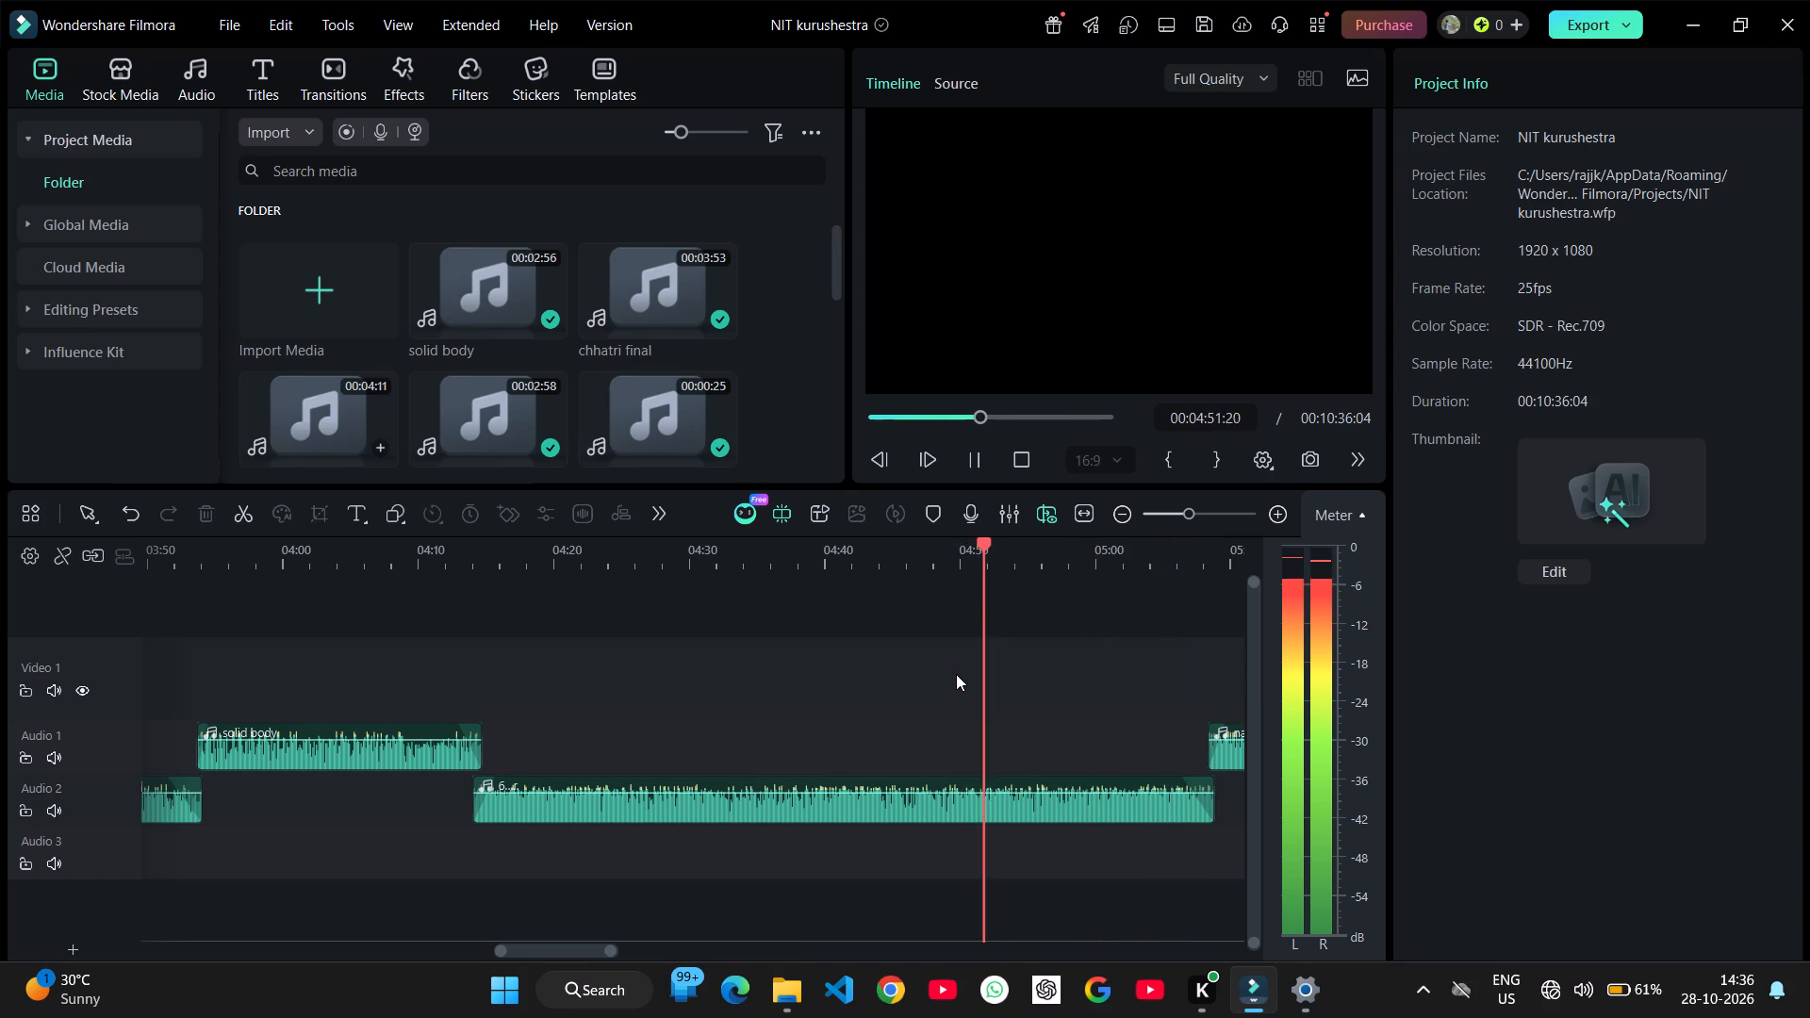
pyautogui.hscroll(-1, 956, 674)
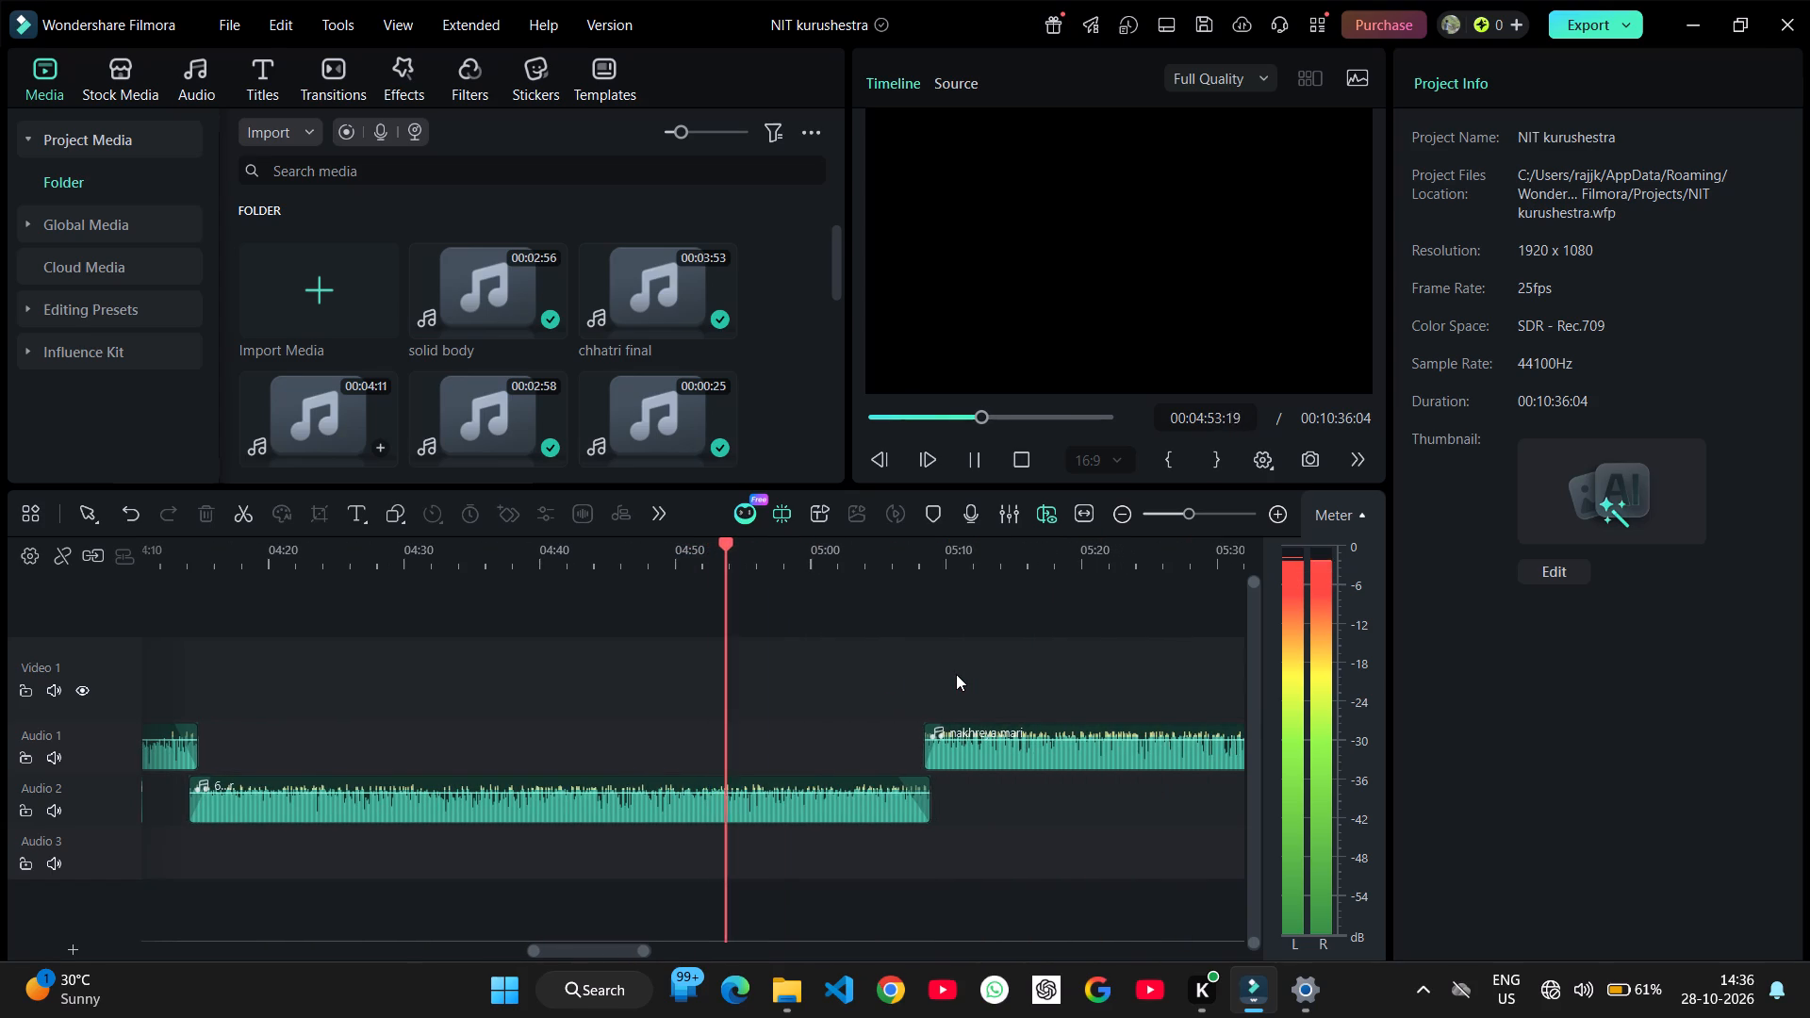
pyautogui.hscroll(-4, 956, 674)
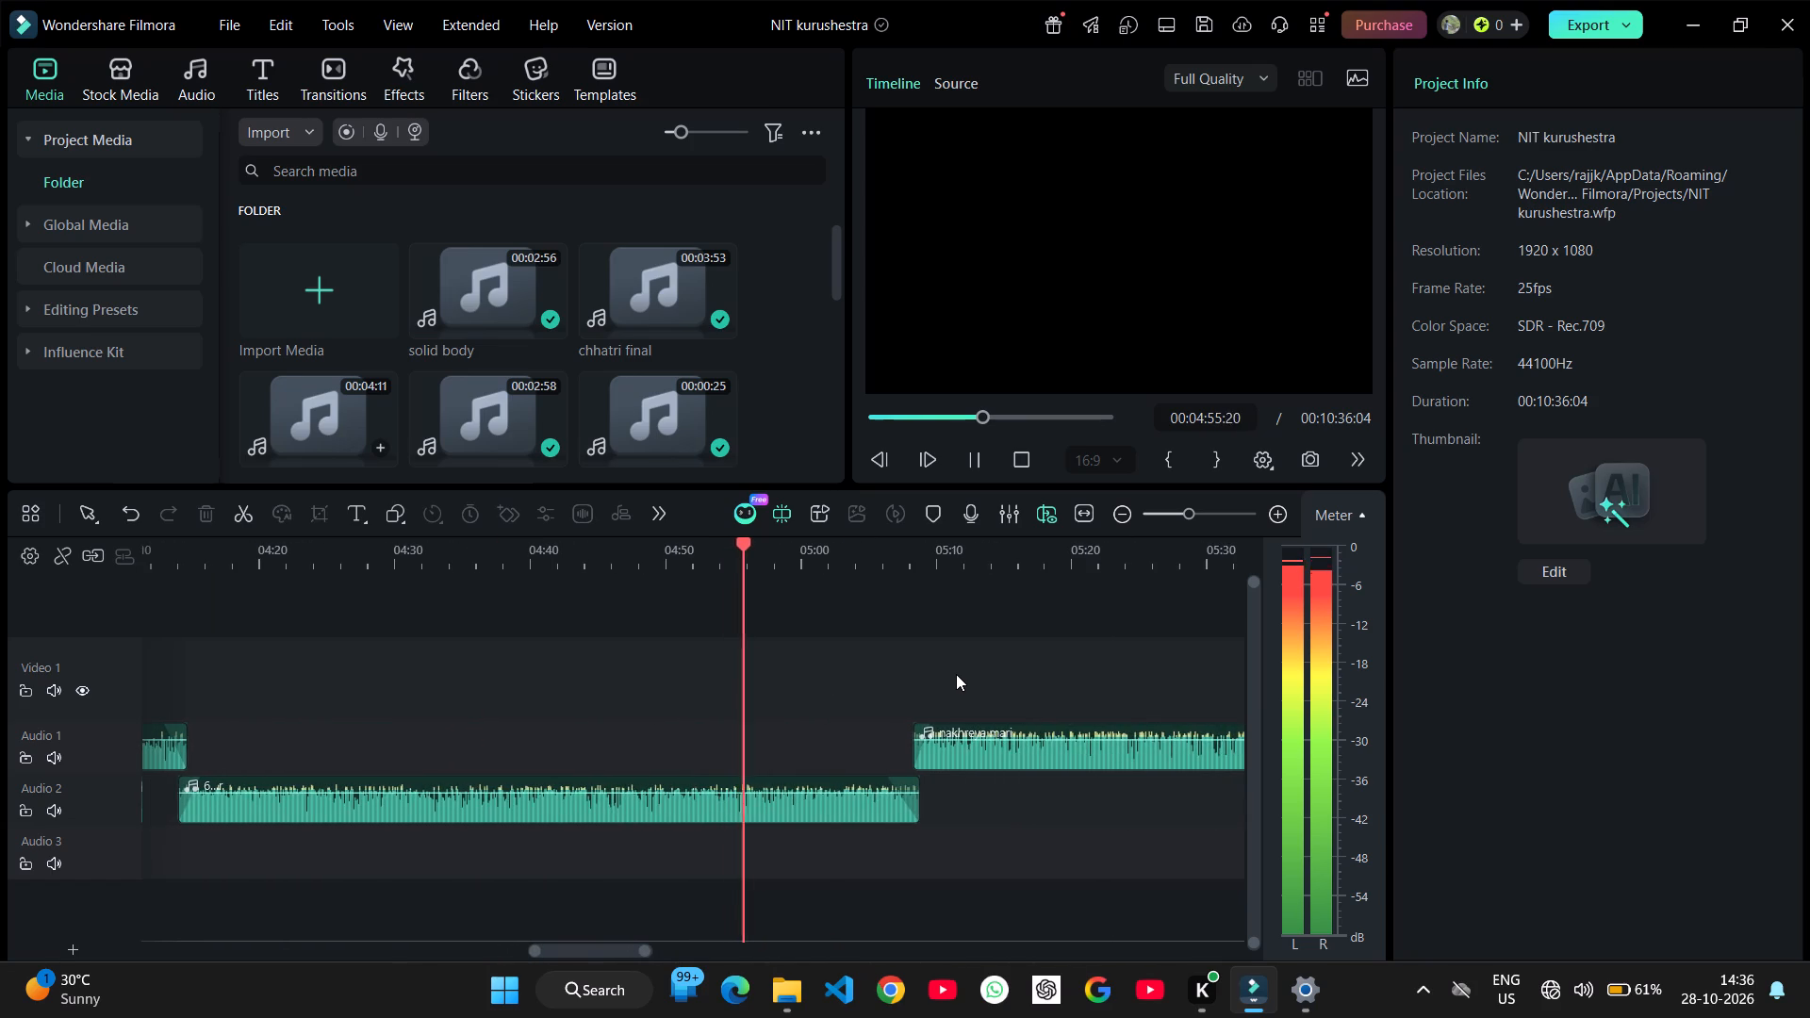
pyautogui.hscroll(-1, 956, 674)
pyautogui.keyDown('ctrl'); pyautogui.scroll(-3, 956, 674); pyautogui.keyUp('ctrl')
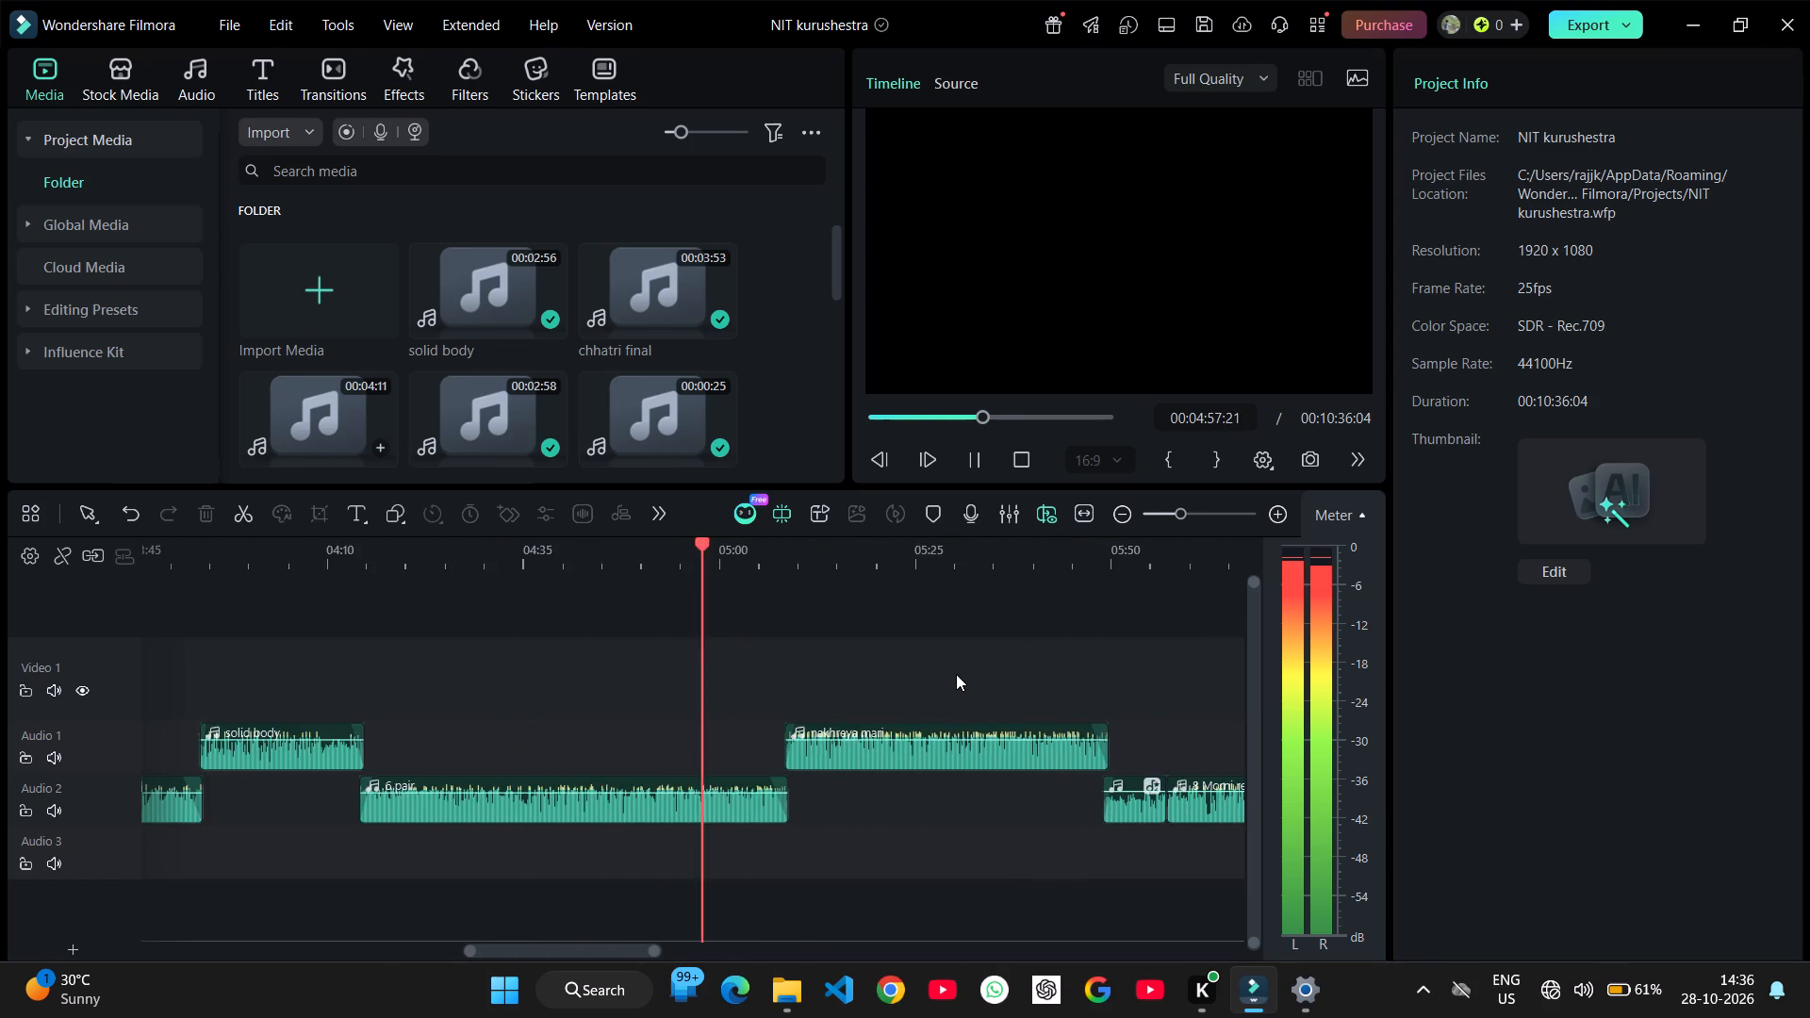
pyautogui.keyDown('ctrl'); pyautogui.scroll(-2, 956, 674); pyautogui.keyUp('ctrl')
pyautogui.hscroll(-4, 956, 674)
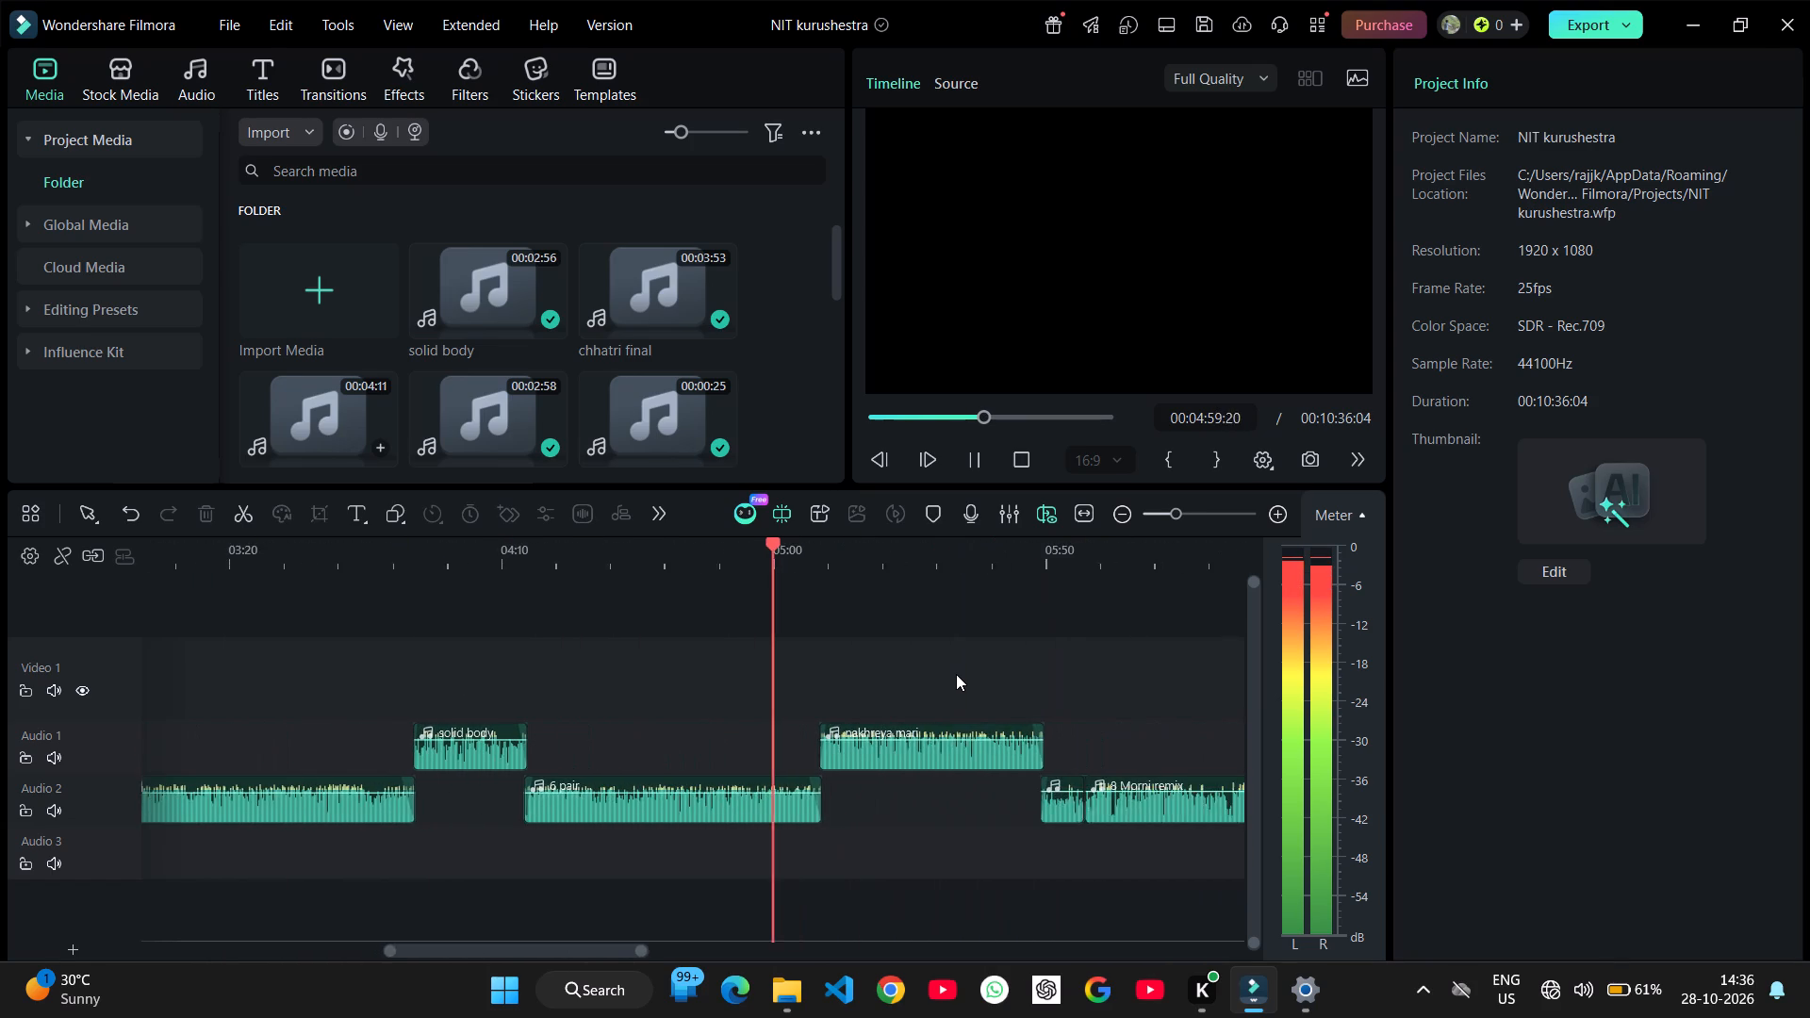
pyautogui.hscroll(-1, 956, 674)
pyautogui.keyDown('ctrl'); pyautogui.scroll(-3, 956, 674); pyautogui.keyUp('ctrl')
pyautogui.hscroll(-1, 956, 674)
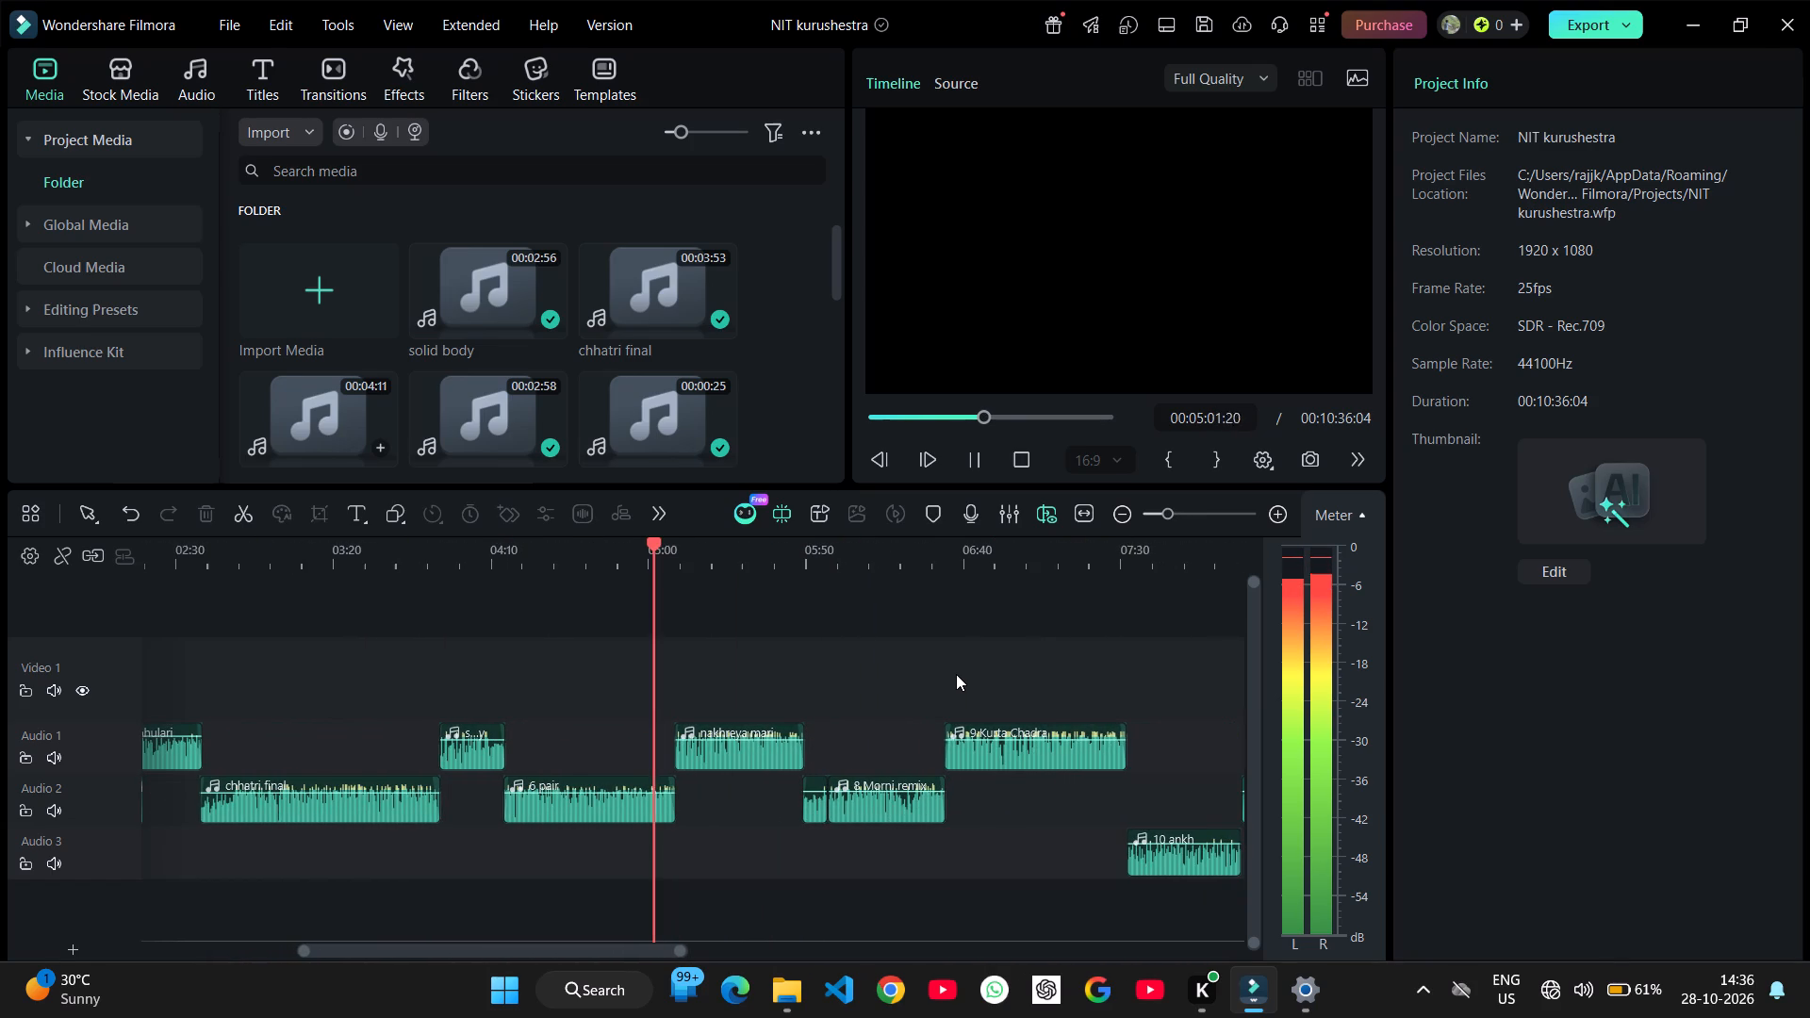
pyautogui.hscroll(-1, 956, 674)
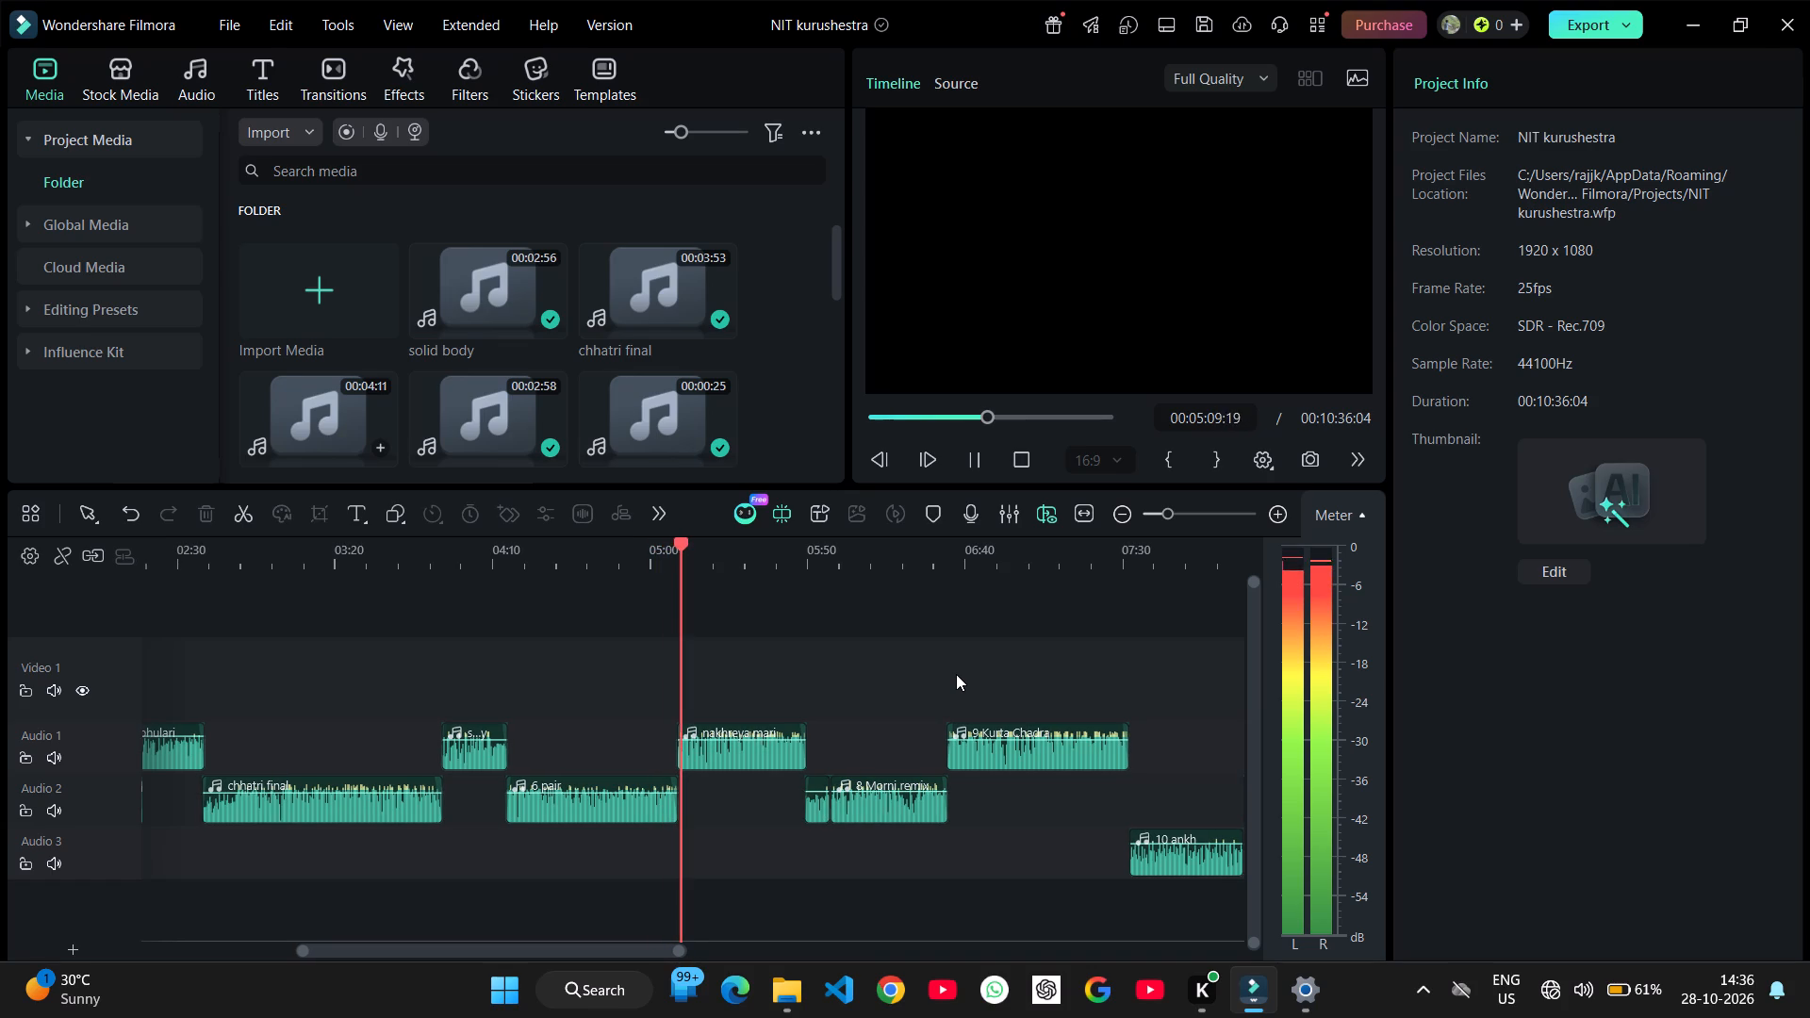
pyautogui.press('space')
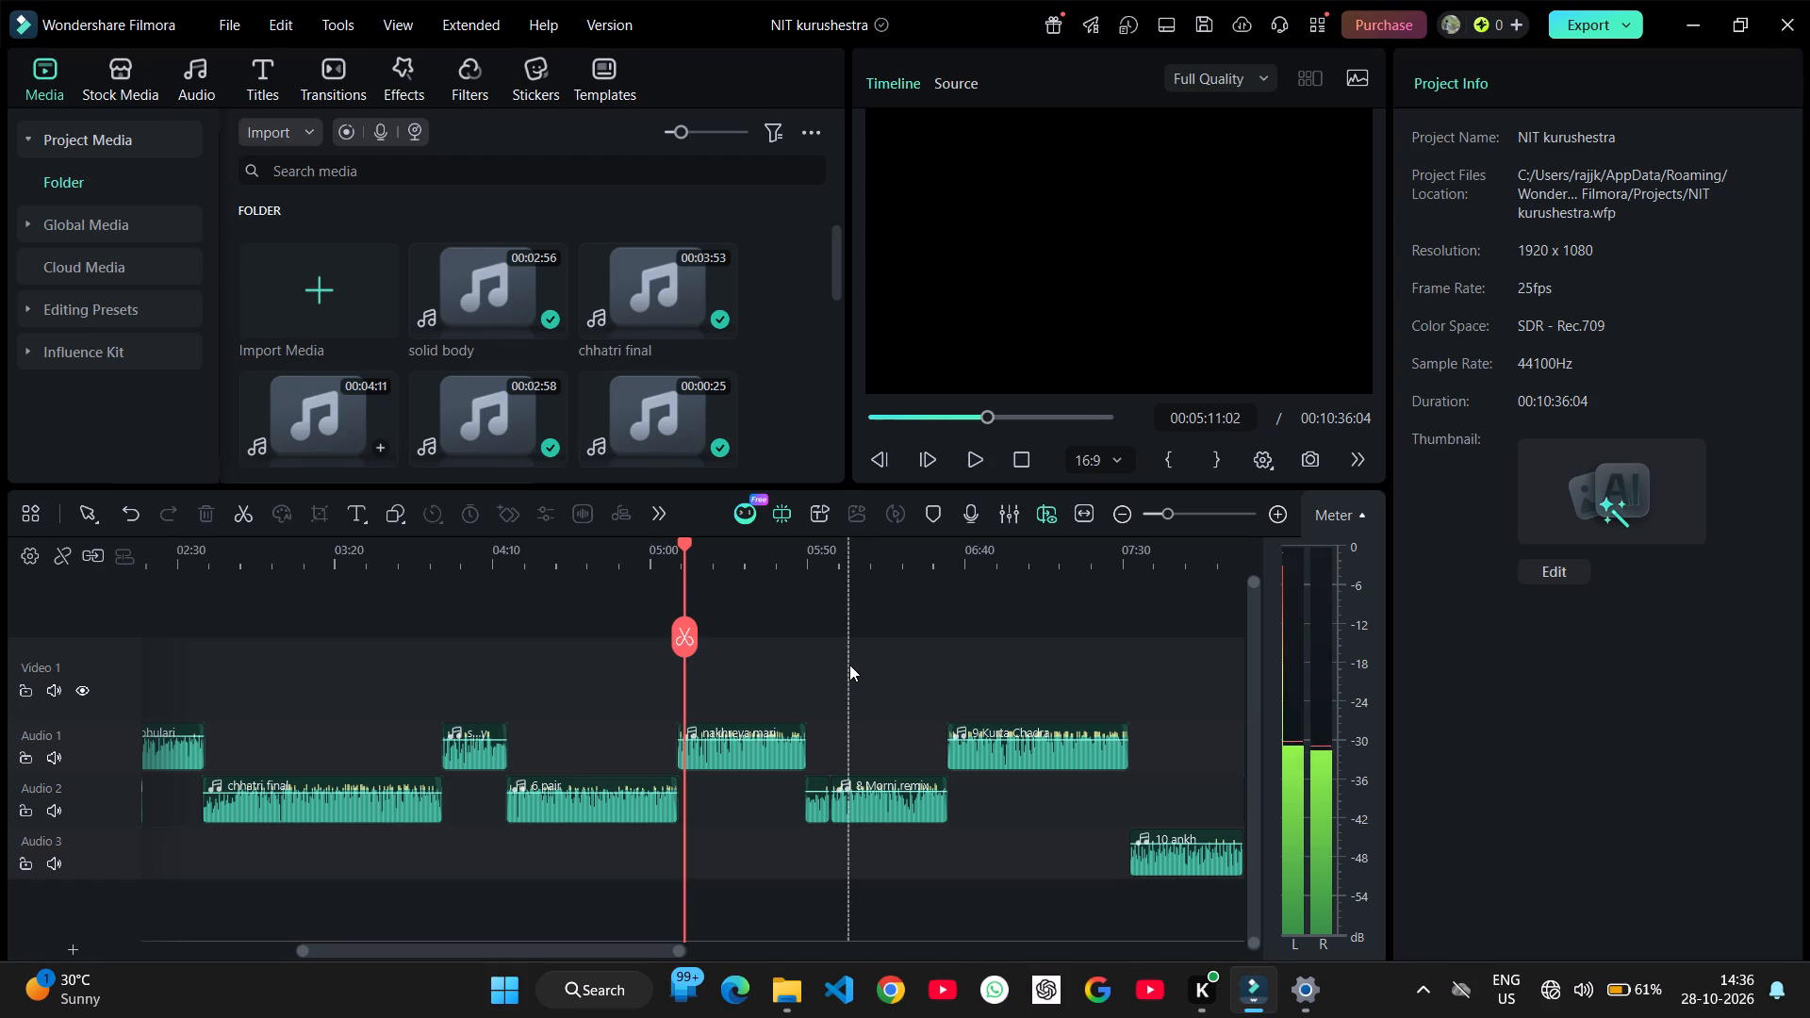
# Audition the transition from nakhreya mari on Audio 1 to the short clip on Audio 2, around 05:41 to 05:53.
pyautogui.press('space')
pyautogui.click(782, 670)
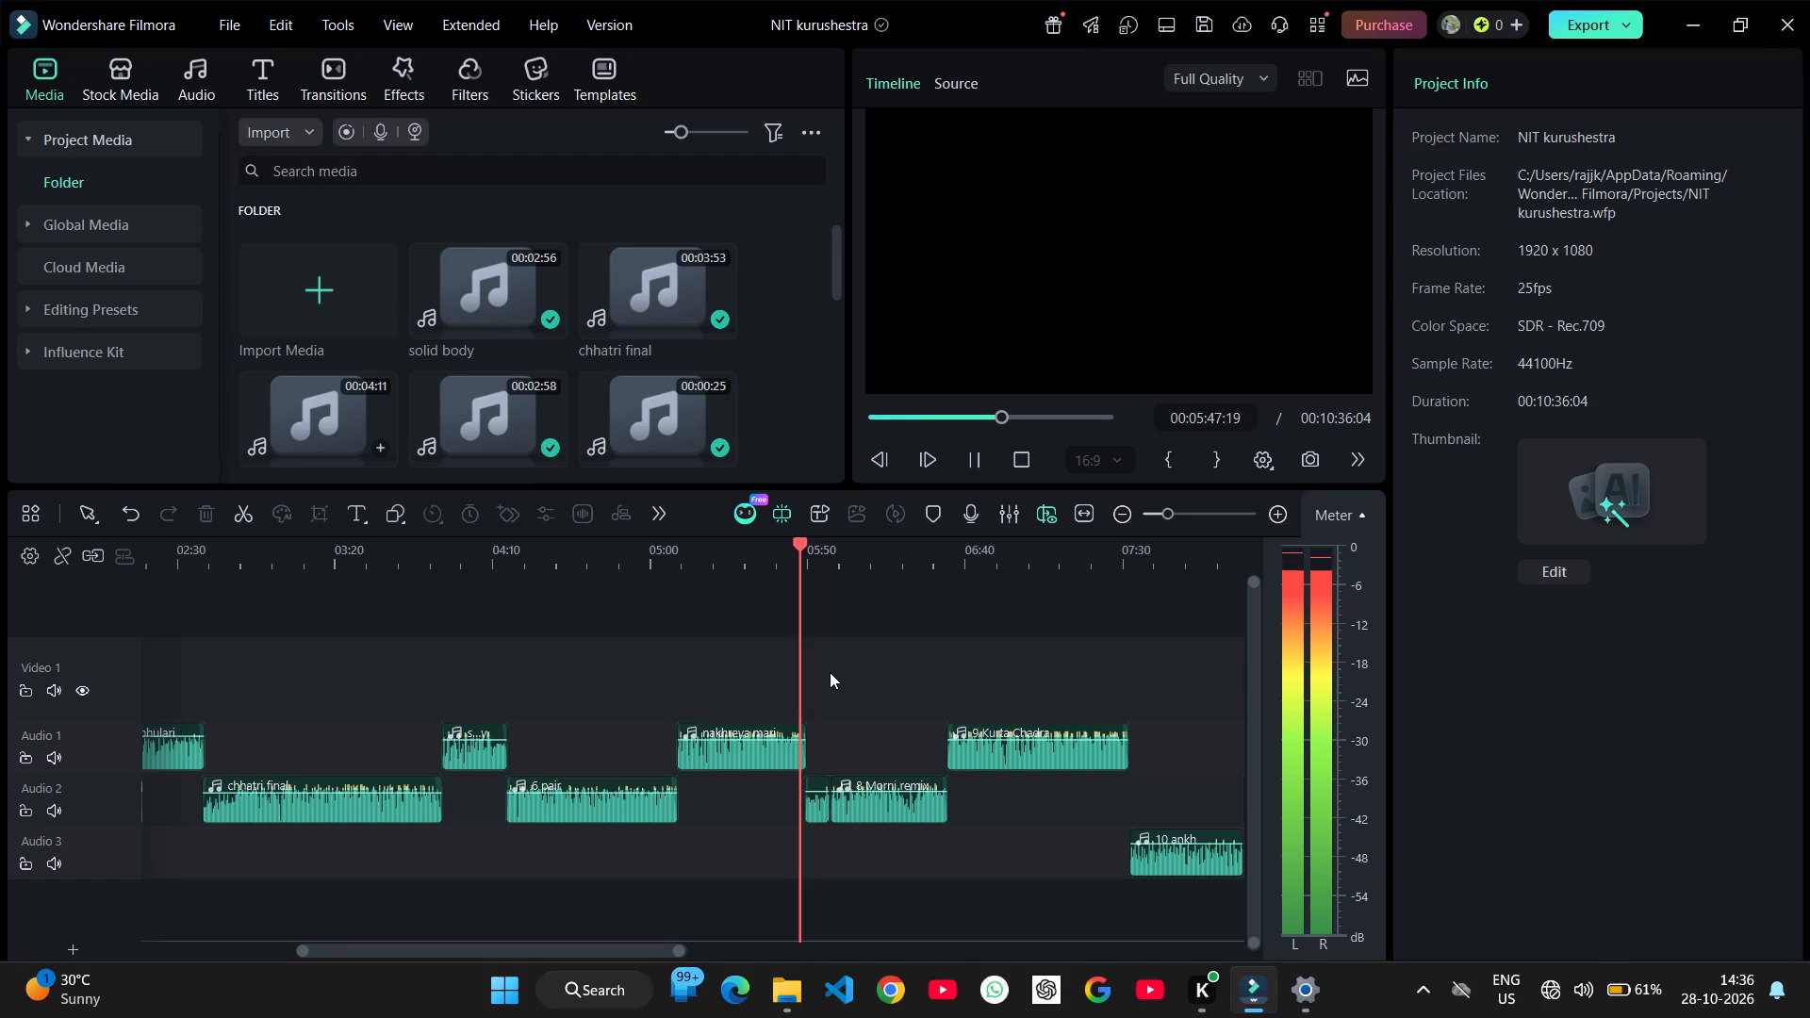
pyautogui.press('space')
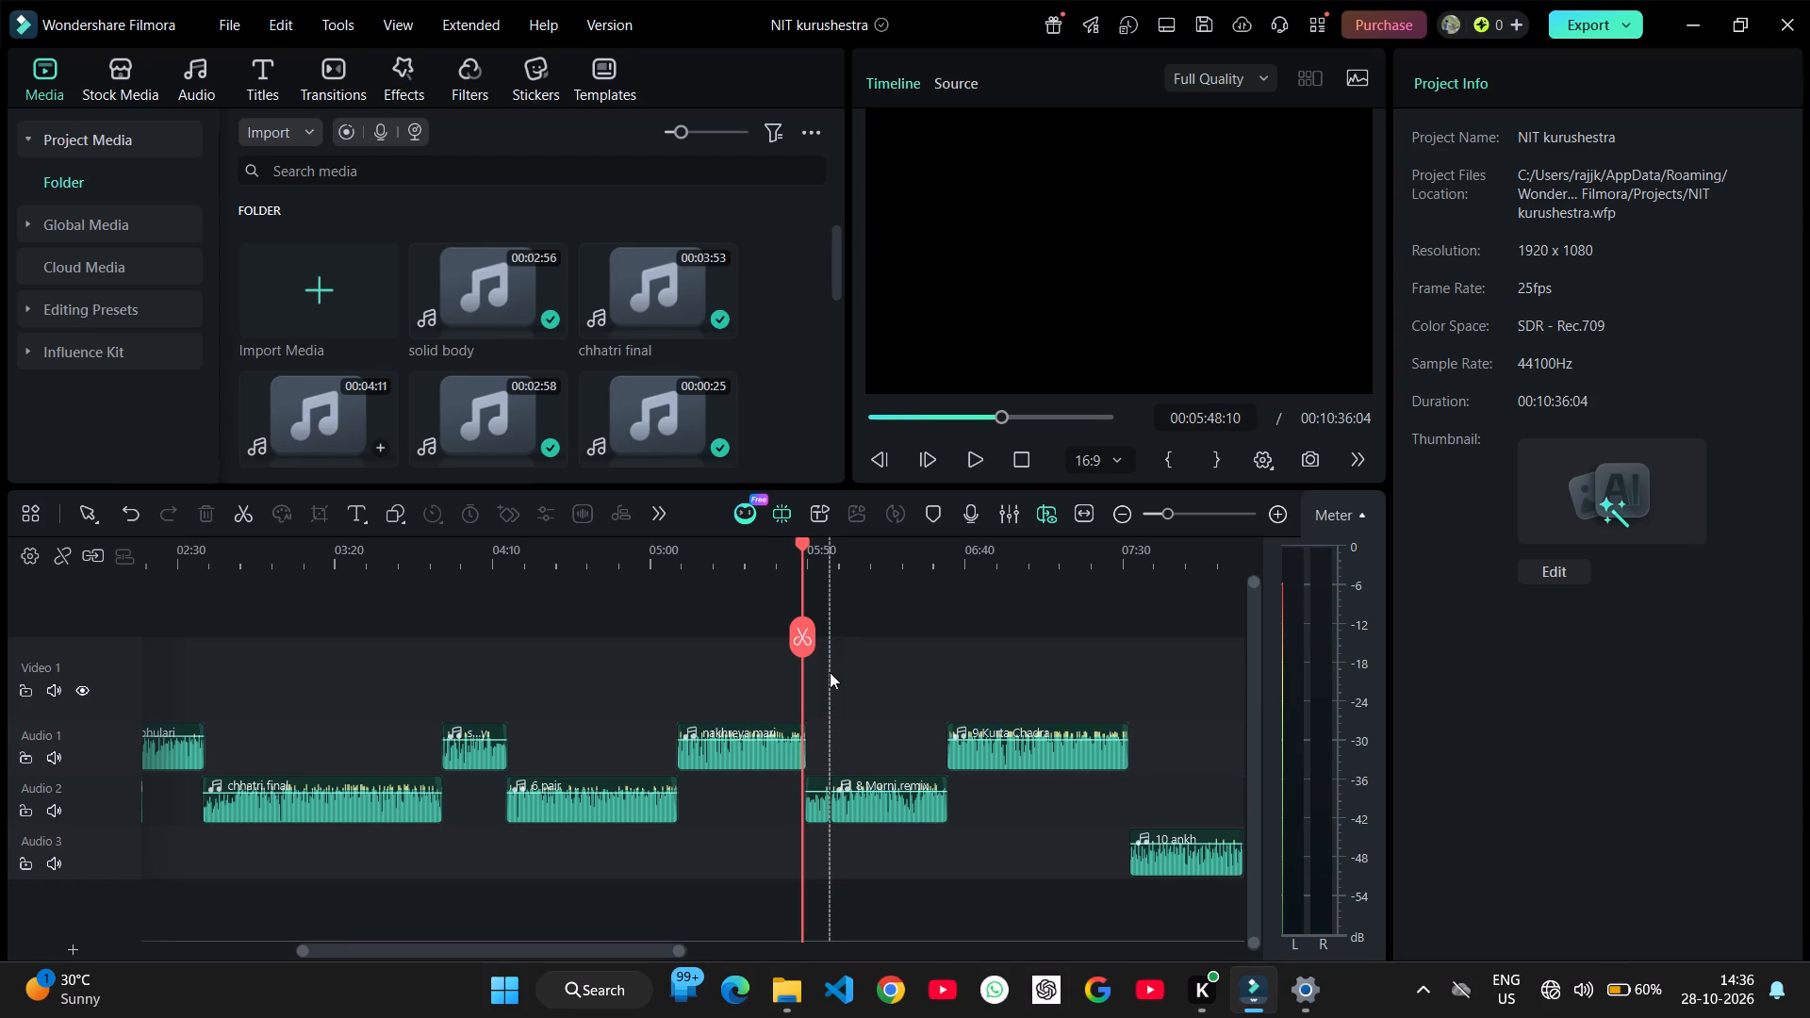
pyautogui.press('space')
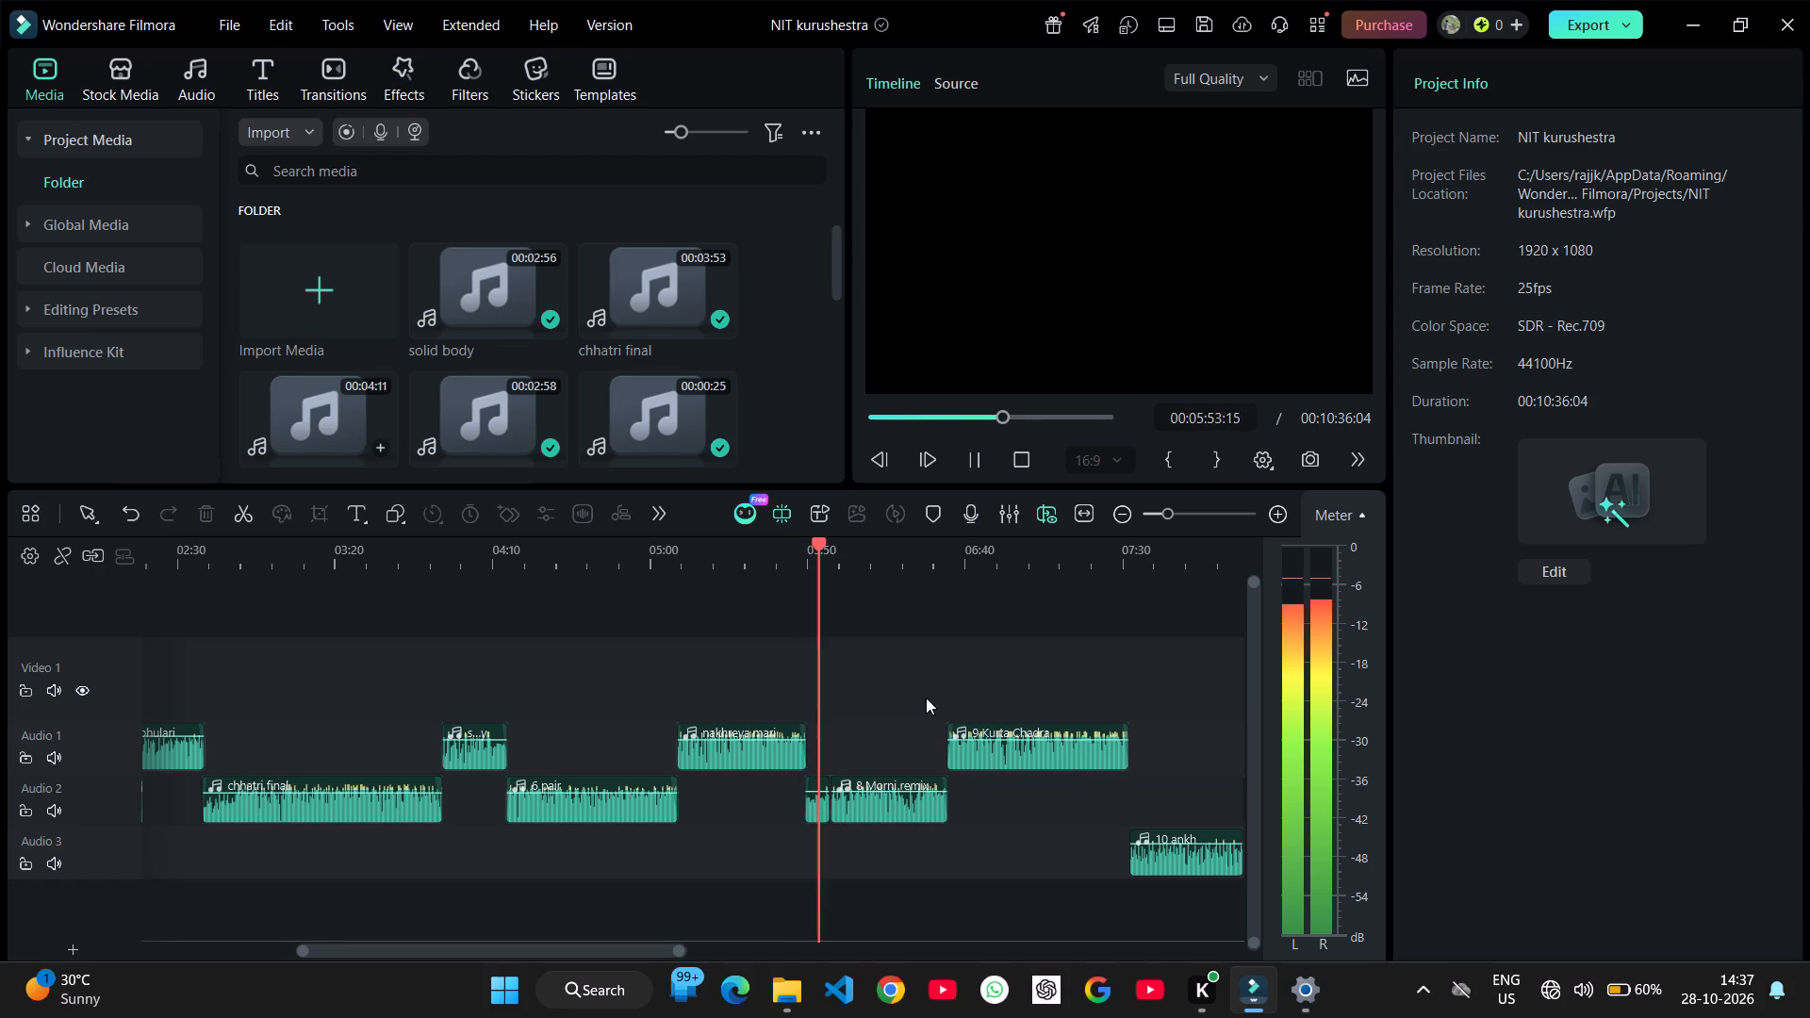
# Audition the transition from 8 Morni remix into the following clip on Audio 1, from about 06:30 to 06:43.
pyautogui.click(939, 653)
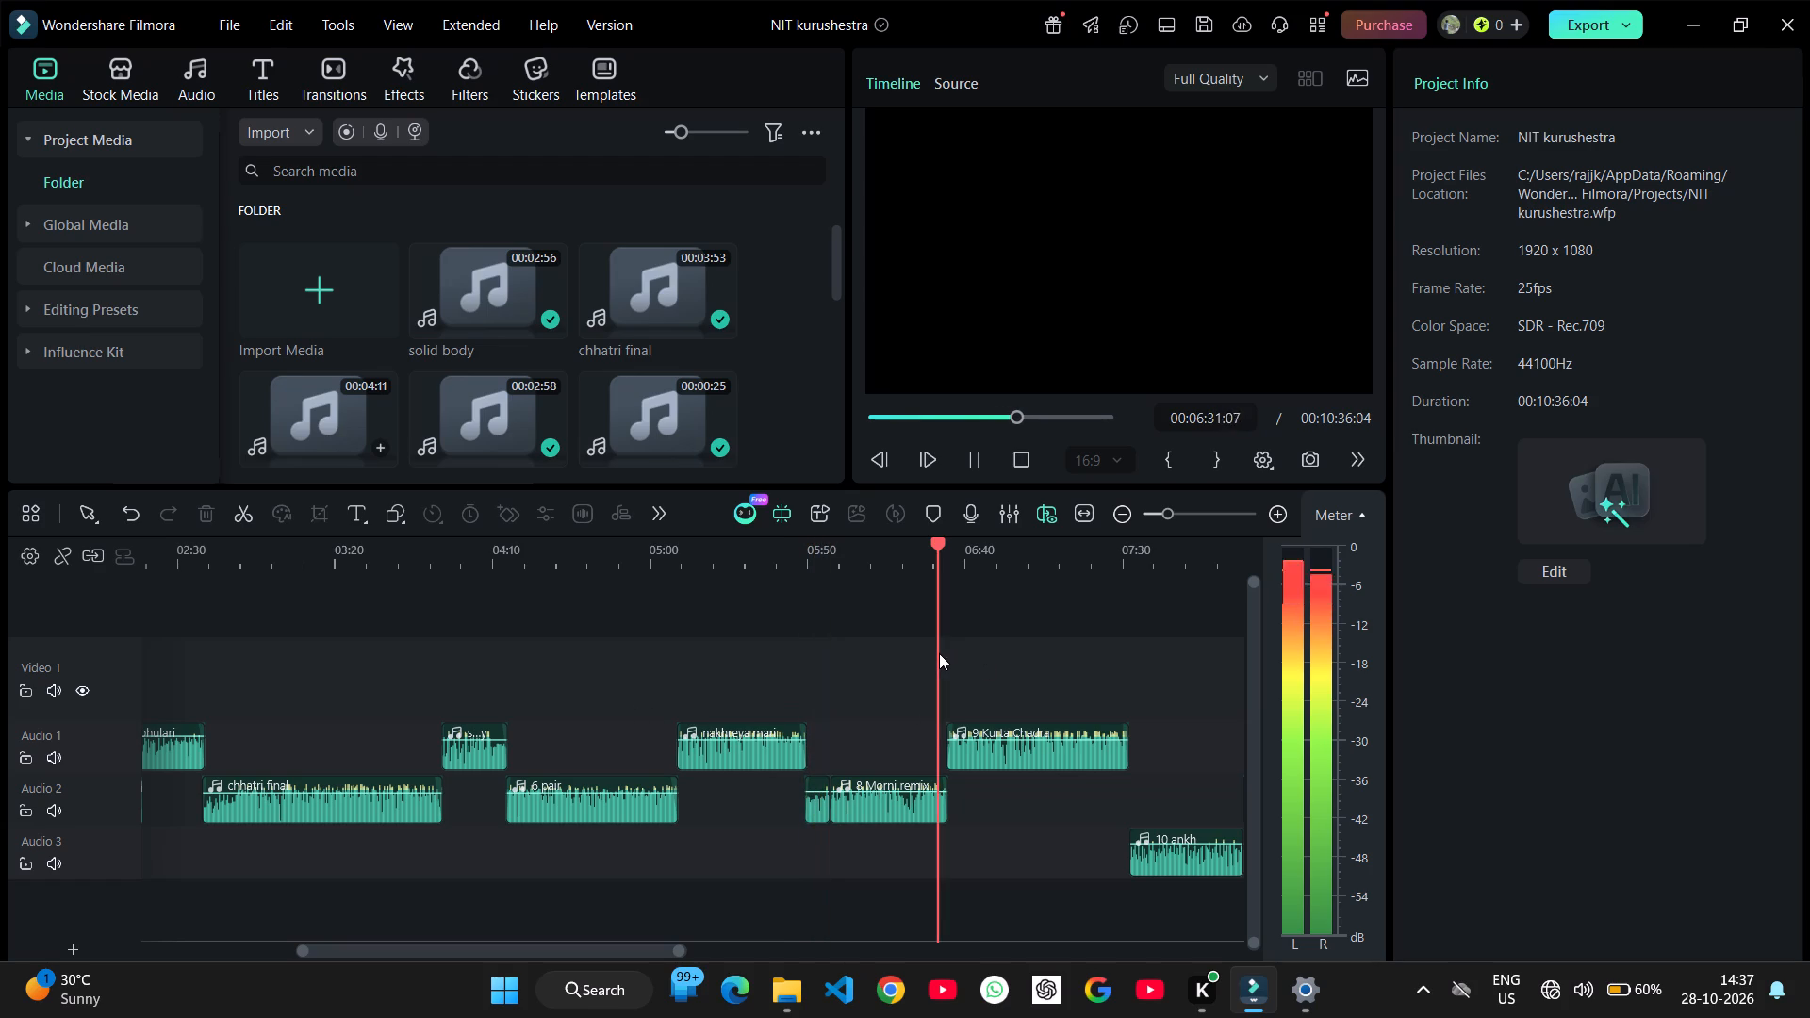
pyautogui.keyDown('ctrl'); pyautogui.scroll(4, 939, 653); pyautogui.keyUp('ctrl')
pyautogui.hscroll(-1, 939, 653)
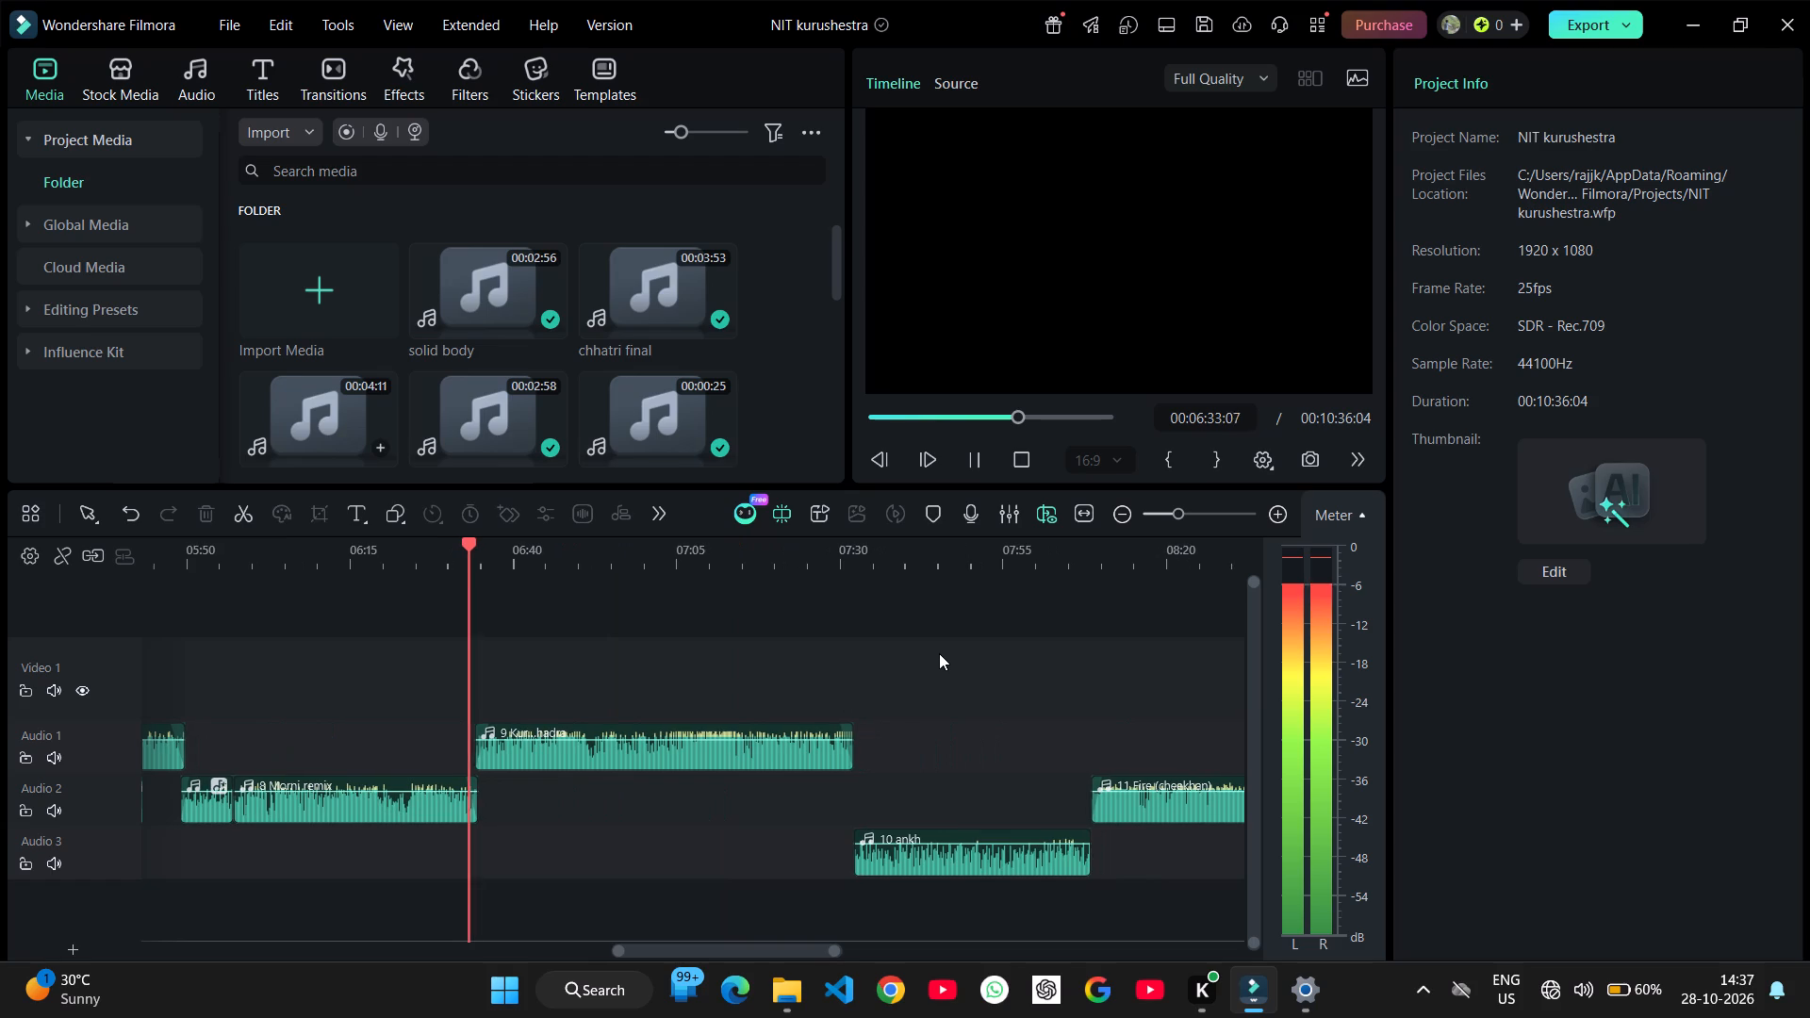
pyautogui.hscroll(-1, 939, 653)
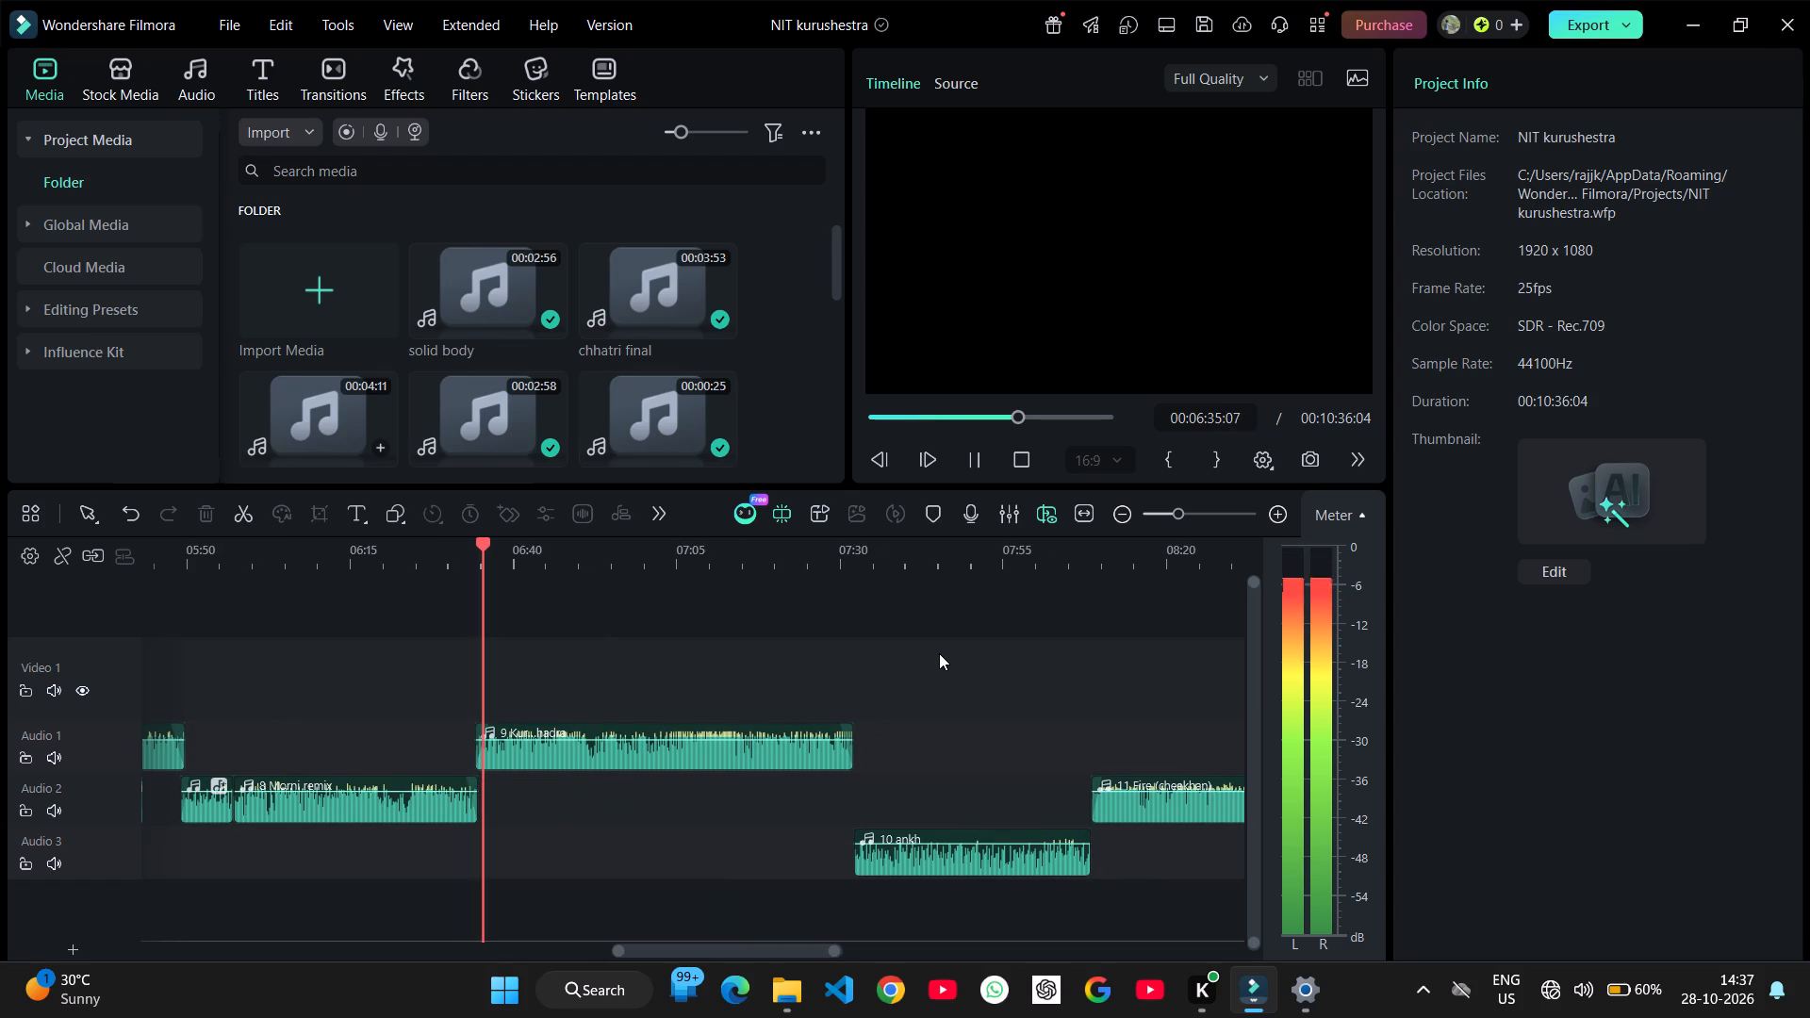
pyautogui.hscroll(-2, 939, 653)
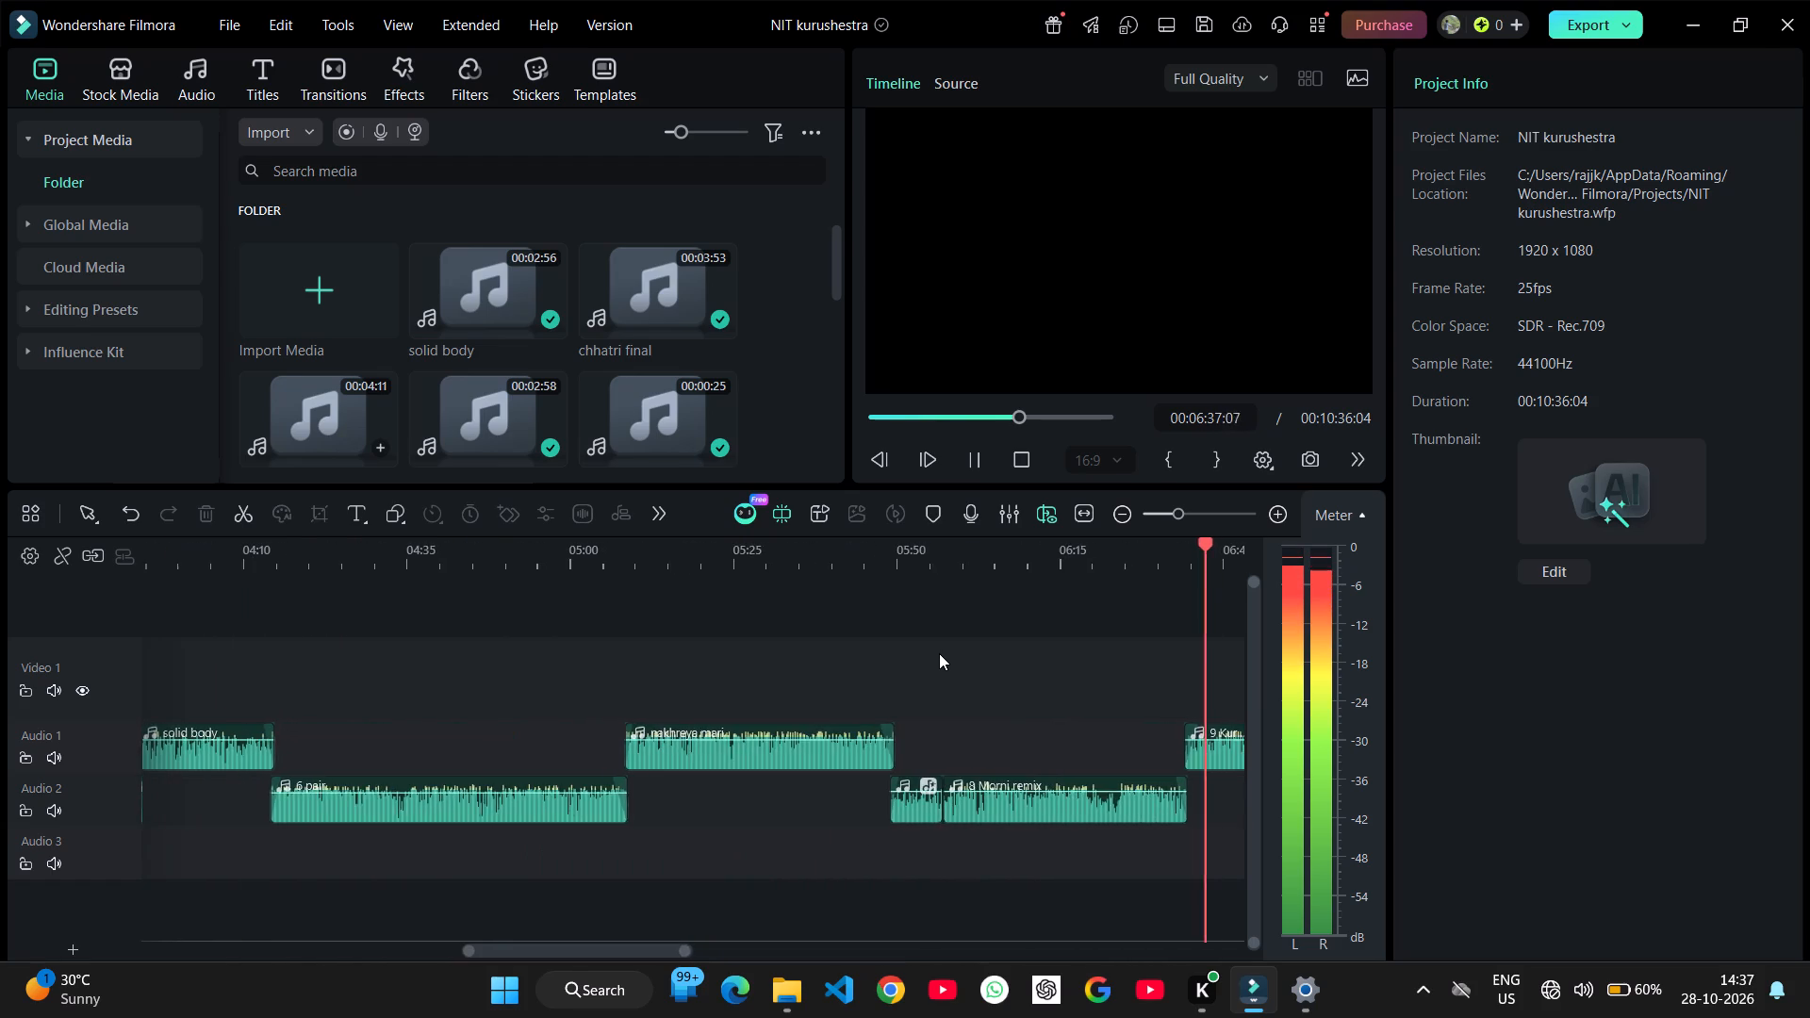
pyautogui.hscroll(-2, 939, 653)
pyautogui.keyDown('ctrl'); pyautogui.scroll(-6, 939, 653); pyautogui.keyUp('ctrl')
pyautogui.hscroll(-3, 939, 653)
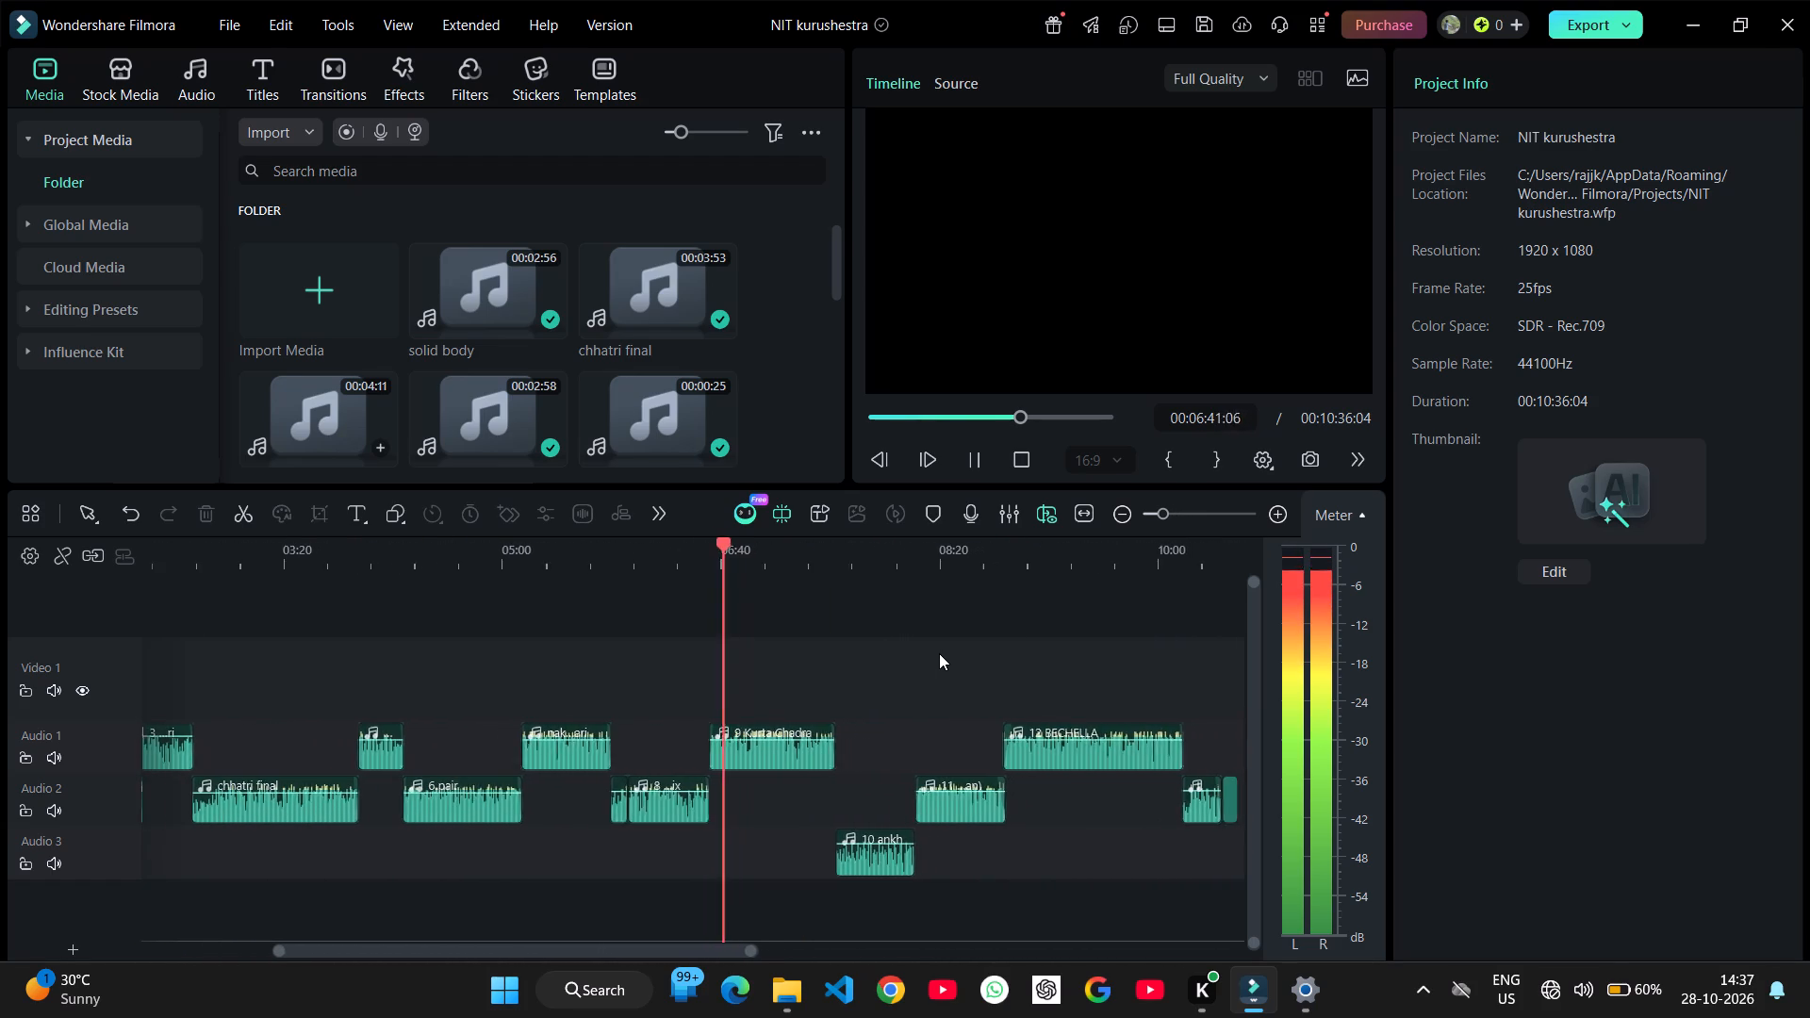
pyautogui.hscroll(-1, 939, 653)
pyautogui.keyDown('ctrl'); pyautogui.scroll(-1, 939, 653); pyautogui.keyUp('ctrl')
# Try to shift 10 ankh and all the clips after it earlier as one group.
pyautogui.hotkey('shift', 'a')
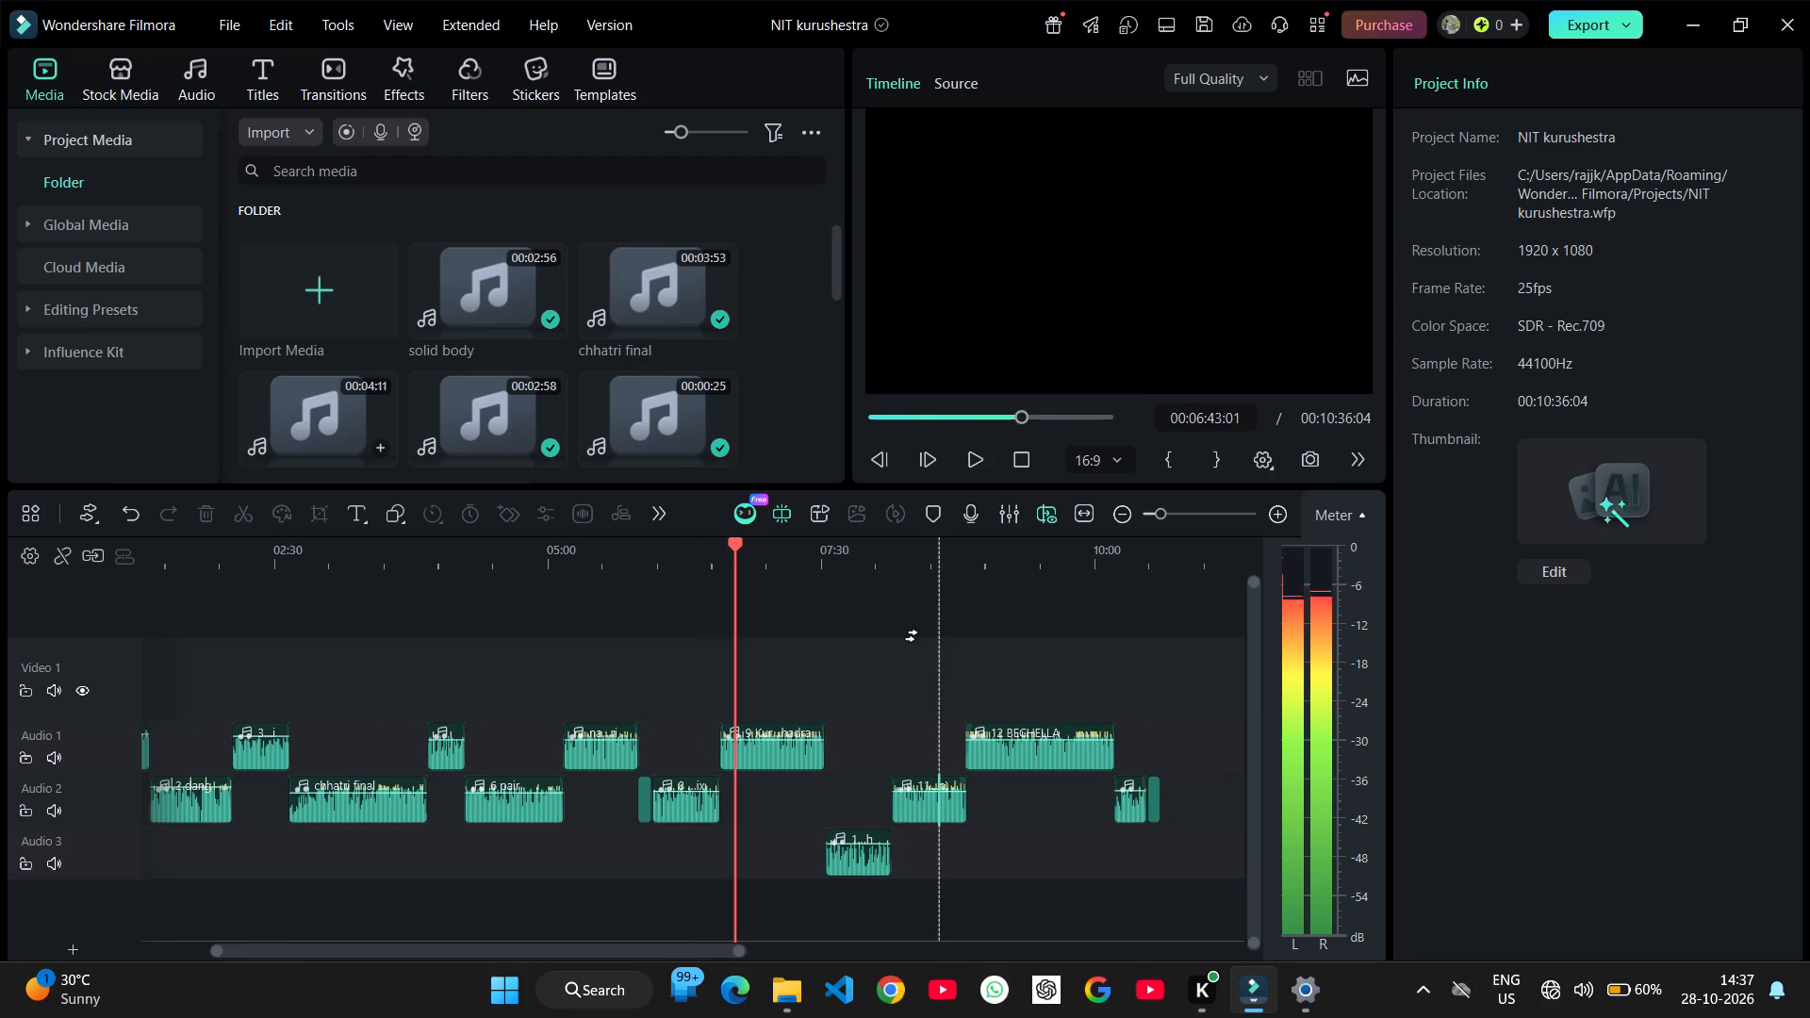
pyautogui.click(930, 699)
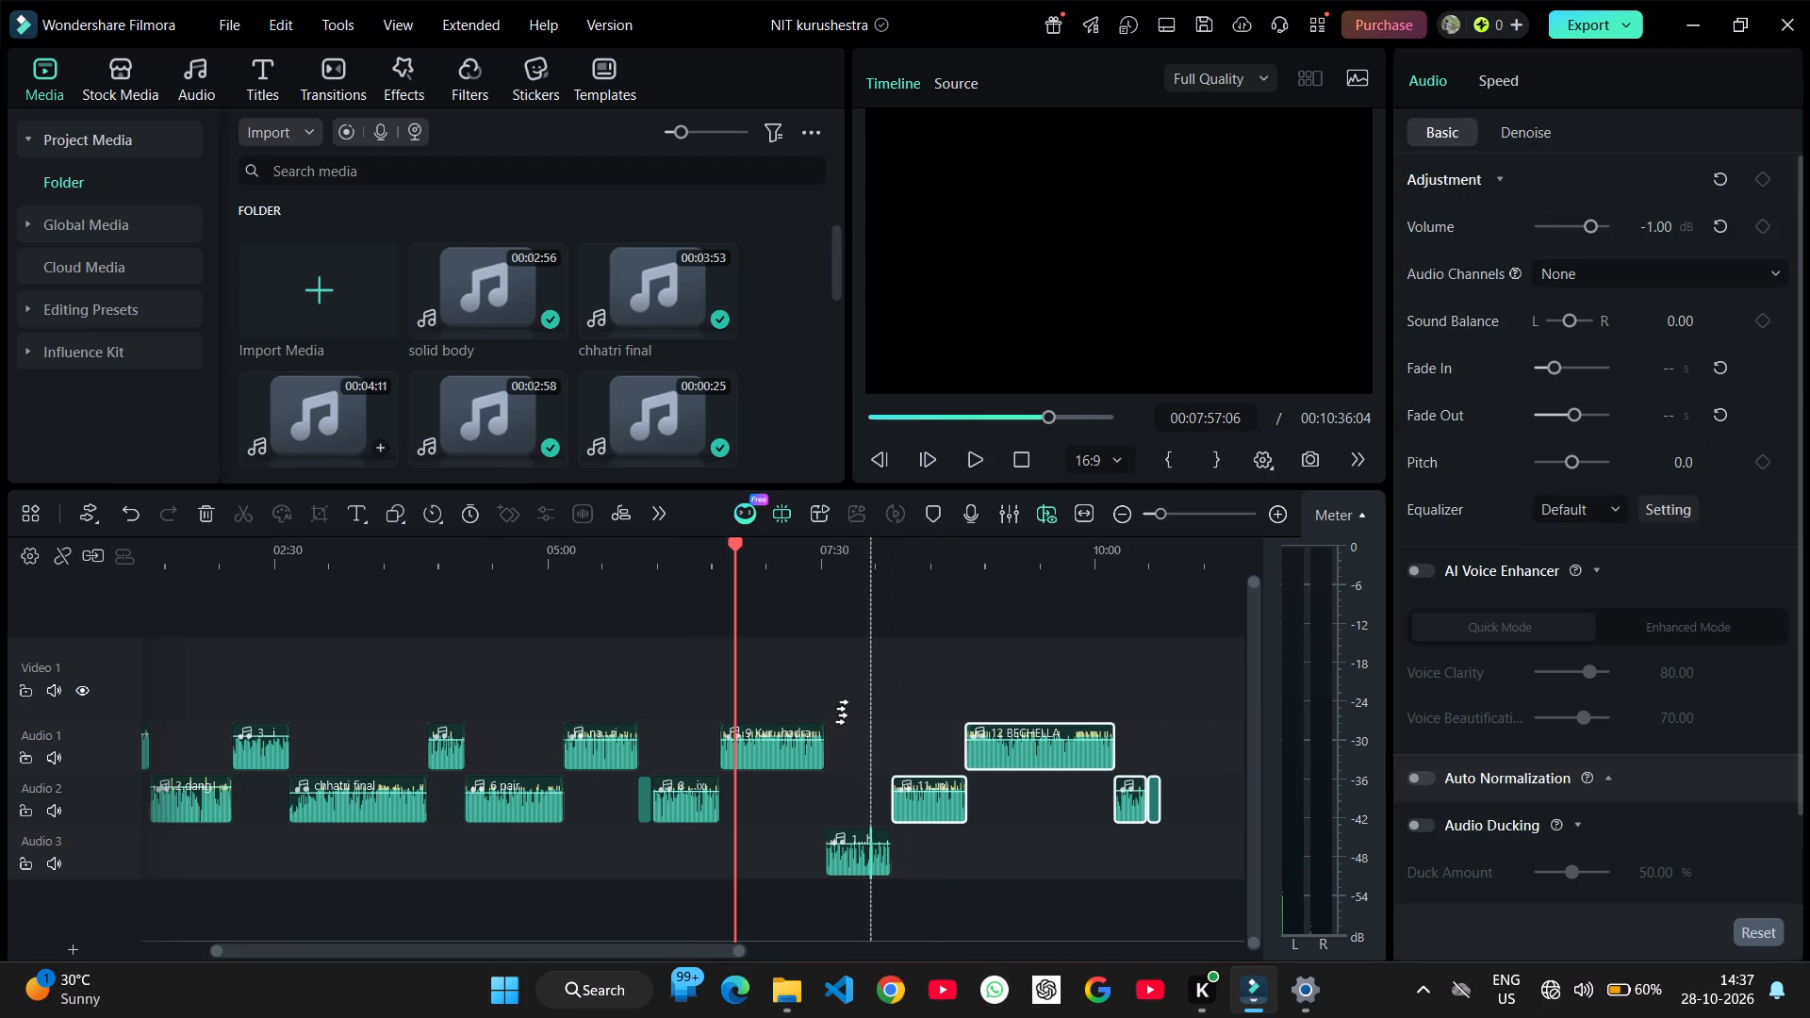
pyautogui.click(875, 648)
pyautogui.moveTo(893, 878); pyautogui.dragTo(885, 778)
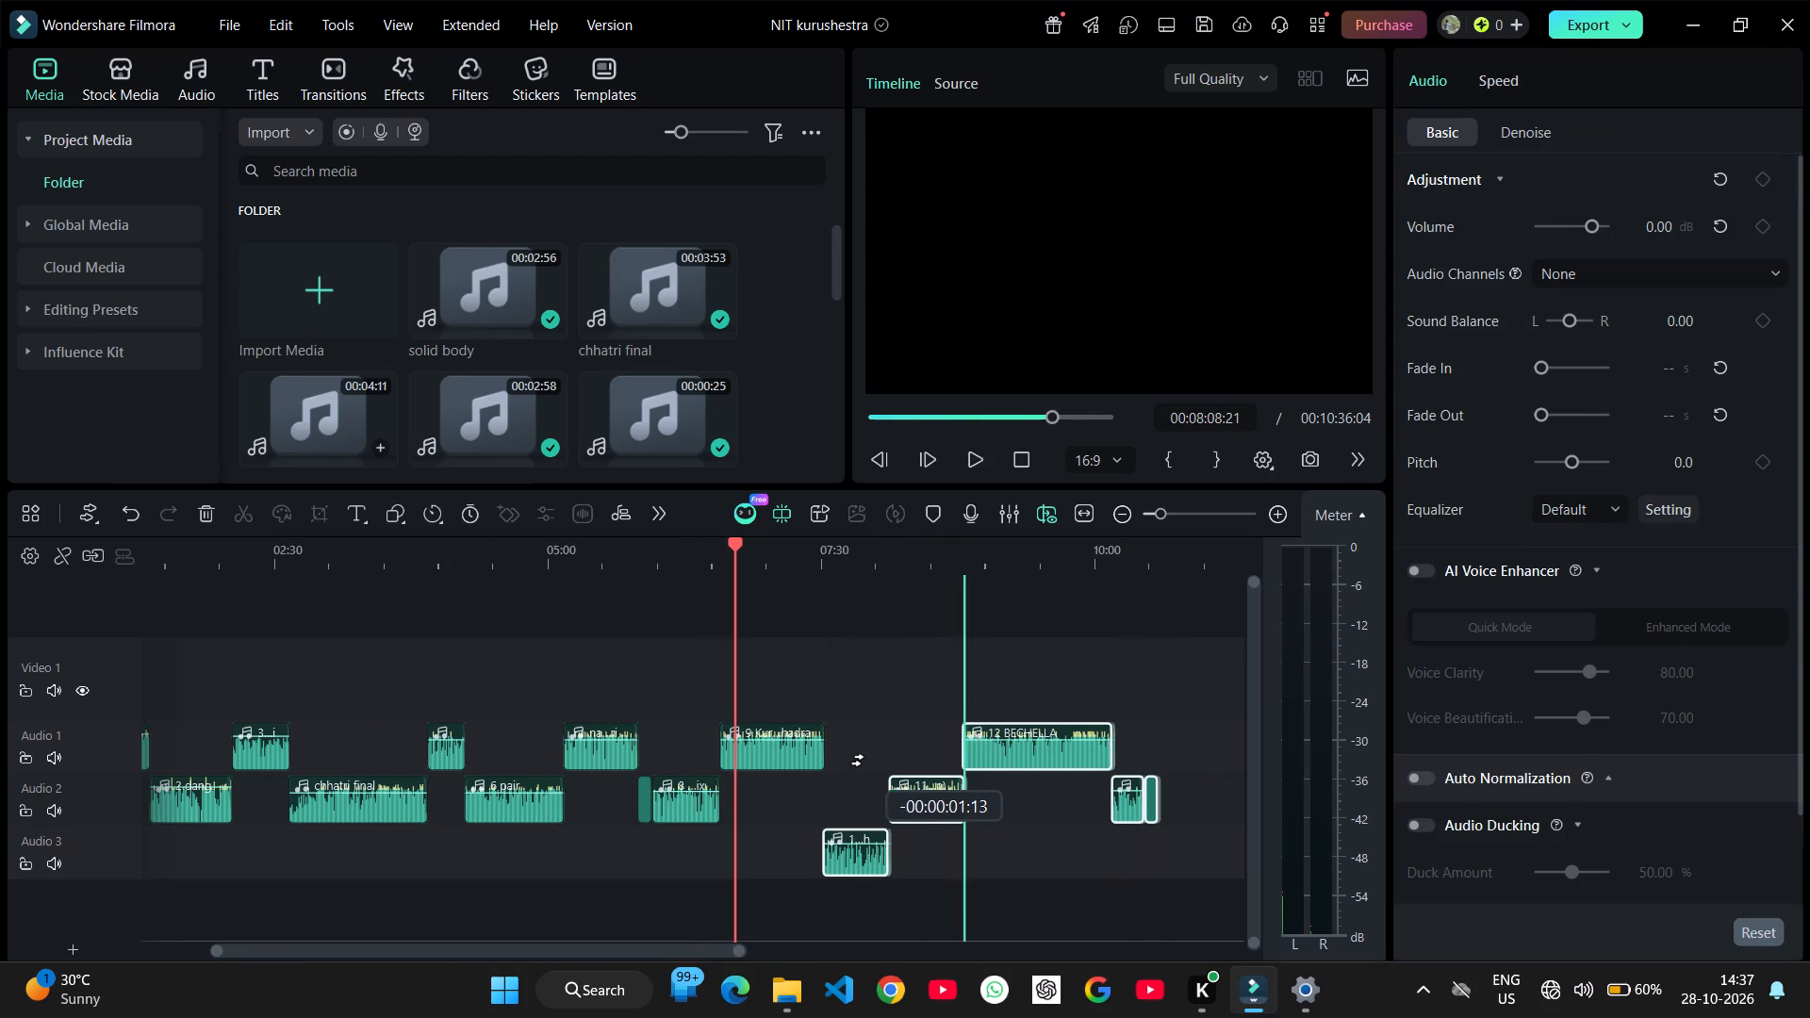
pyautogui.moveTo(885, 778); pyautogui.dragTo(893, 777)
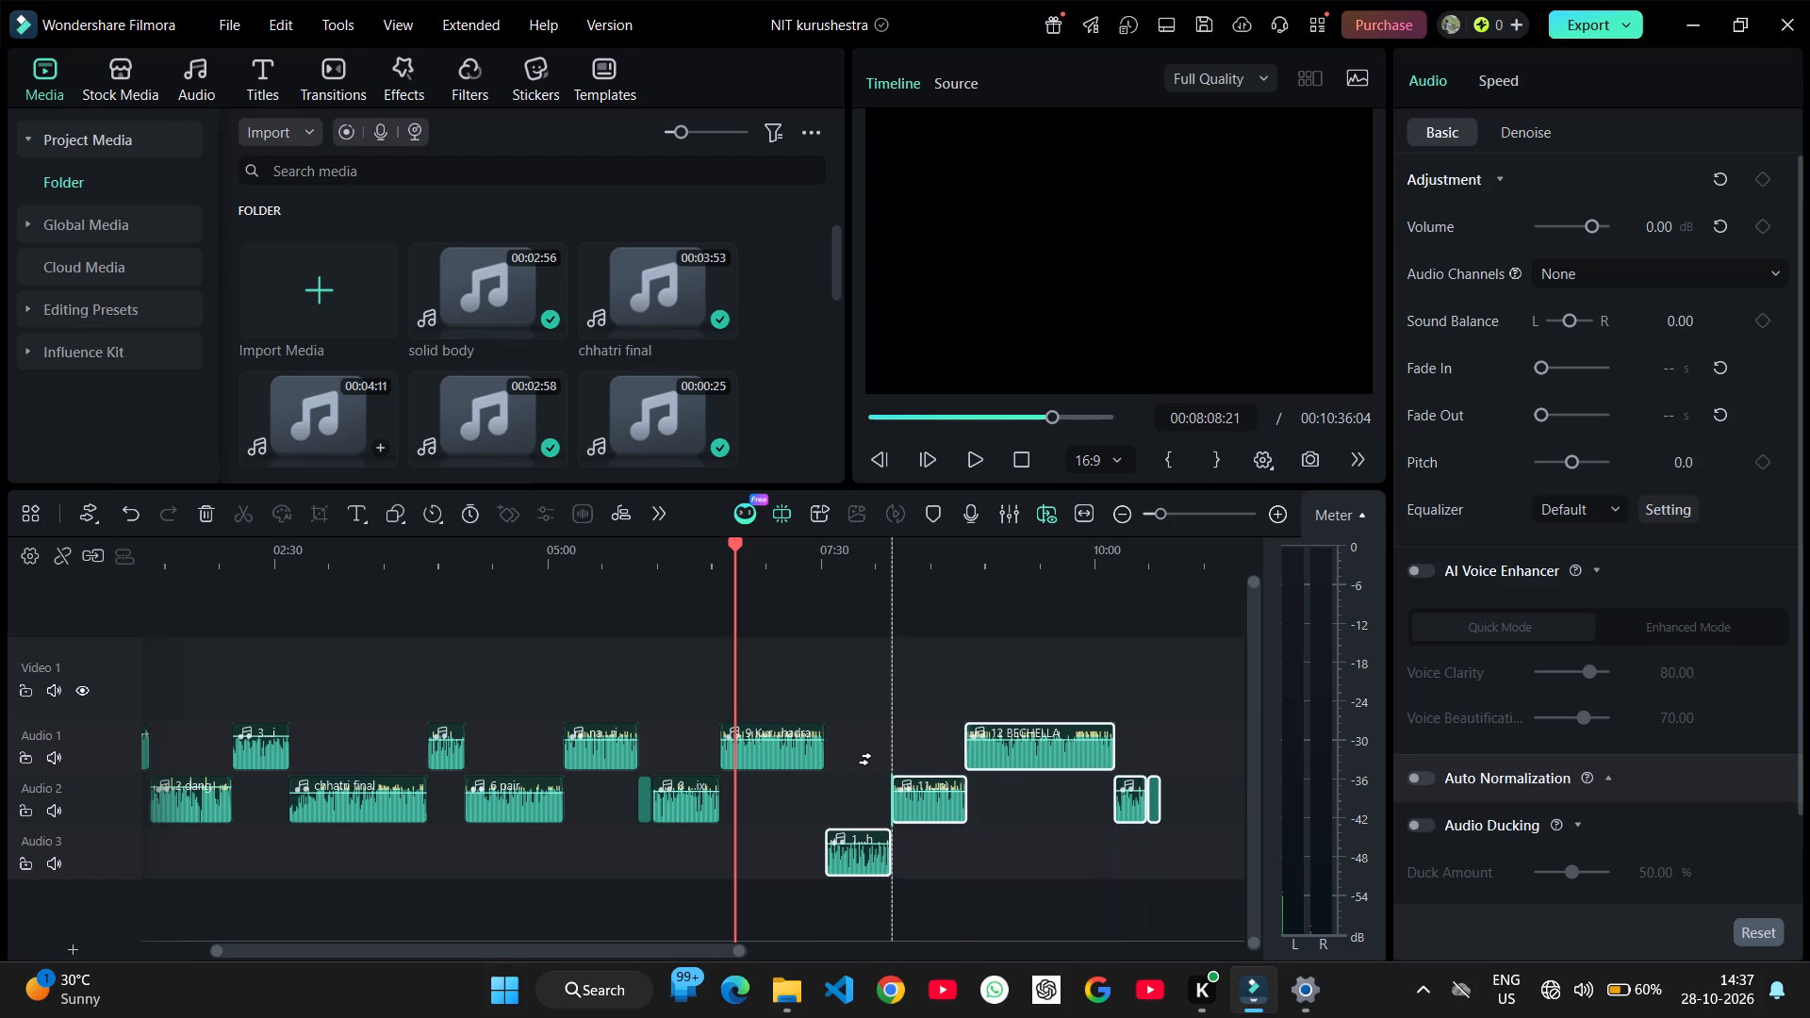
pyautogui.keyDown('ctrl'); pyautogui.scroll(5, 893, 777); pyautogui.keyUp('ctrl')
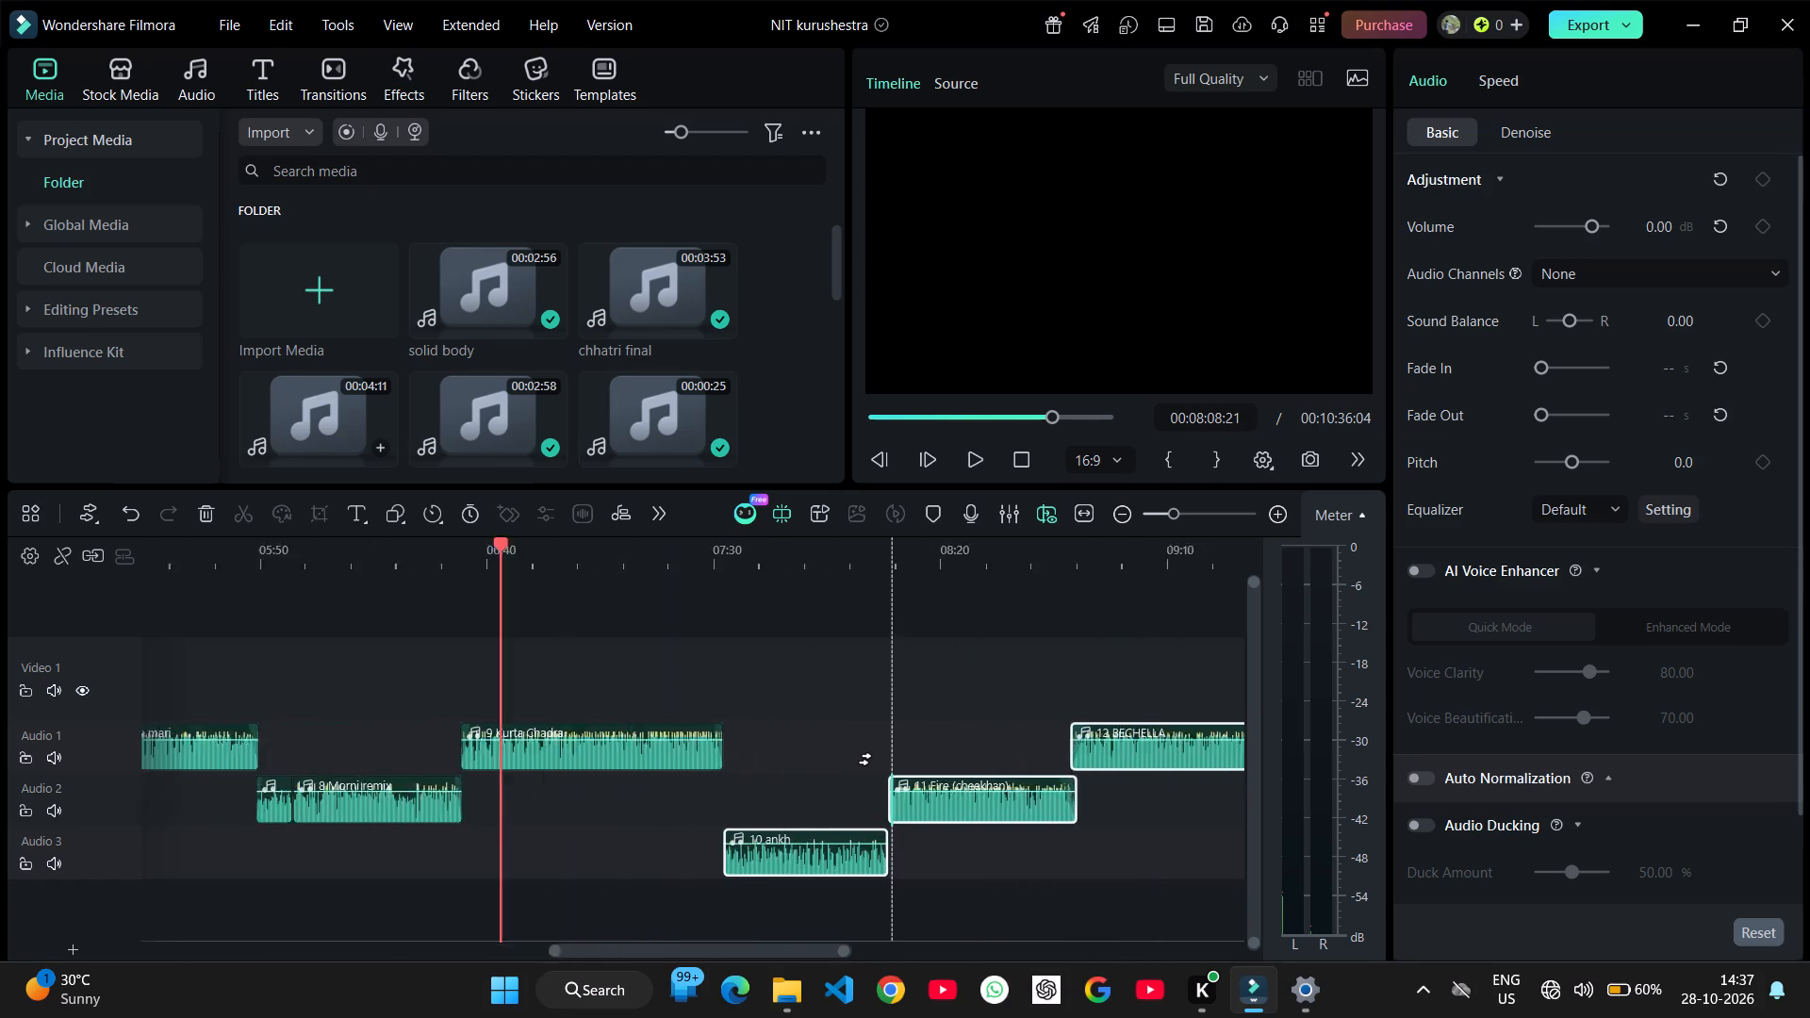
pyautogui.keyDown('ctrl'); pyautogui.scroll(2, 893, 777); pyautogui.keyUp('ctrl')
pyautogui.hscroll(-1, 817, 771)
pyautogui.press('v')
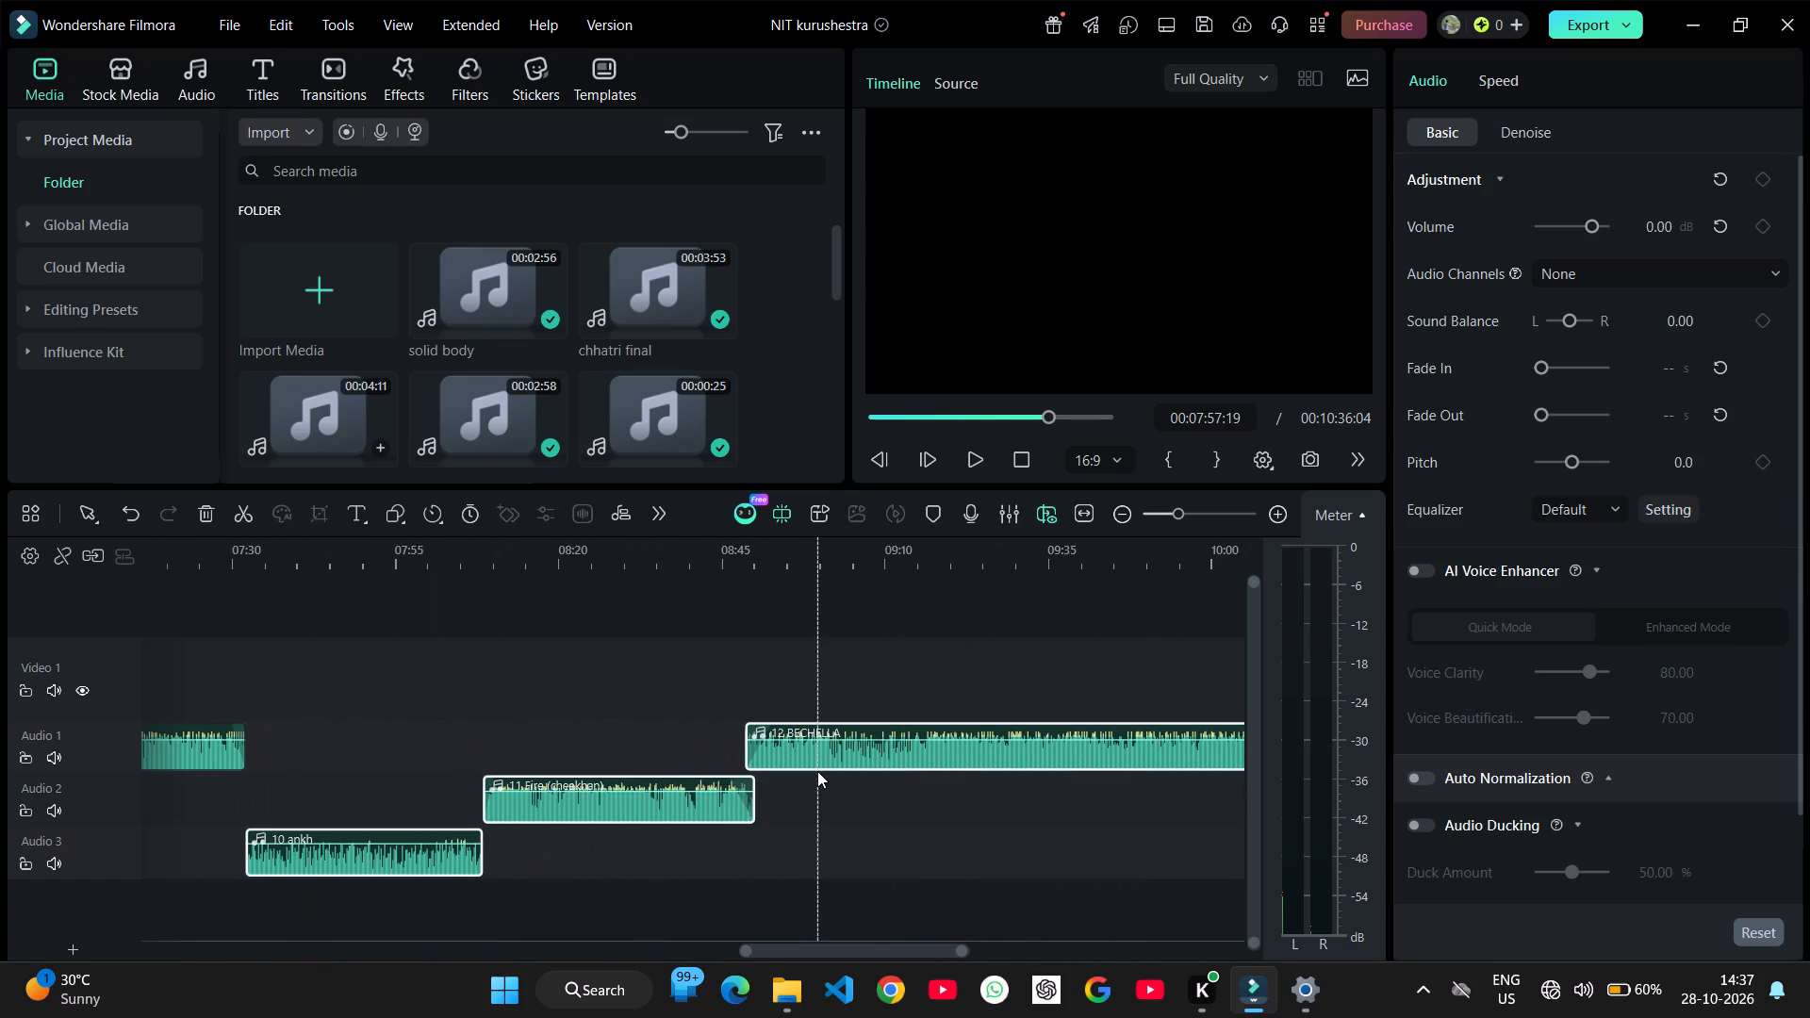
# Move the 12 BECHELLA clip from Audio 1 down to Audio 3, keeping its existing start time.
pyautogui.hscroll(-1, 817, 771)
pyautogui.click(725, 754)
pyautogui.moveTo(725, 754); pyautogui.dragTo(716, 851)
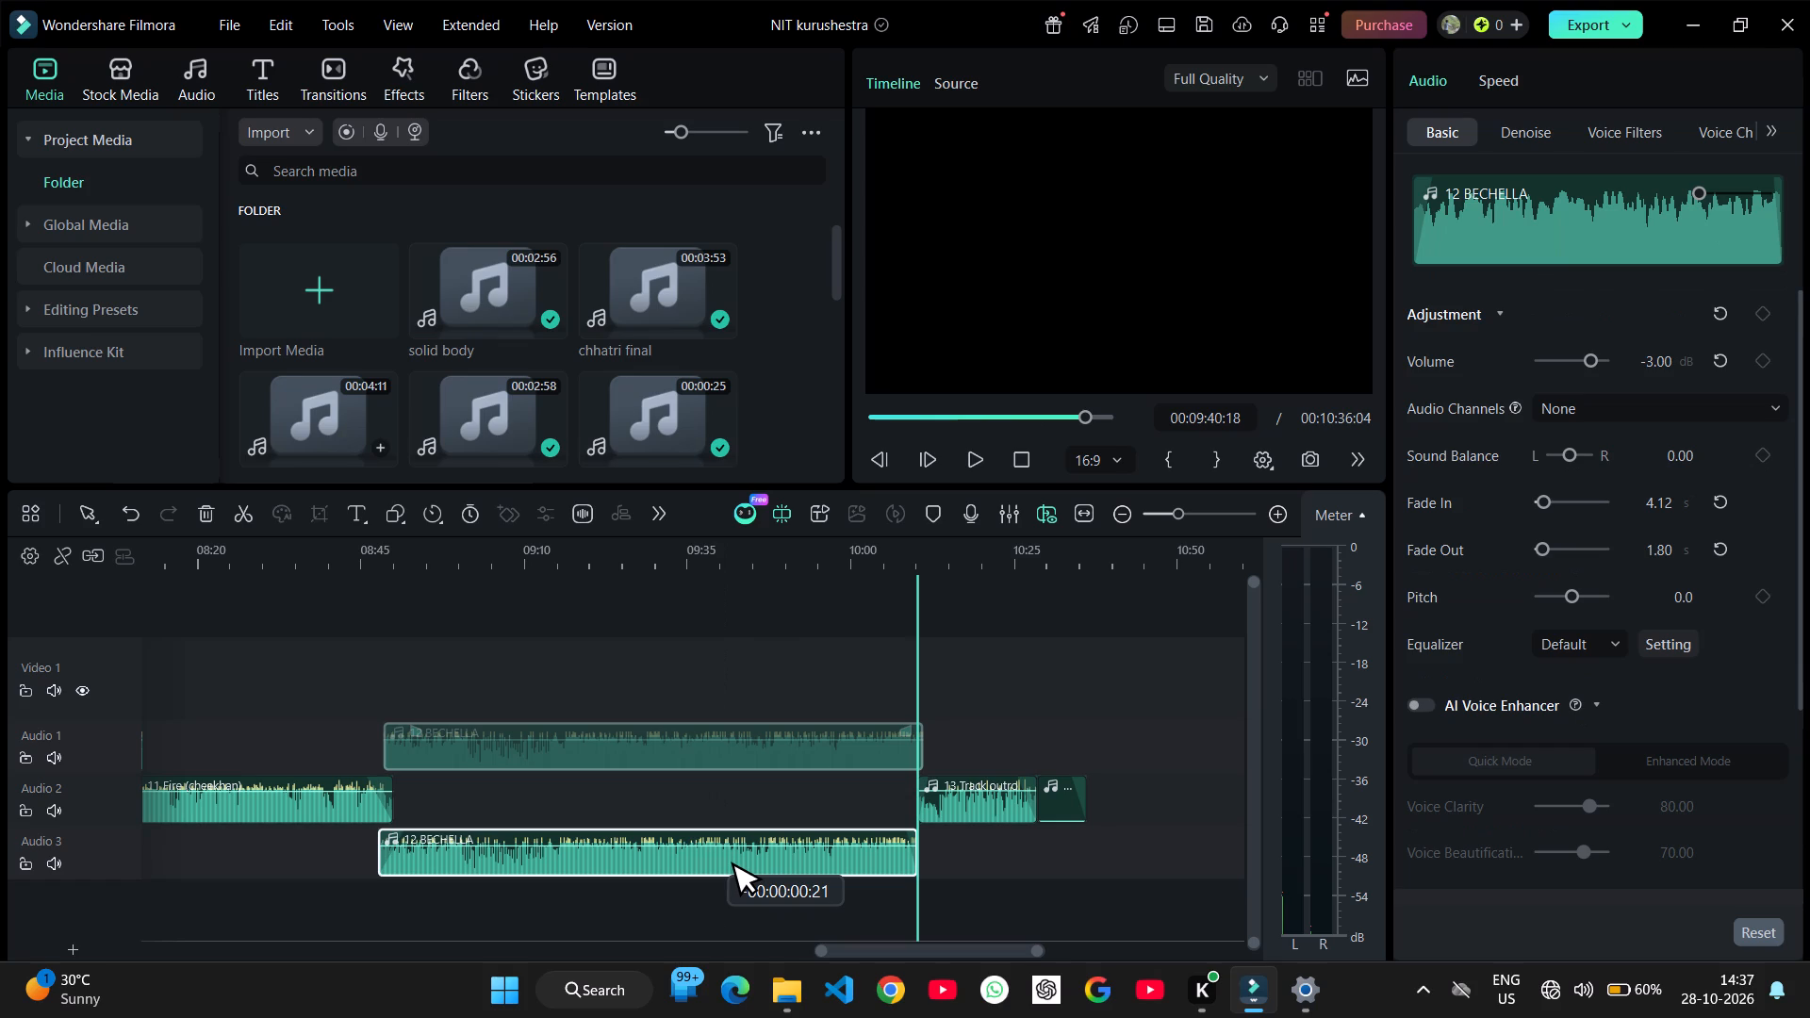
pyautogui.moveTo(716, 851); pyautogui.dragTo(721, 847)
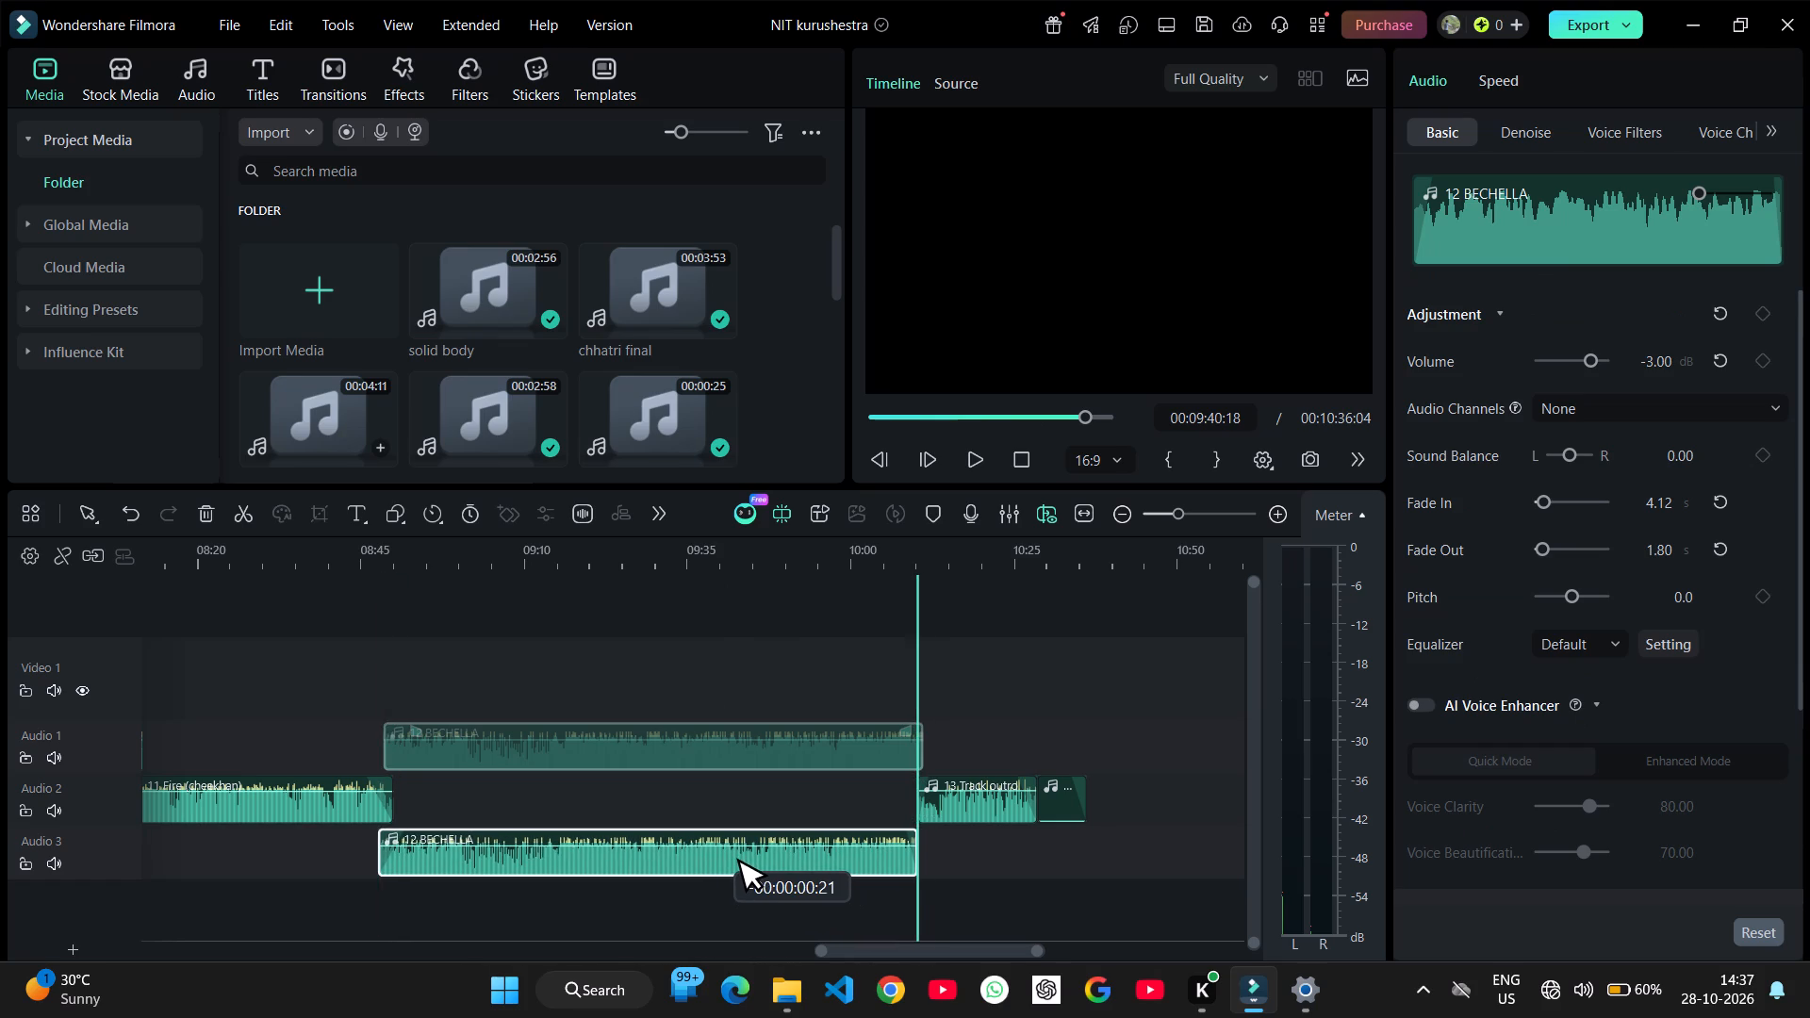
pyautogui.moveTo(721, 847); pyautogui.dragTo(725, 847)
pyautogui.hscroll(3, 725, 847)
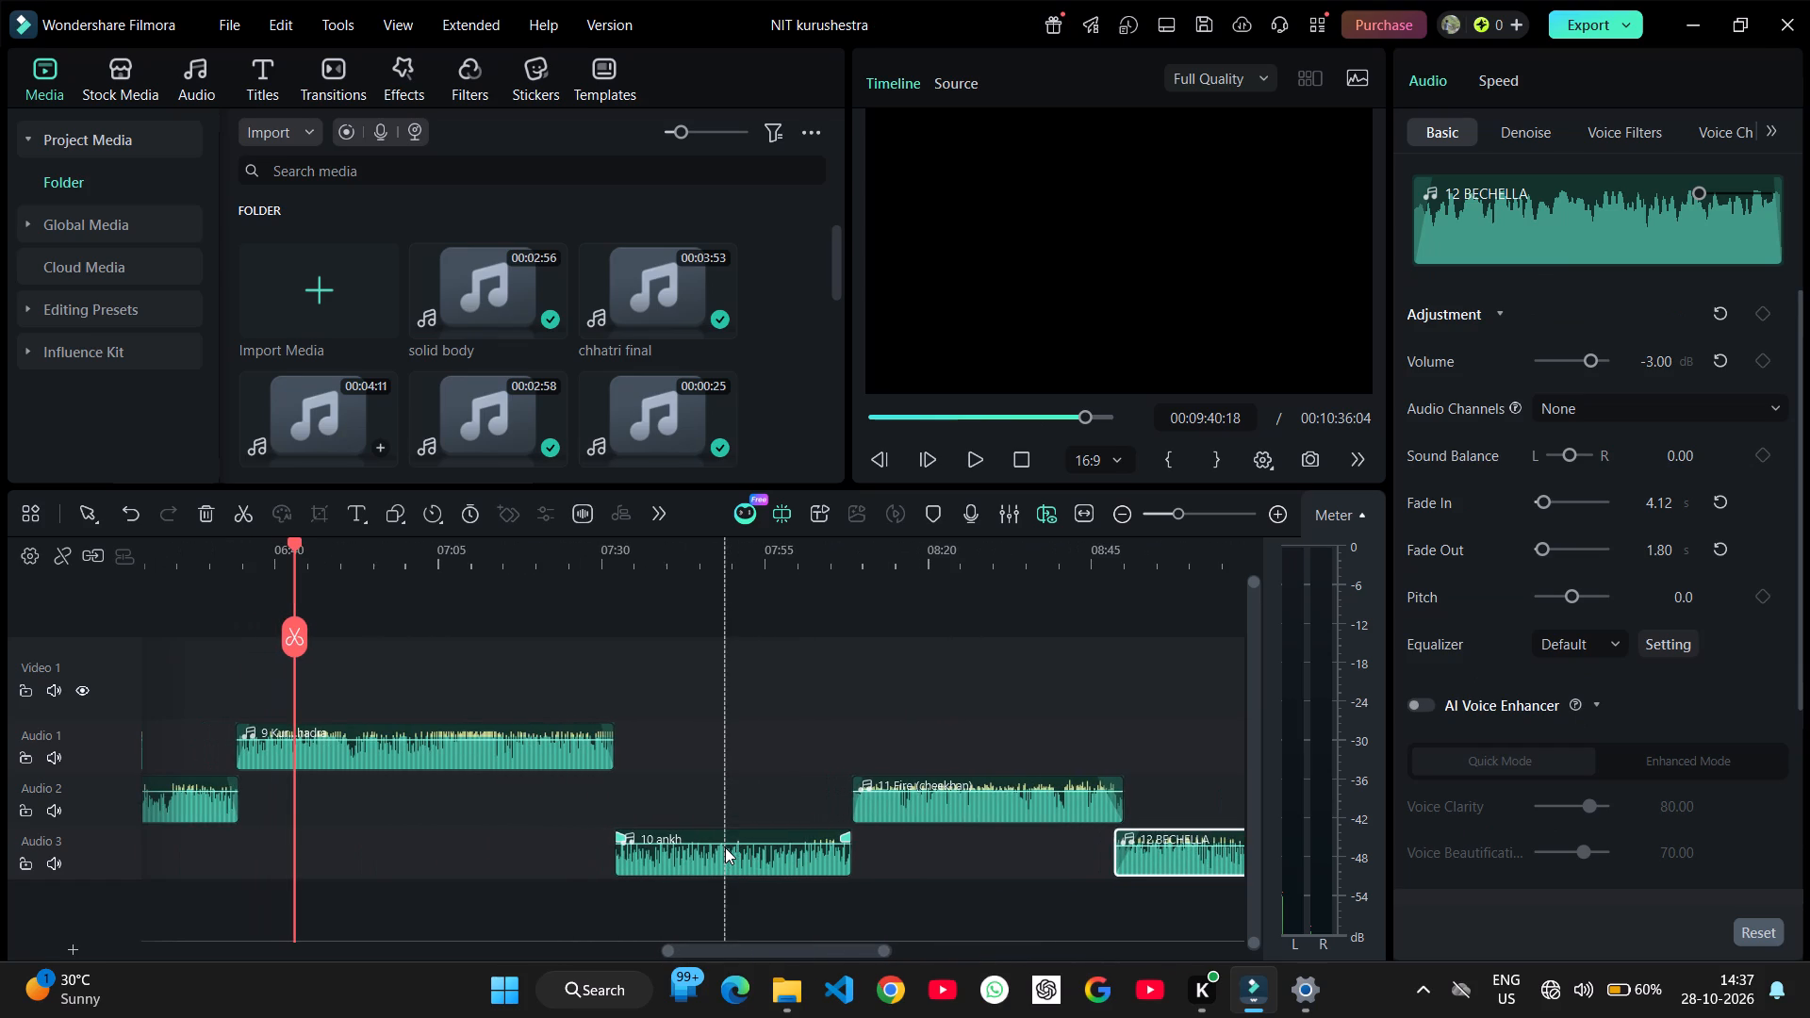
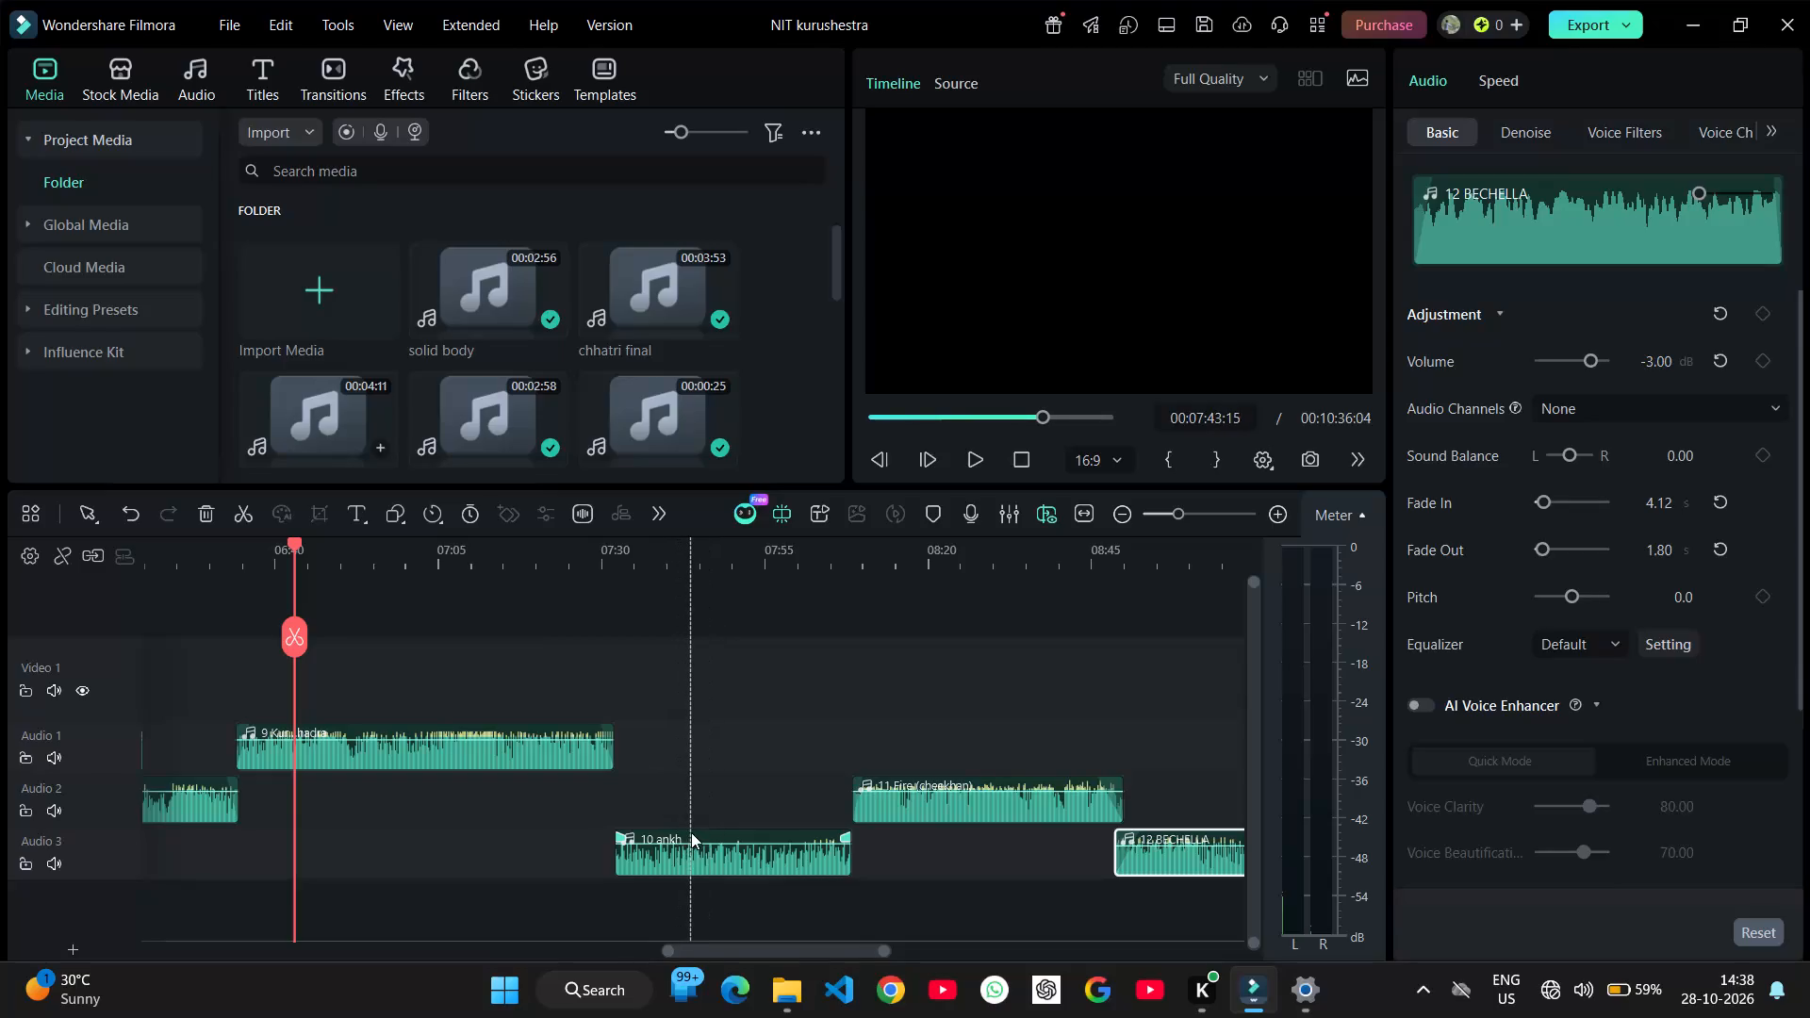
# Move 10 ankh and all clips after it up one audio track and 1 second 13 frames earlier as one group.
pyautogui.hotkey('shift', 'a')
pyautogui.click(747, 833)
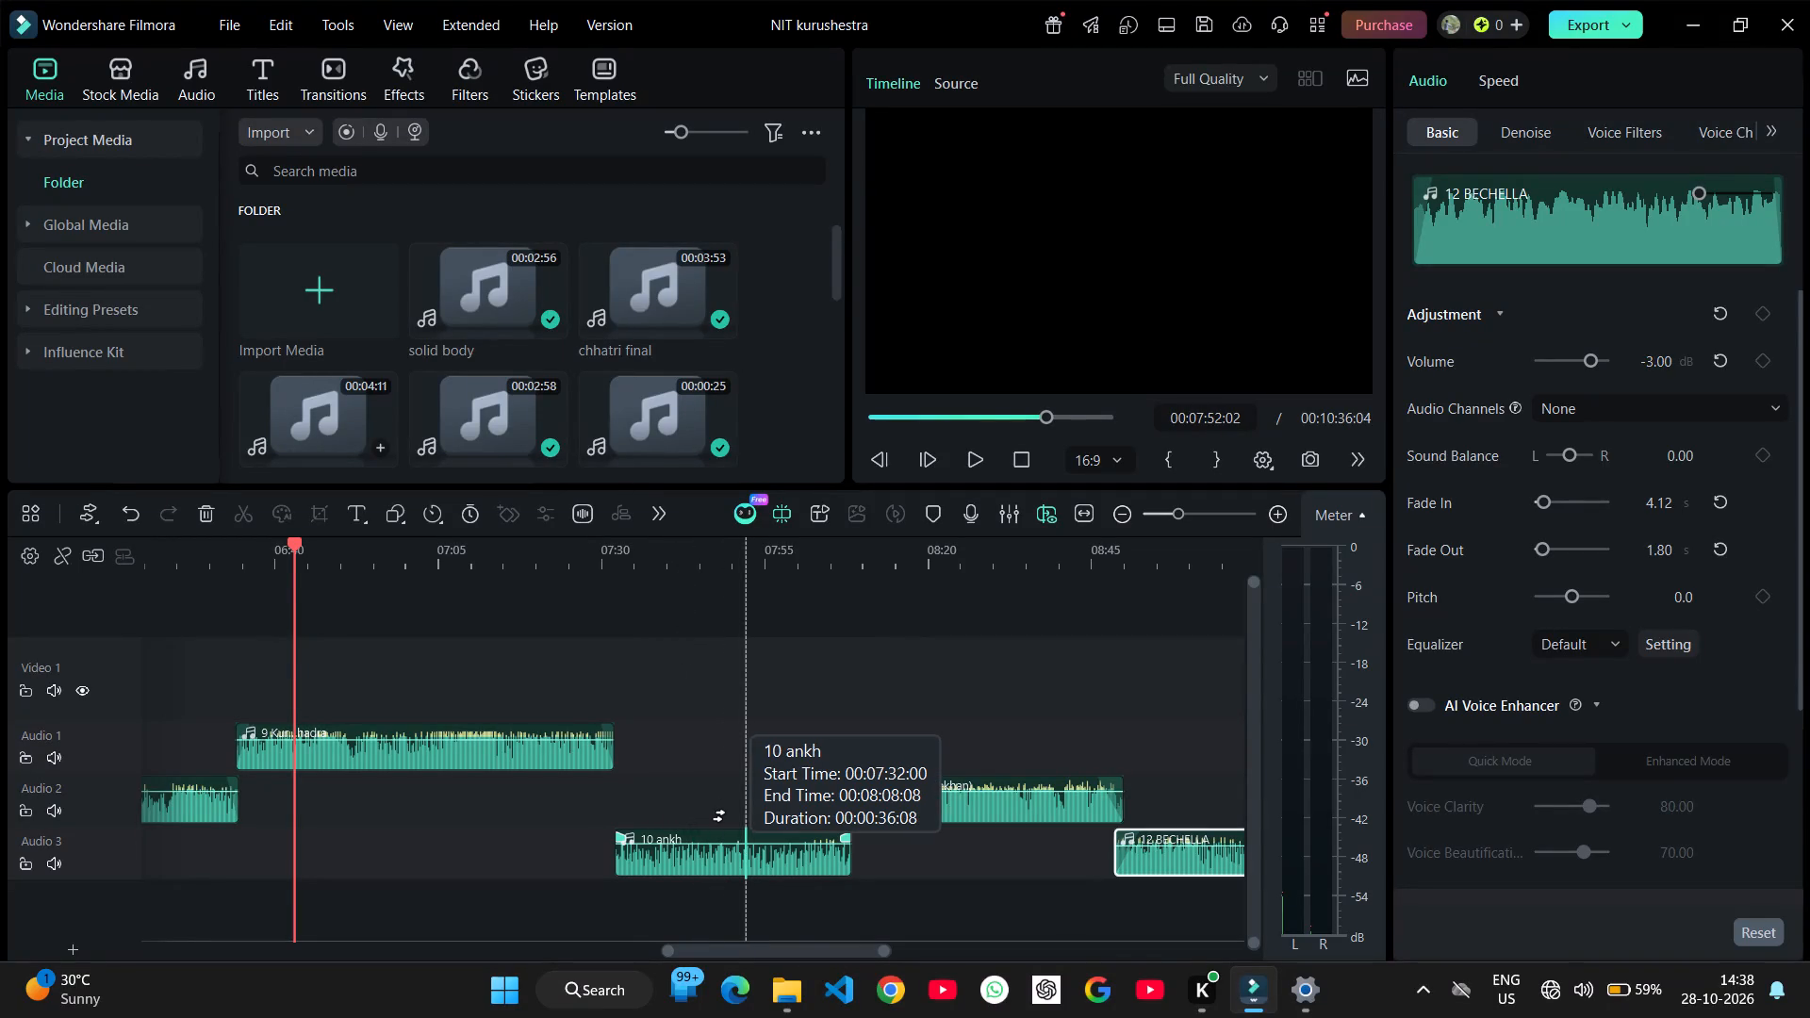
pyautogui.moveTo(749, 864); pyautogui.dragTo(747, 817)
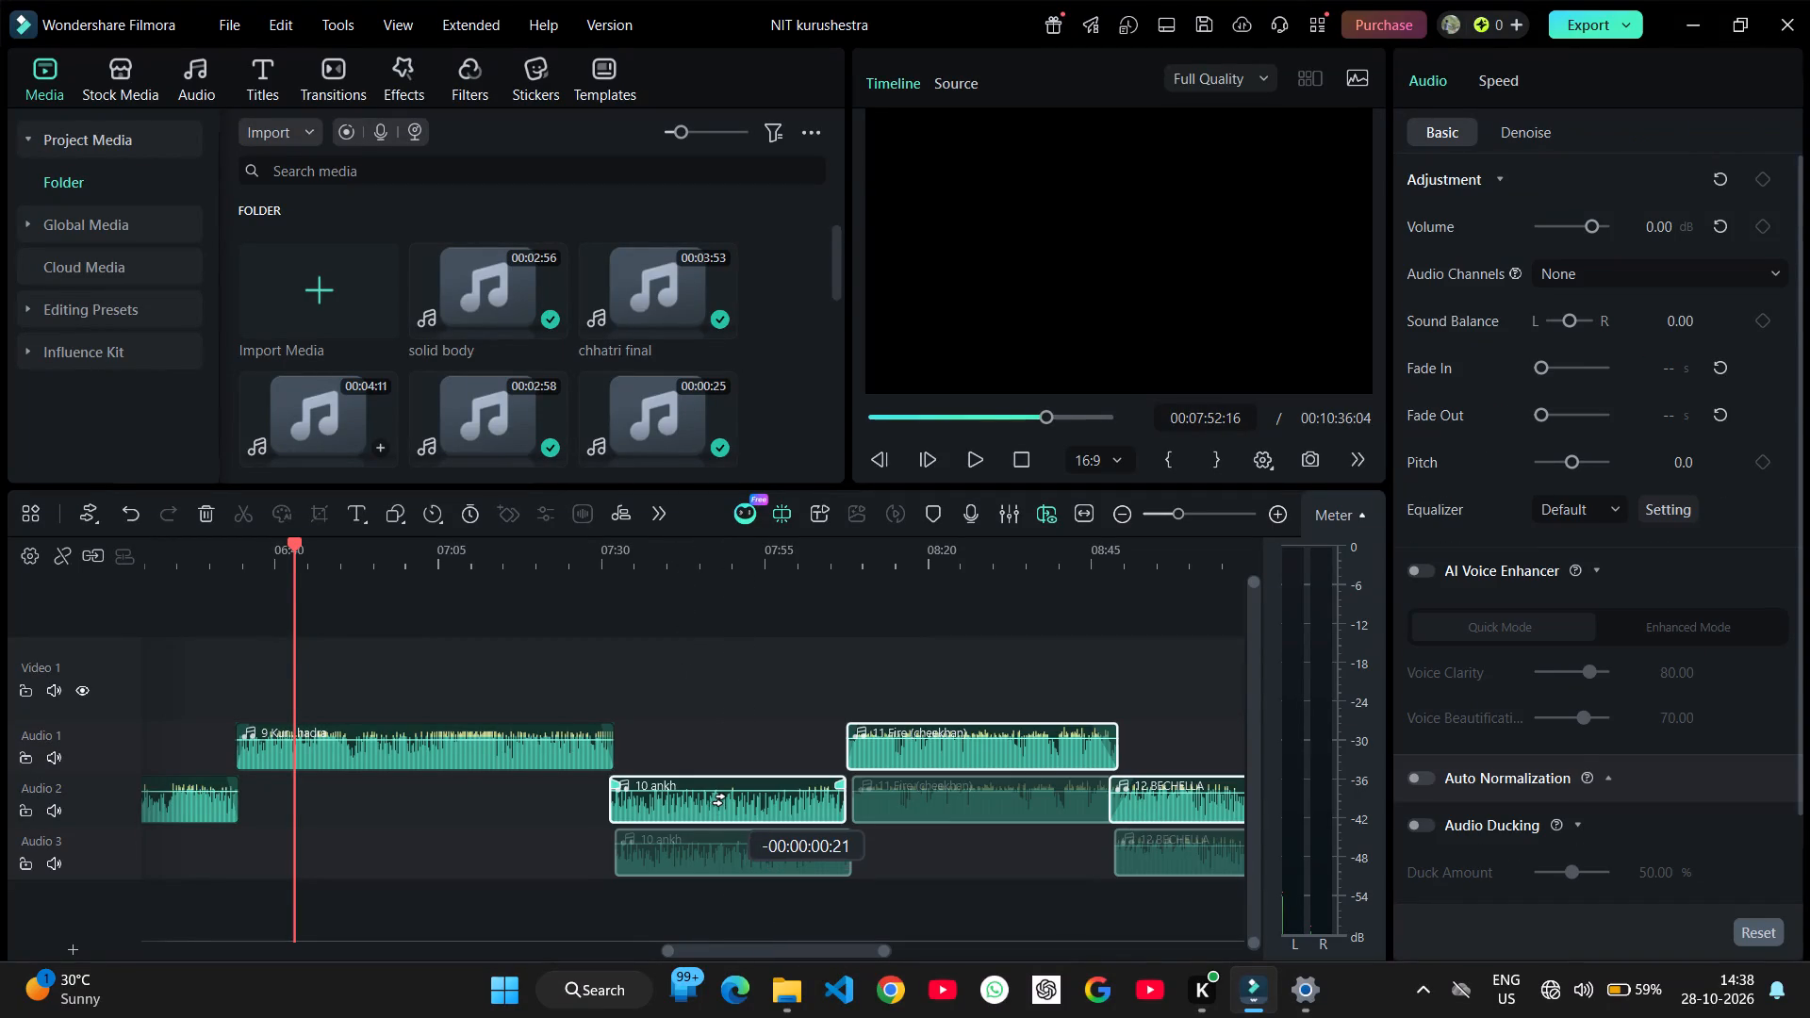
pyautogui.moveTo(747, 817); pyautogui.dragTo(751, 813)
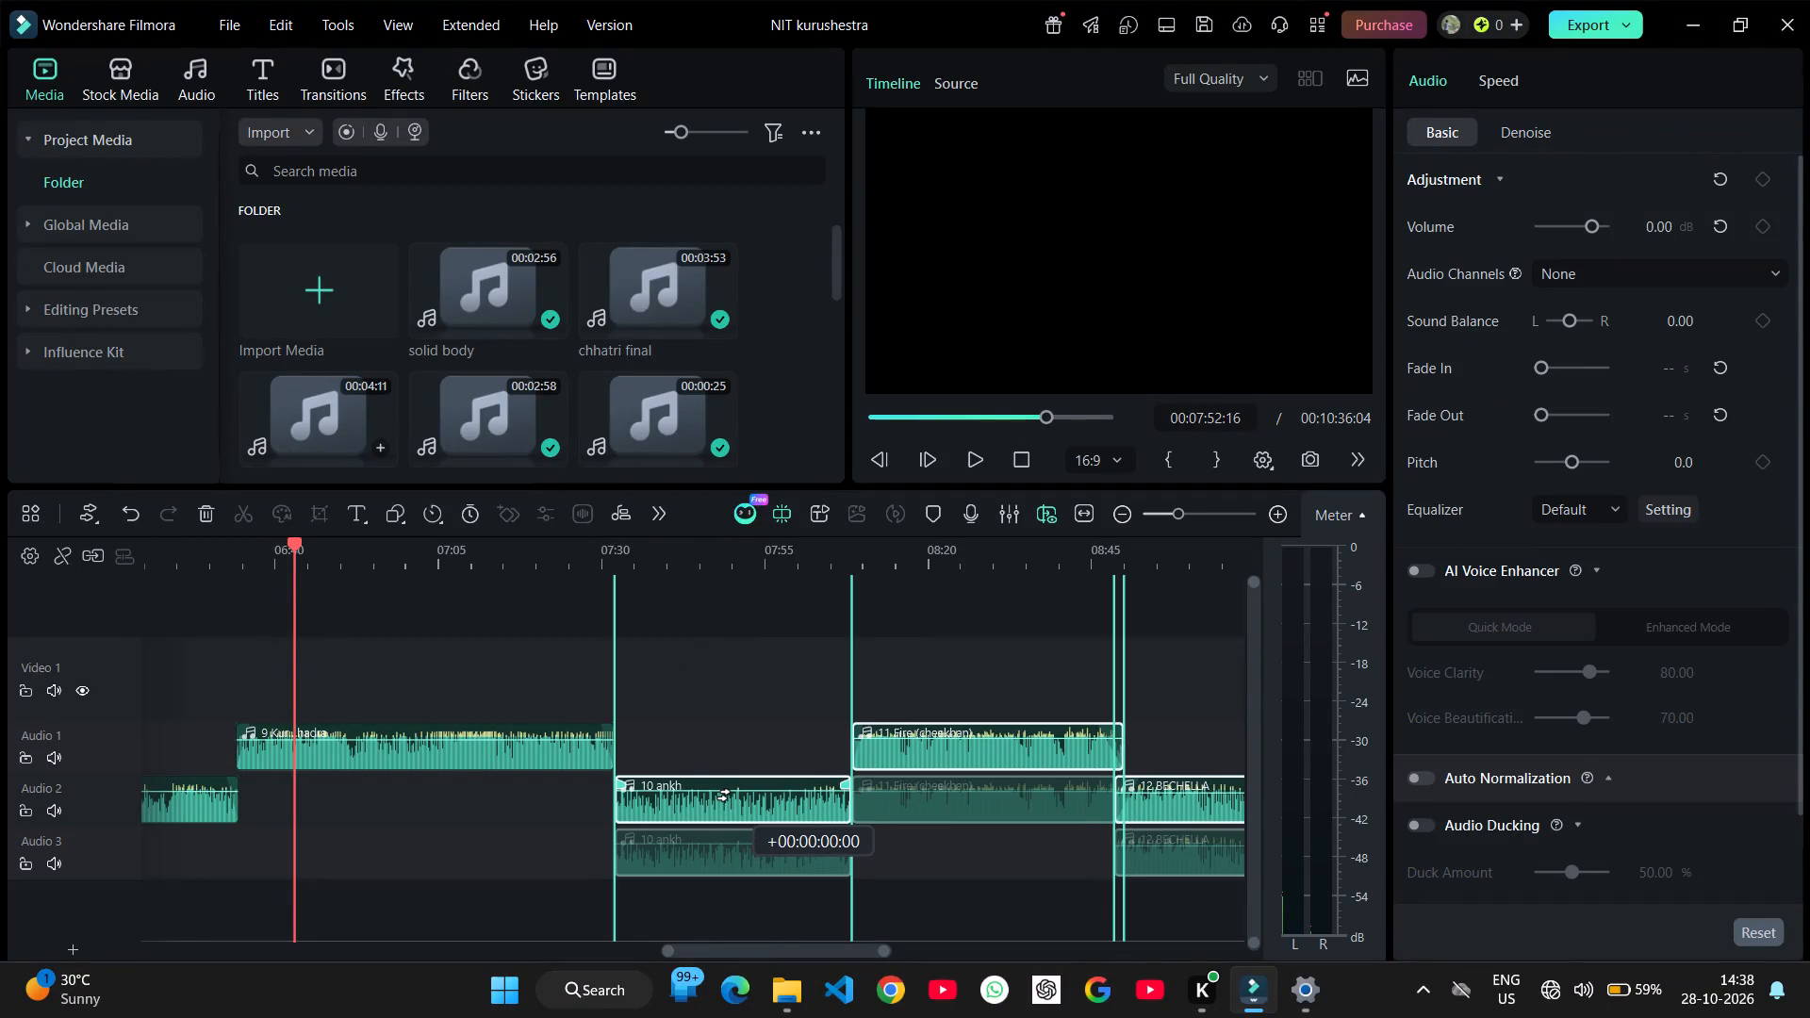
pyautogui.moveTo(751, 813); pyautogui.dragTo(738, 811)
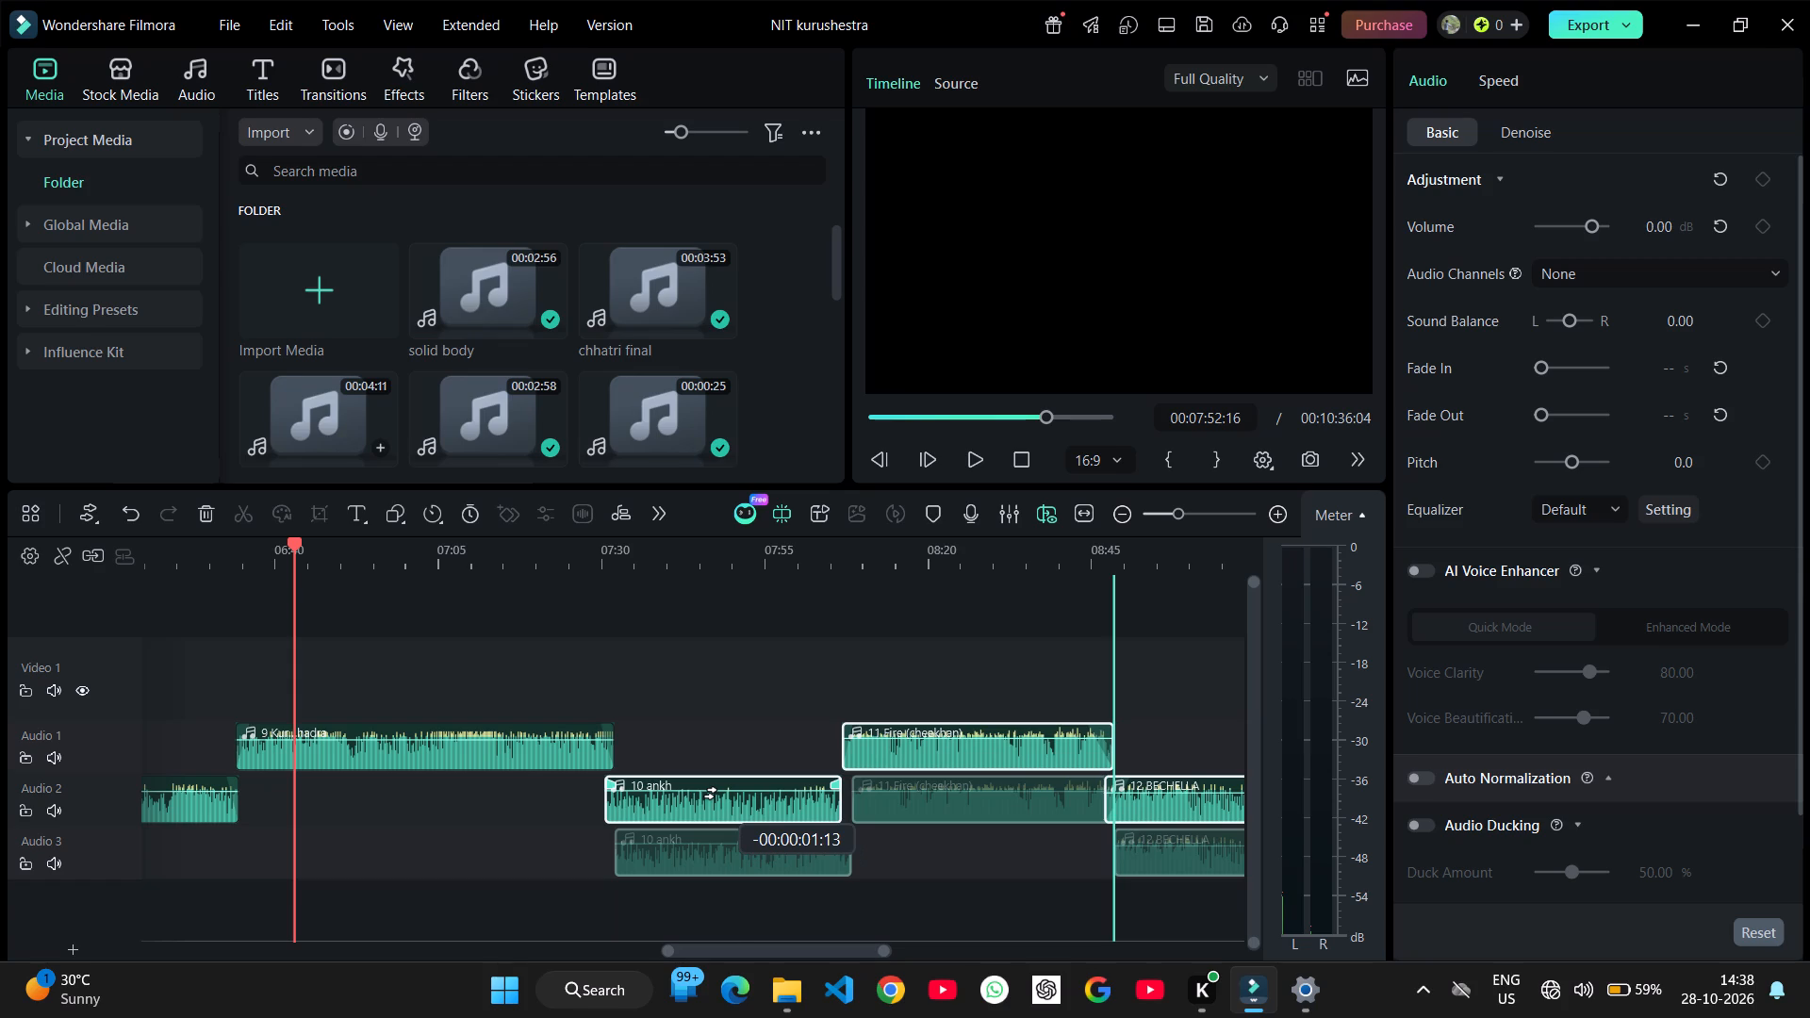
pyautogui.moveTo(738, 811); pyautogui.dragTo(739, 811)
pyautogui.keyDown('ctrl'); pyautogui.scroll(8, 739, 811); pyautogui.keyUp('ctrl')
pyautogui.write('cv')
# Shift 10 ankh and all the clips after it 14 frames later as one group.
pyautogui.hscroll(2, 739, 811)
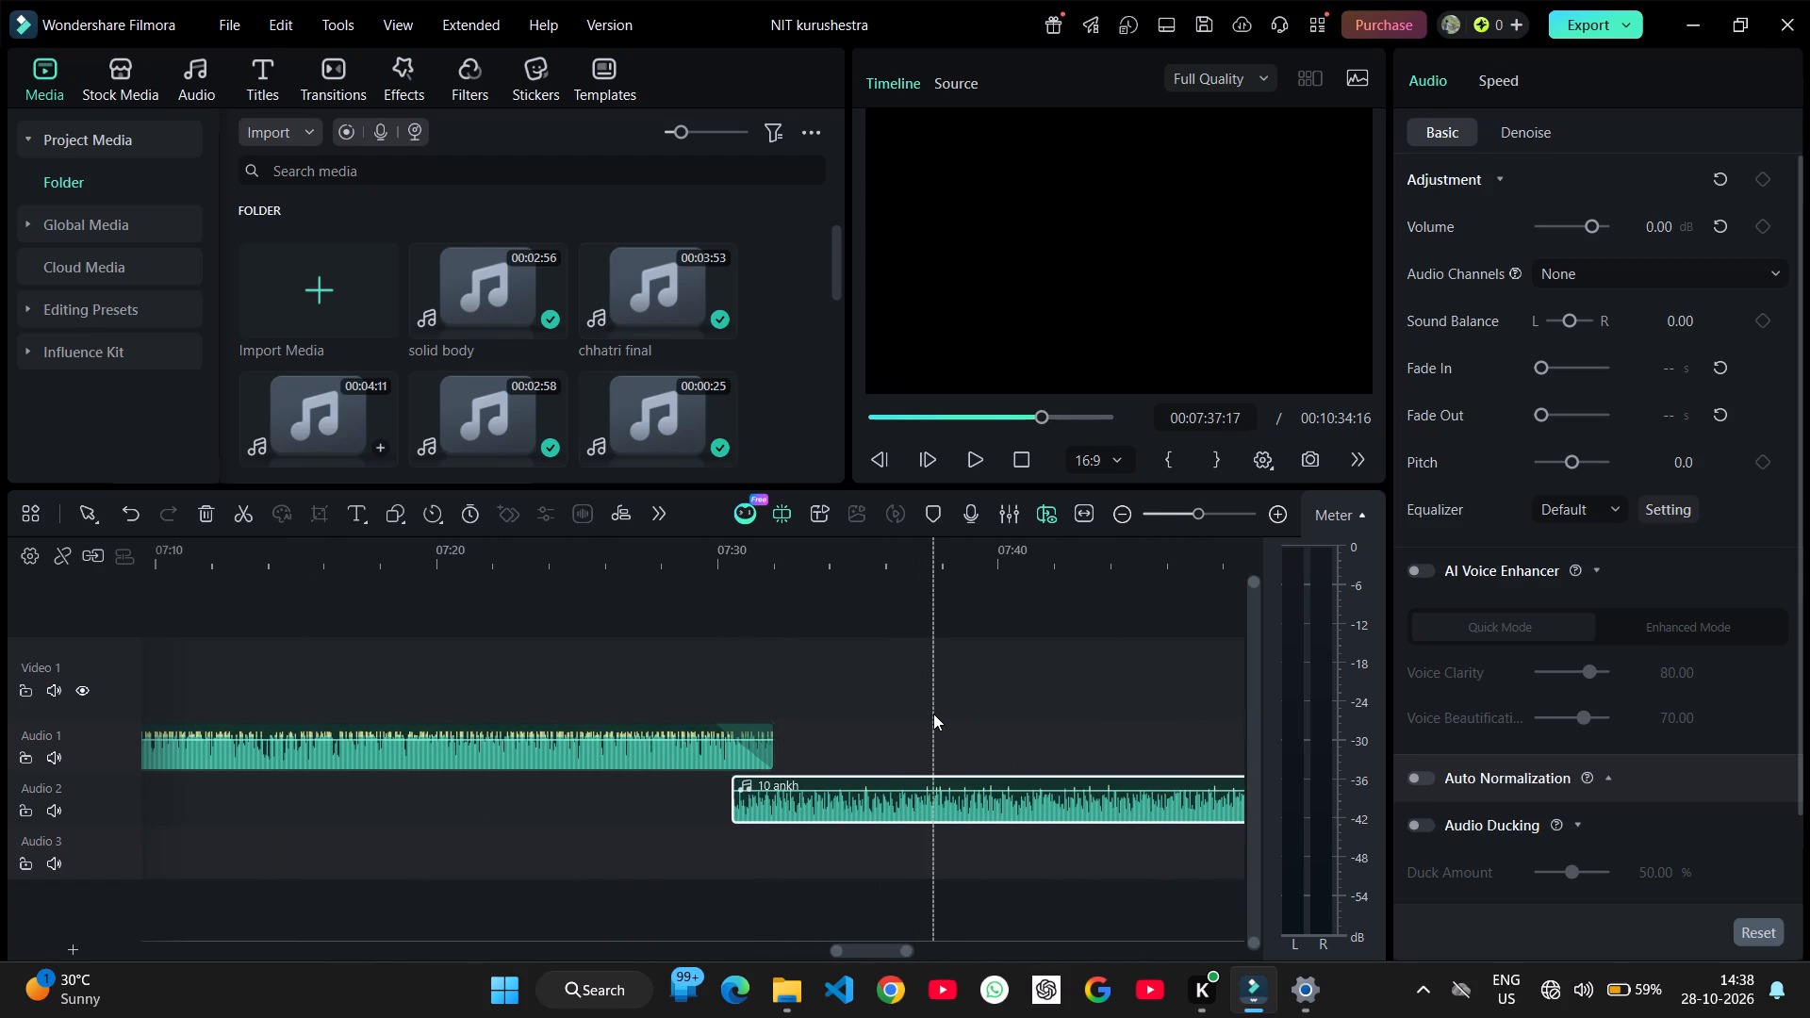
pyautogui.hotkey('shift', 'a')
pyautogui.click(933, 714)
pyautogui.moveTo(942, 823); pyautogui.dragTo(961, 823)
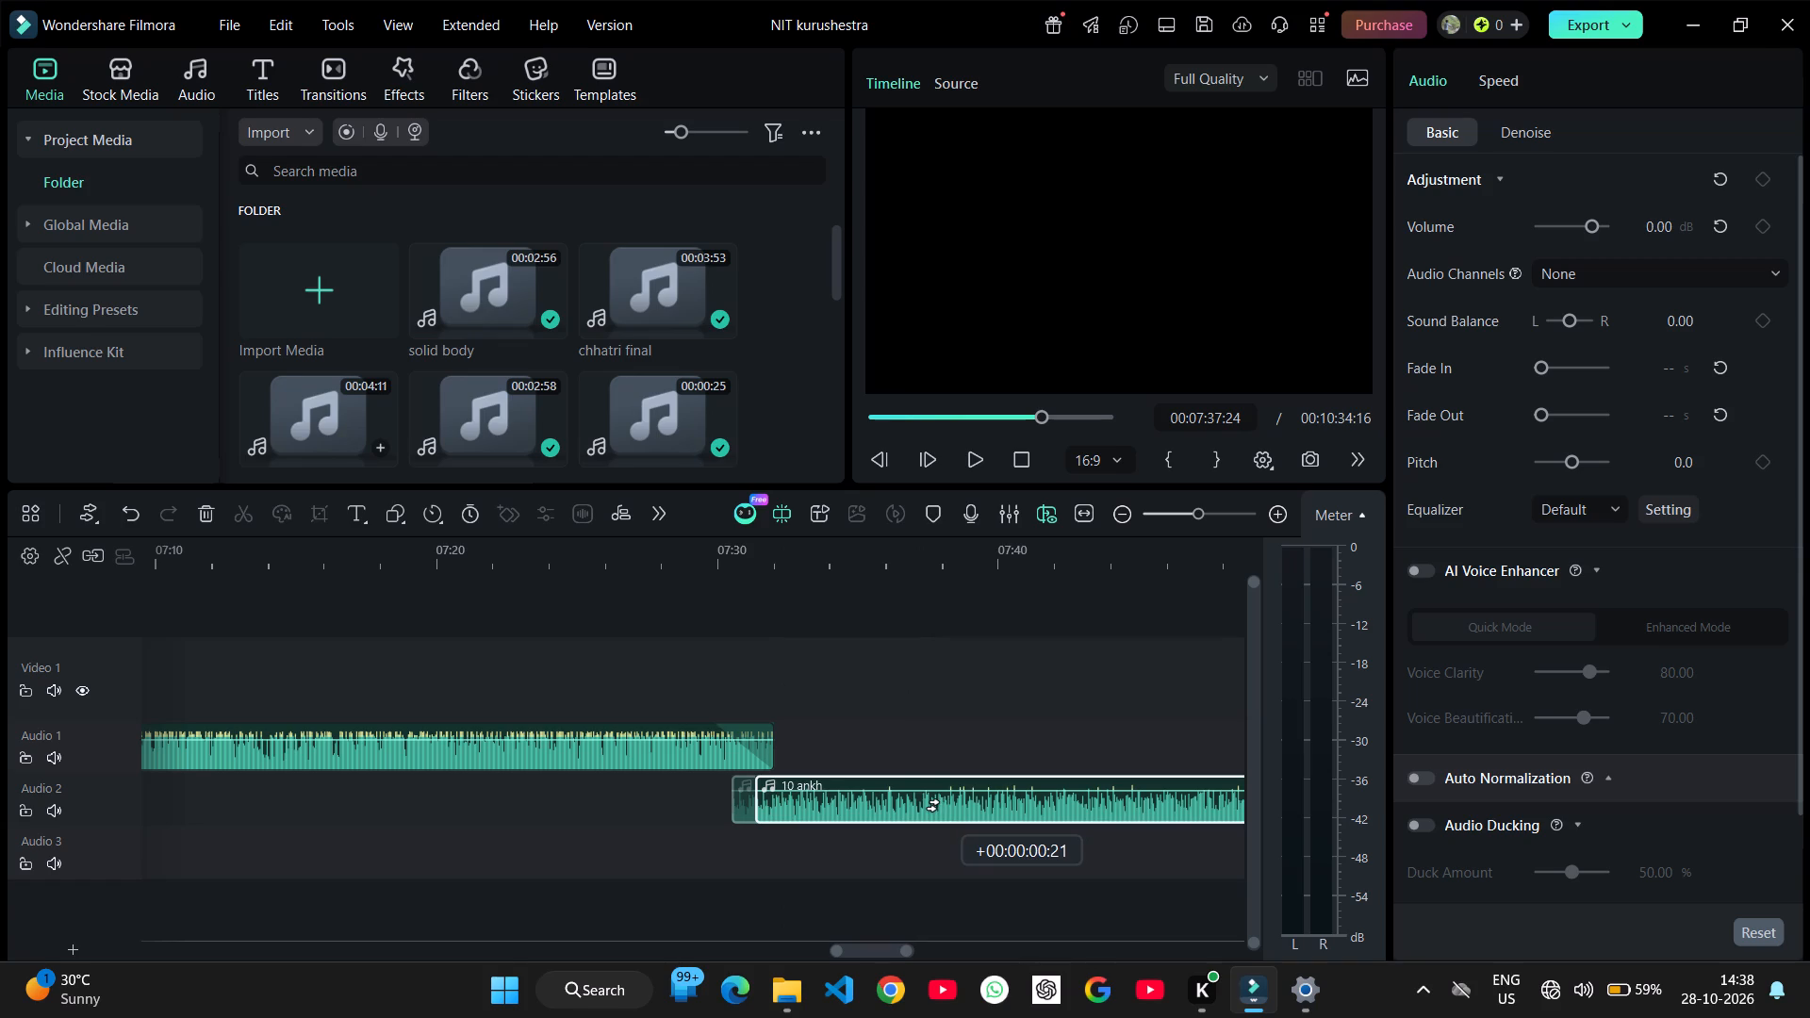
pyautogui.moveTo(961, 823); pyautogui.dragTo(957, 821)
pyautogui.press('v')
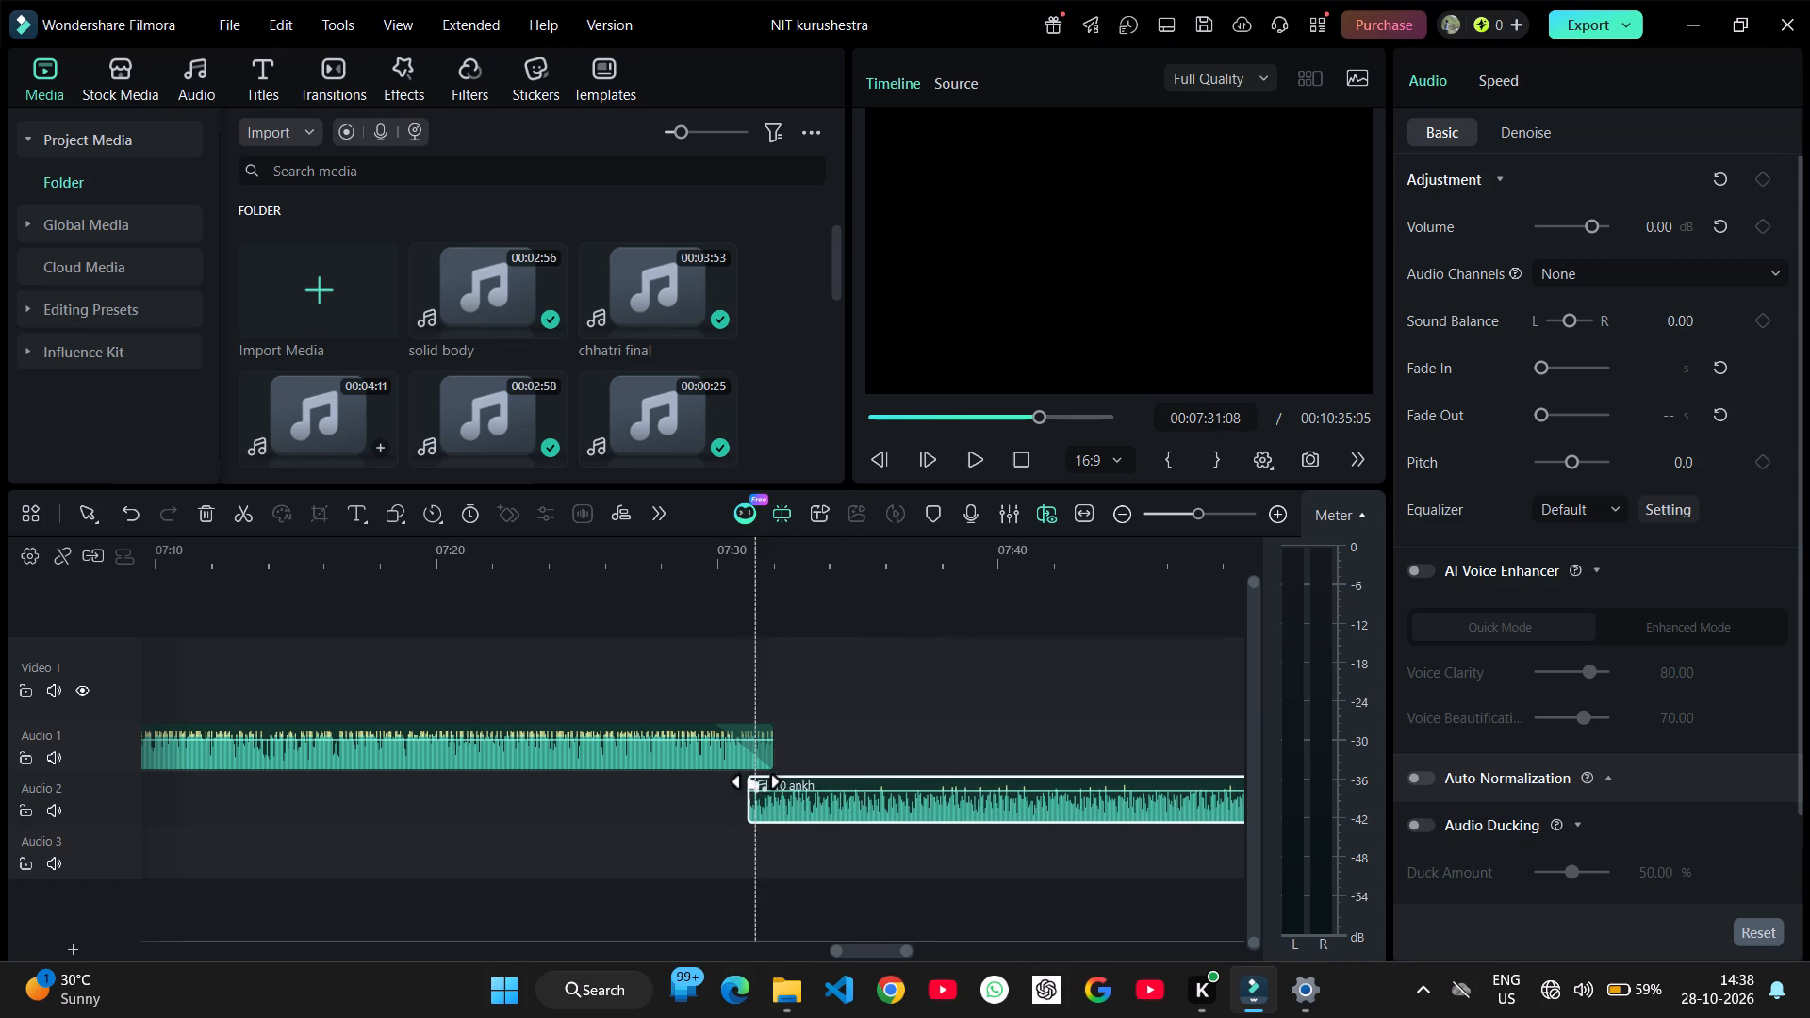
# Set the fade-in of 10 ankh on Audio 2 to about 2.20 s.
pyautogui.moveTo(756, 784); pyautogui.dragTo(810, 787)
# Audition the Audio 1 clip before 10 ankh from about 06:32, including its transition into 10 ankh around 07:27 to 07:33.
pyautogui.hscroll(1, 810, 787)
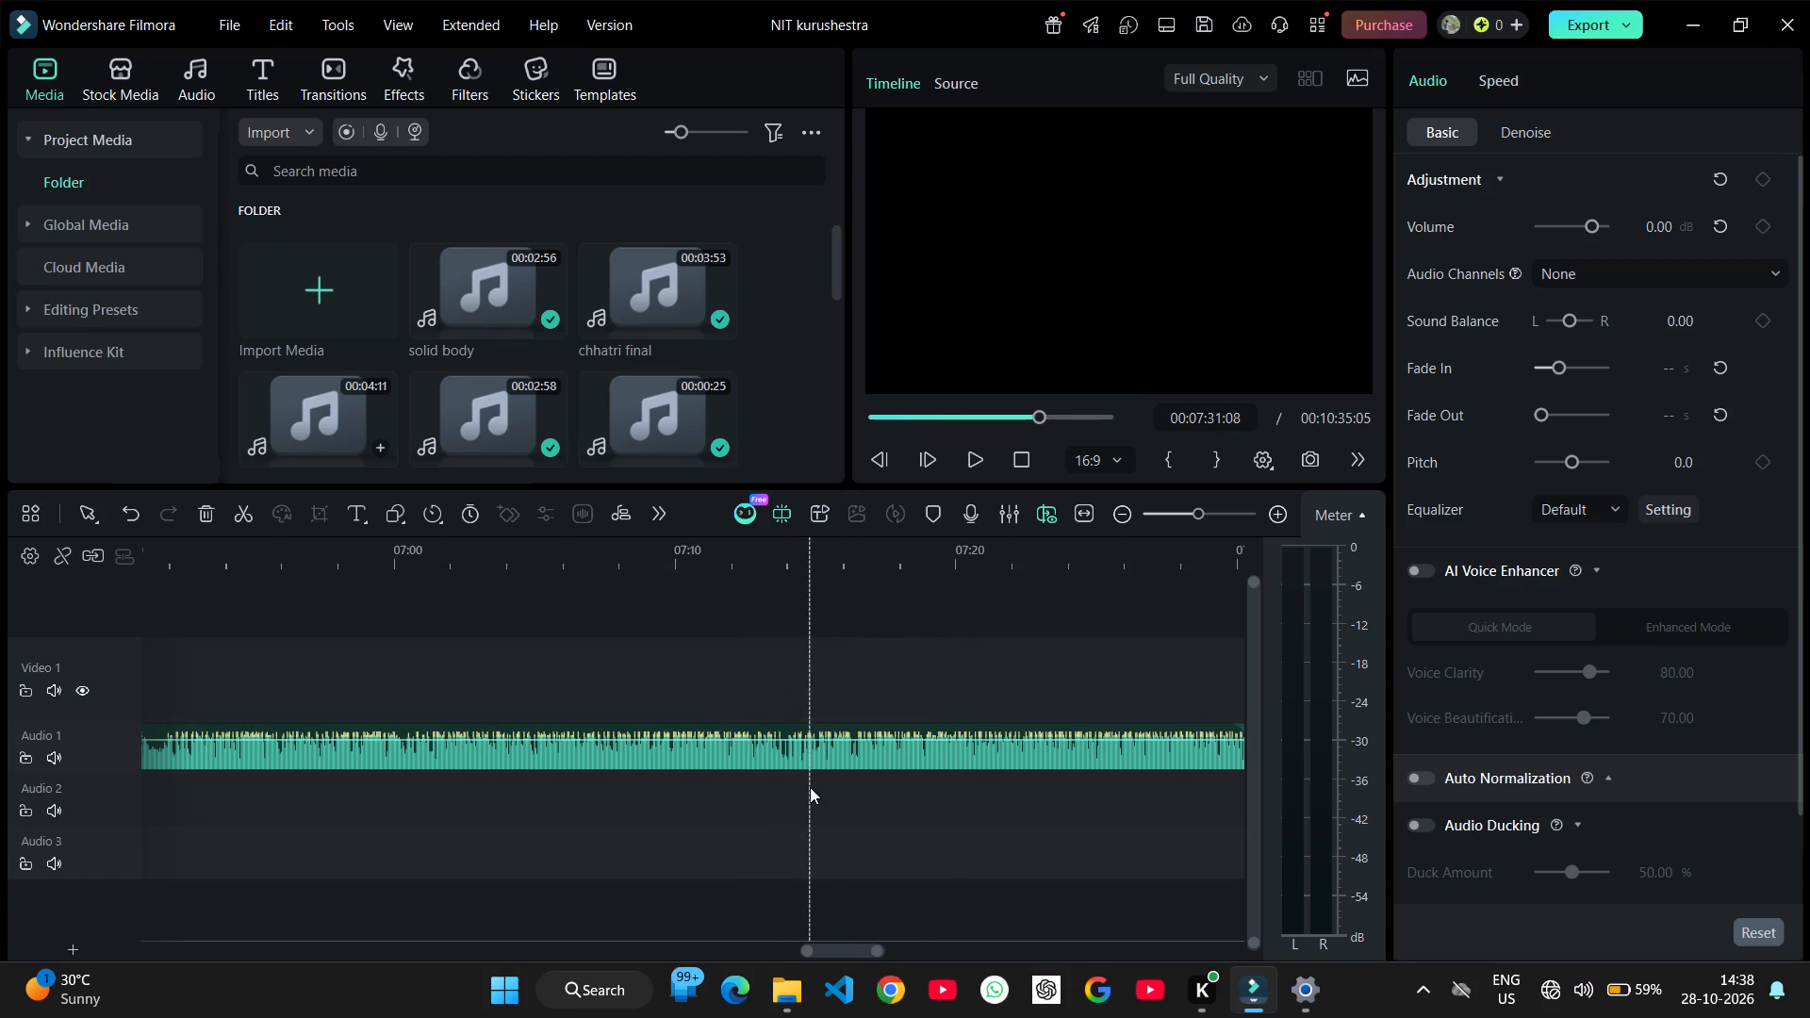
pyautogui.keyDown('ctrl'); pyautogui.scroll(-4, 810, 787); pyautogui.keyUp('ctrl')
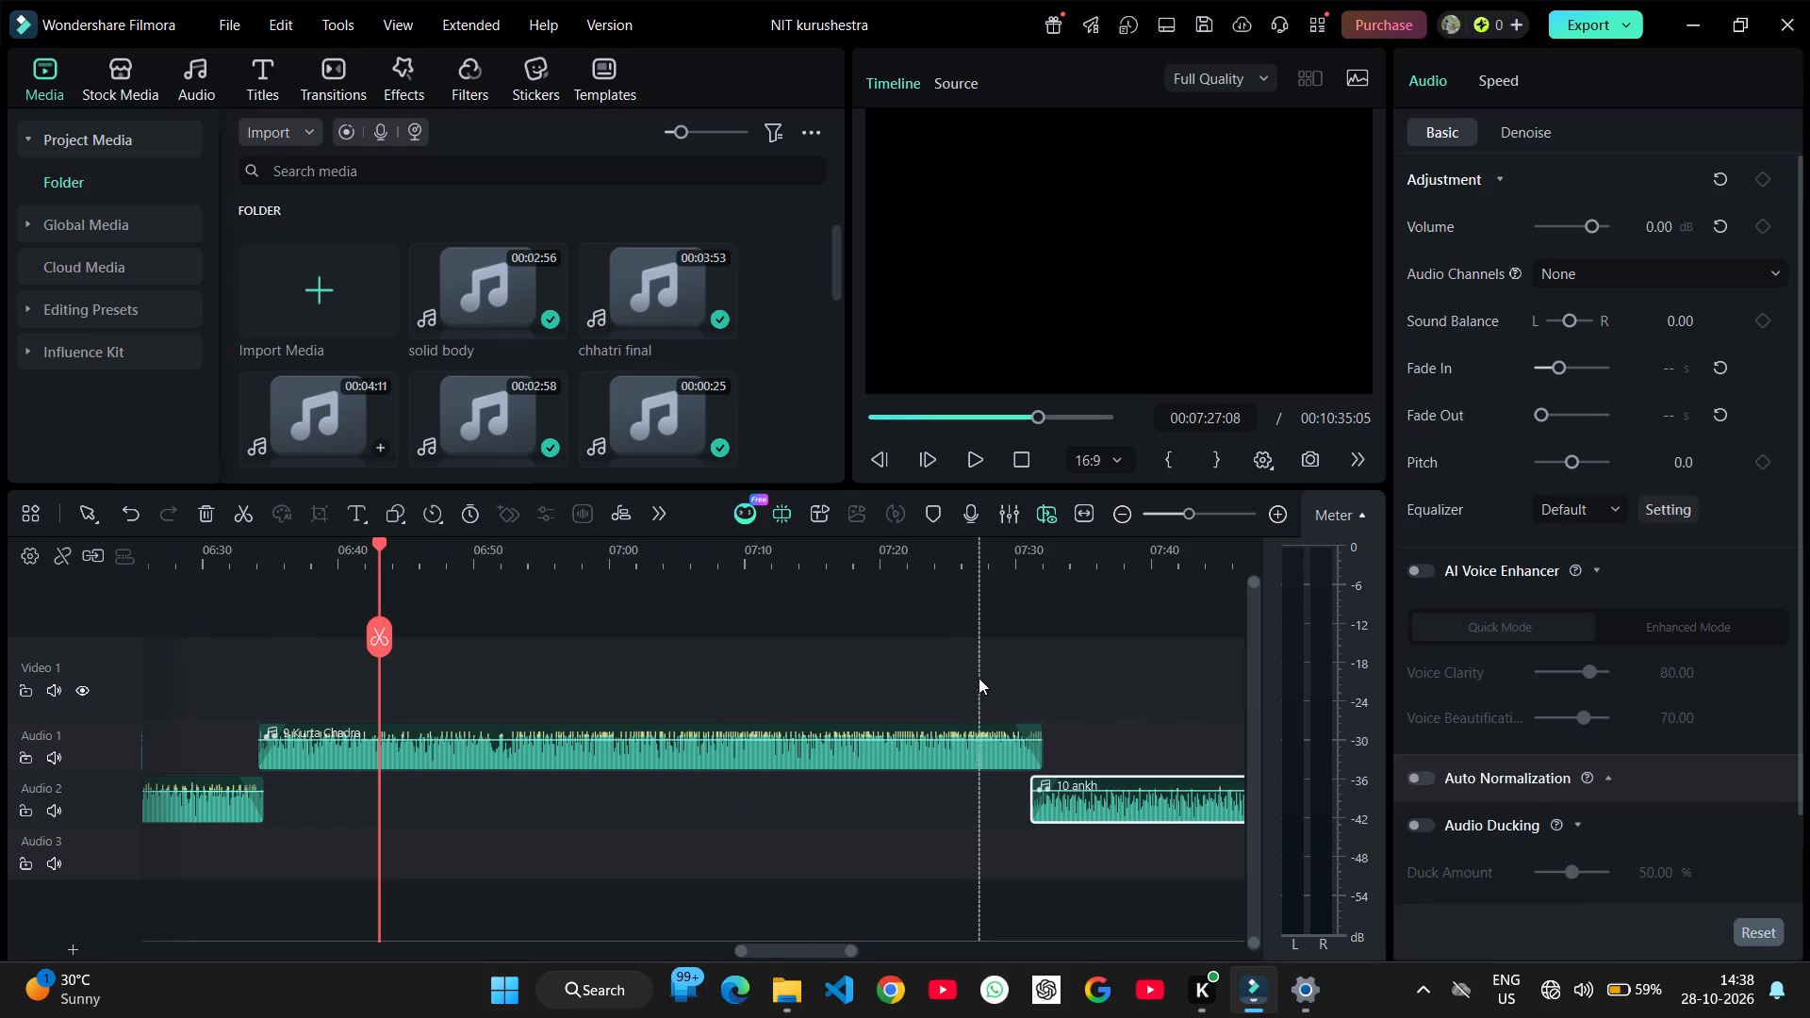
pyautogui.click(979, 678)
pyautogui.click(240, 687)
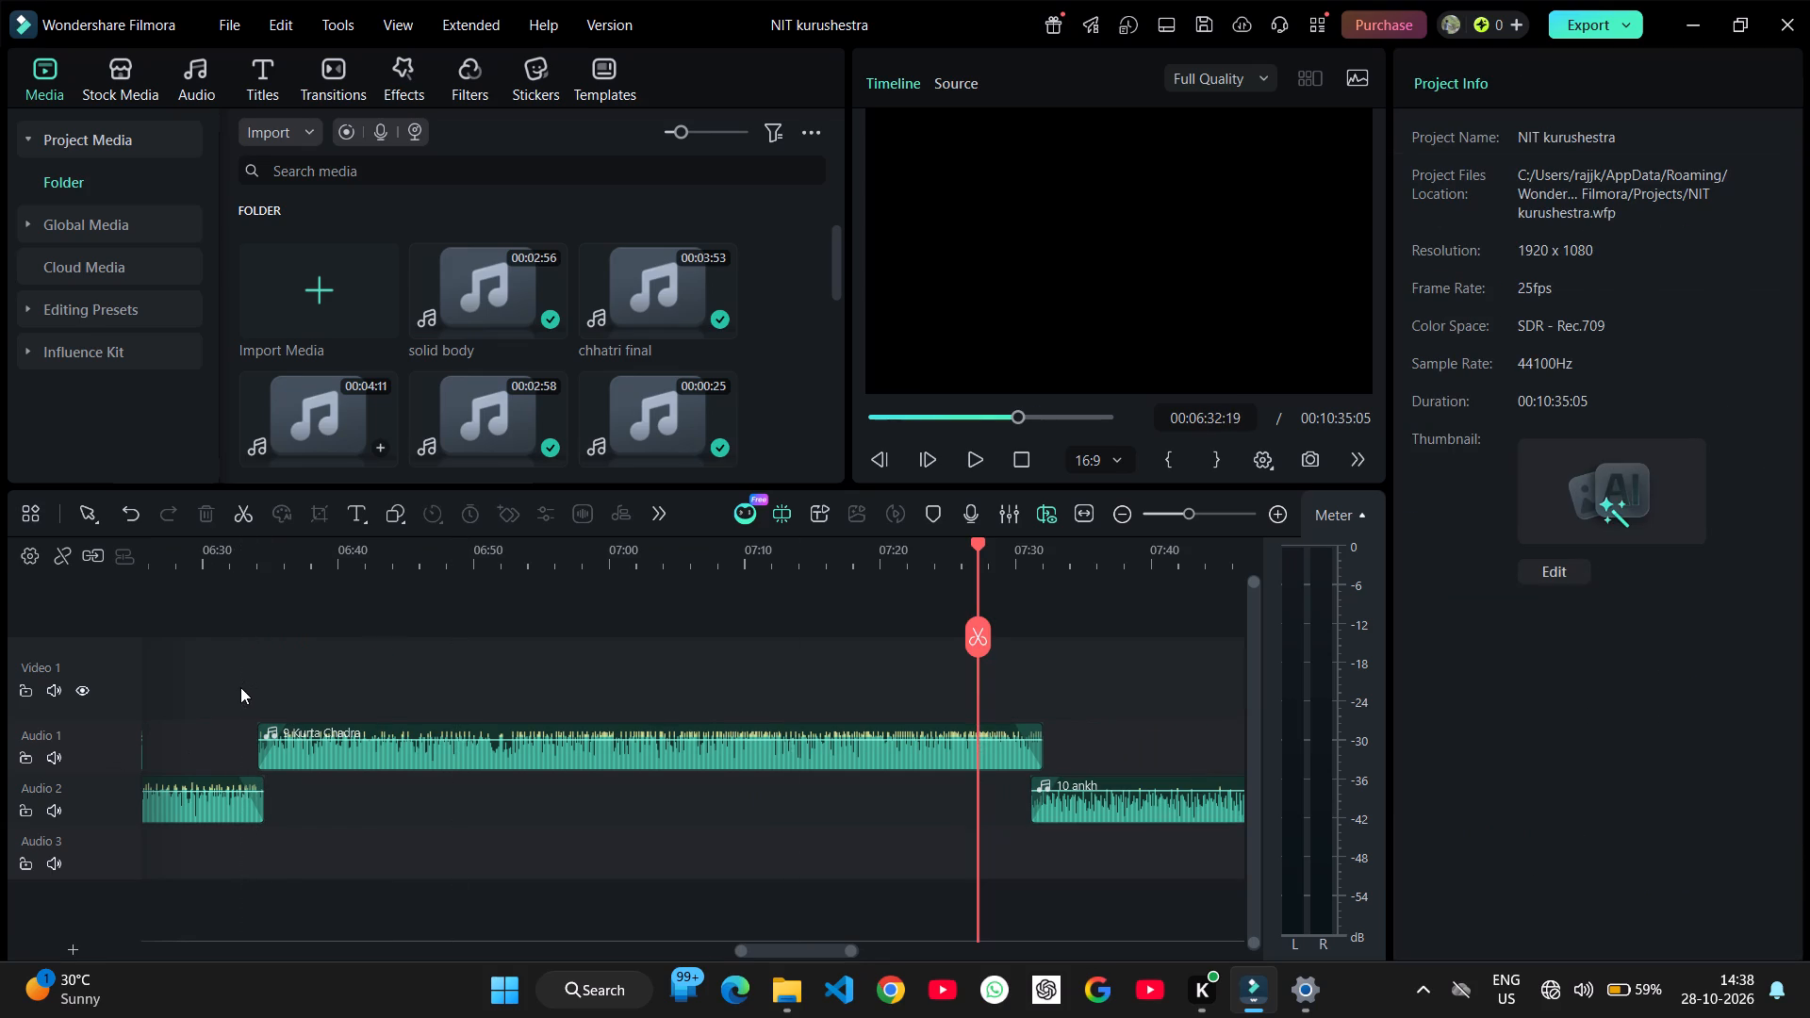
pyautogui.press('space')
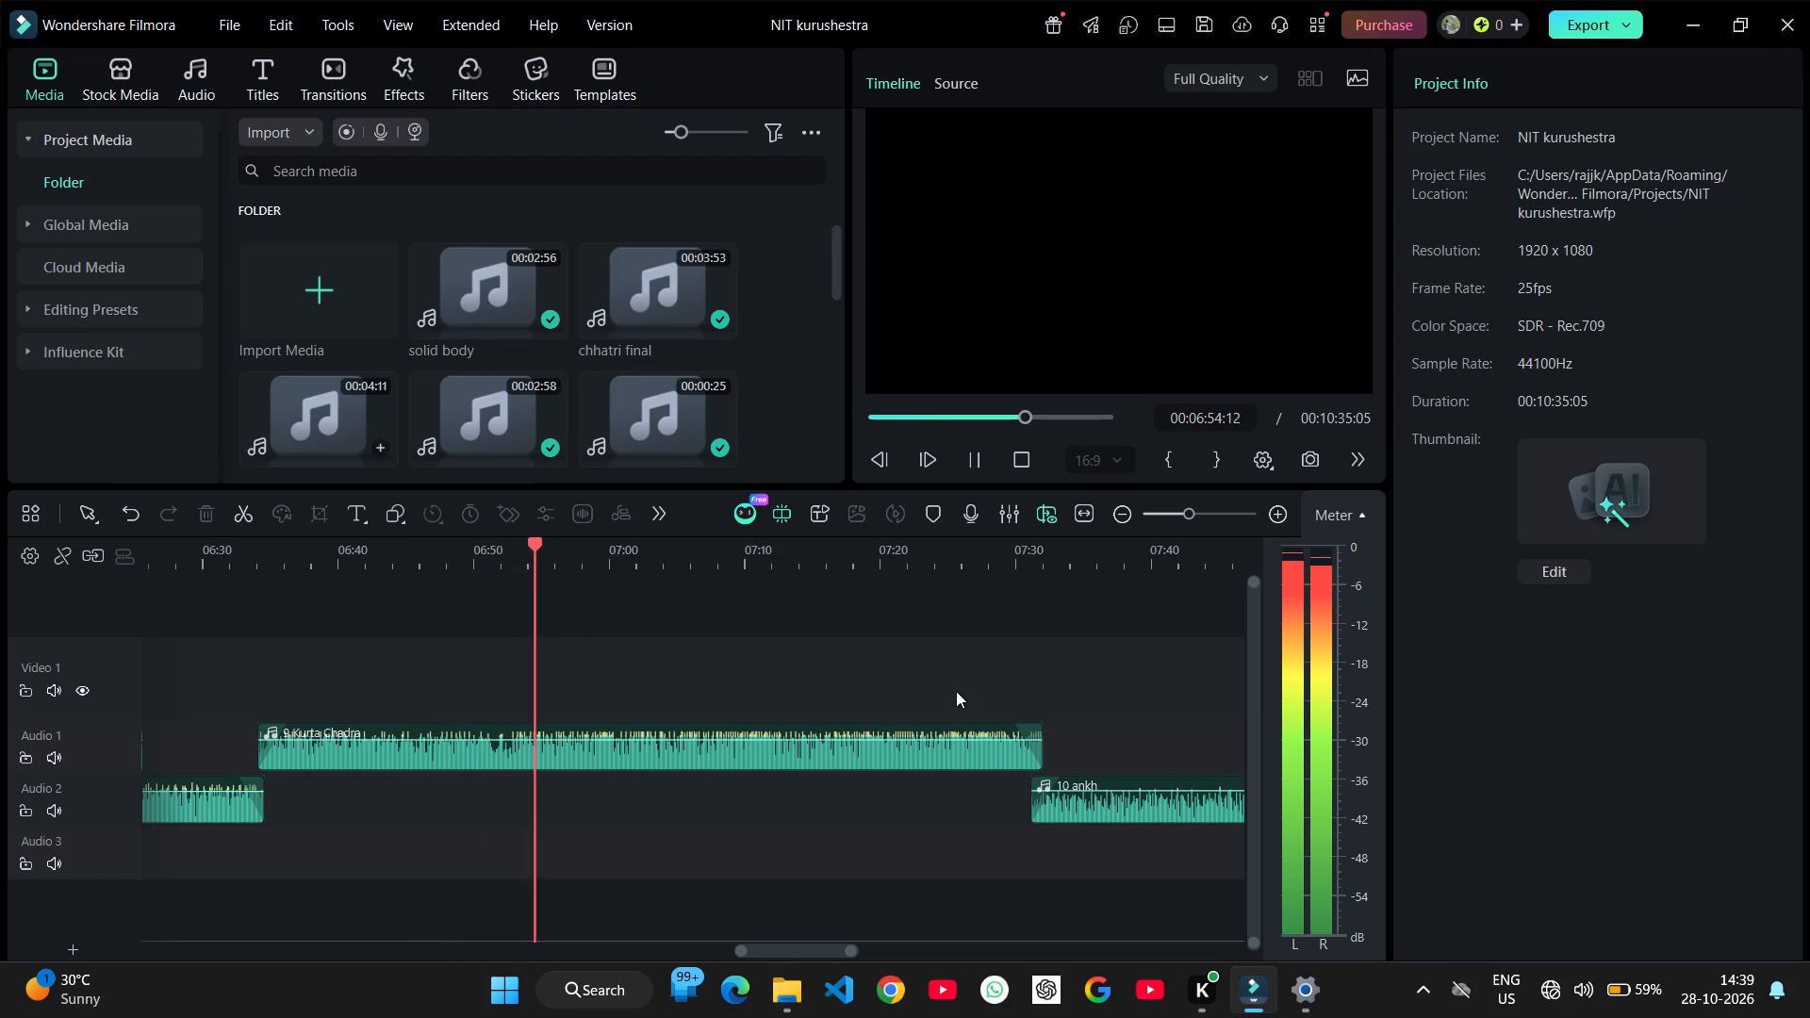
pyautogui.click(975, 653)
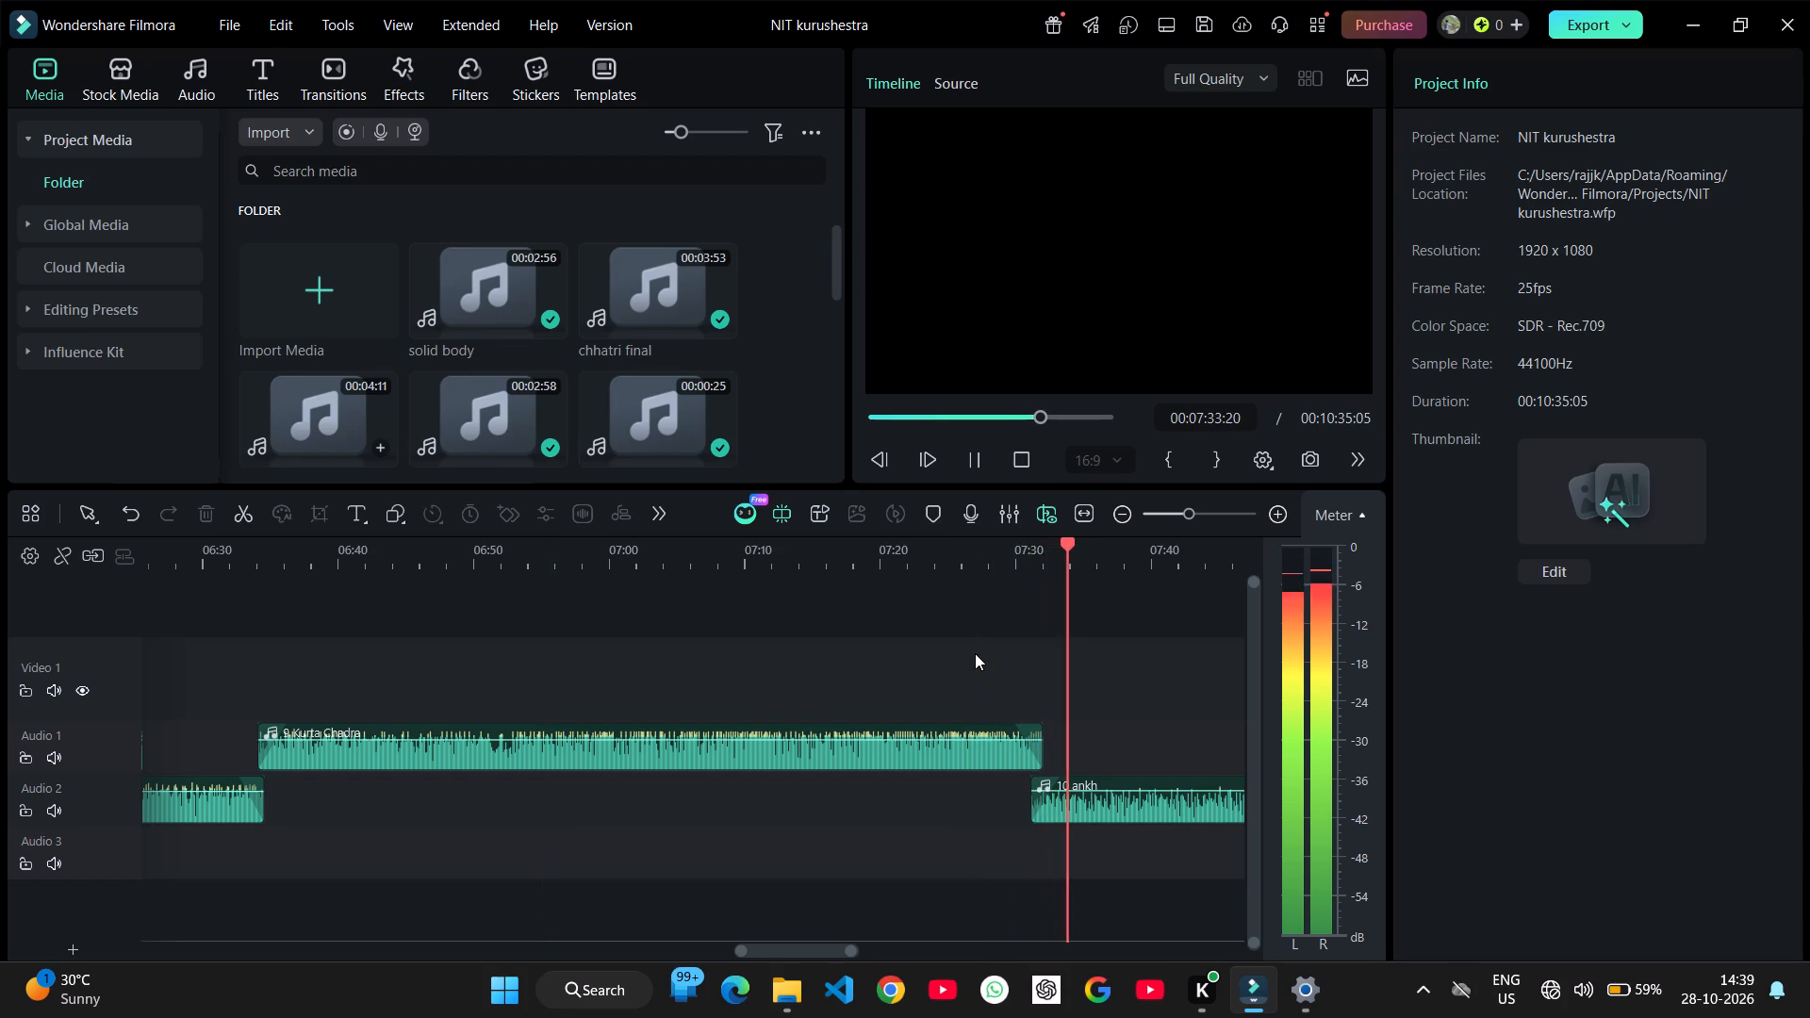
# Shorten the fade-in of 10 ankh to 0.96 s while replaying the transition into it.
pyautogui.scroll(1, 975, 653)
pyautogui.click(892, 682)
pyautogui.keyDown('ctrl'); pyautogui.scroll(3, 1054, 674); pyautogui.keyUp('ctrl')
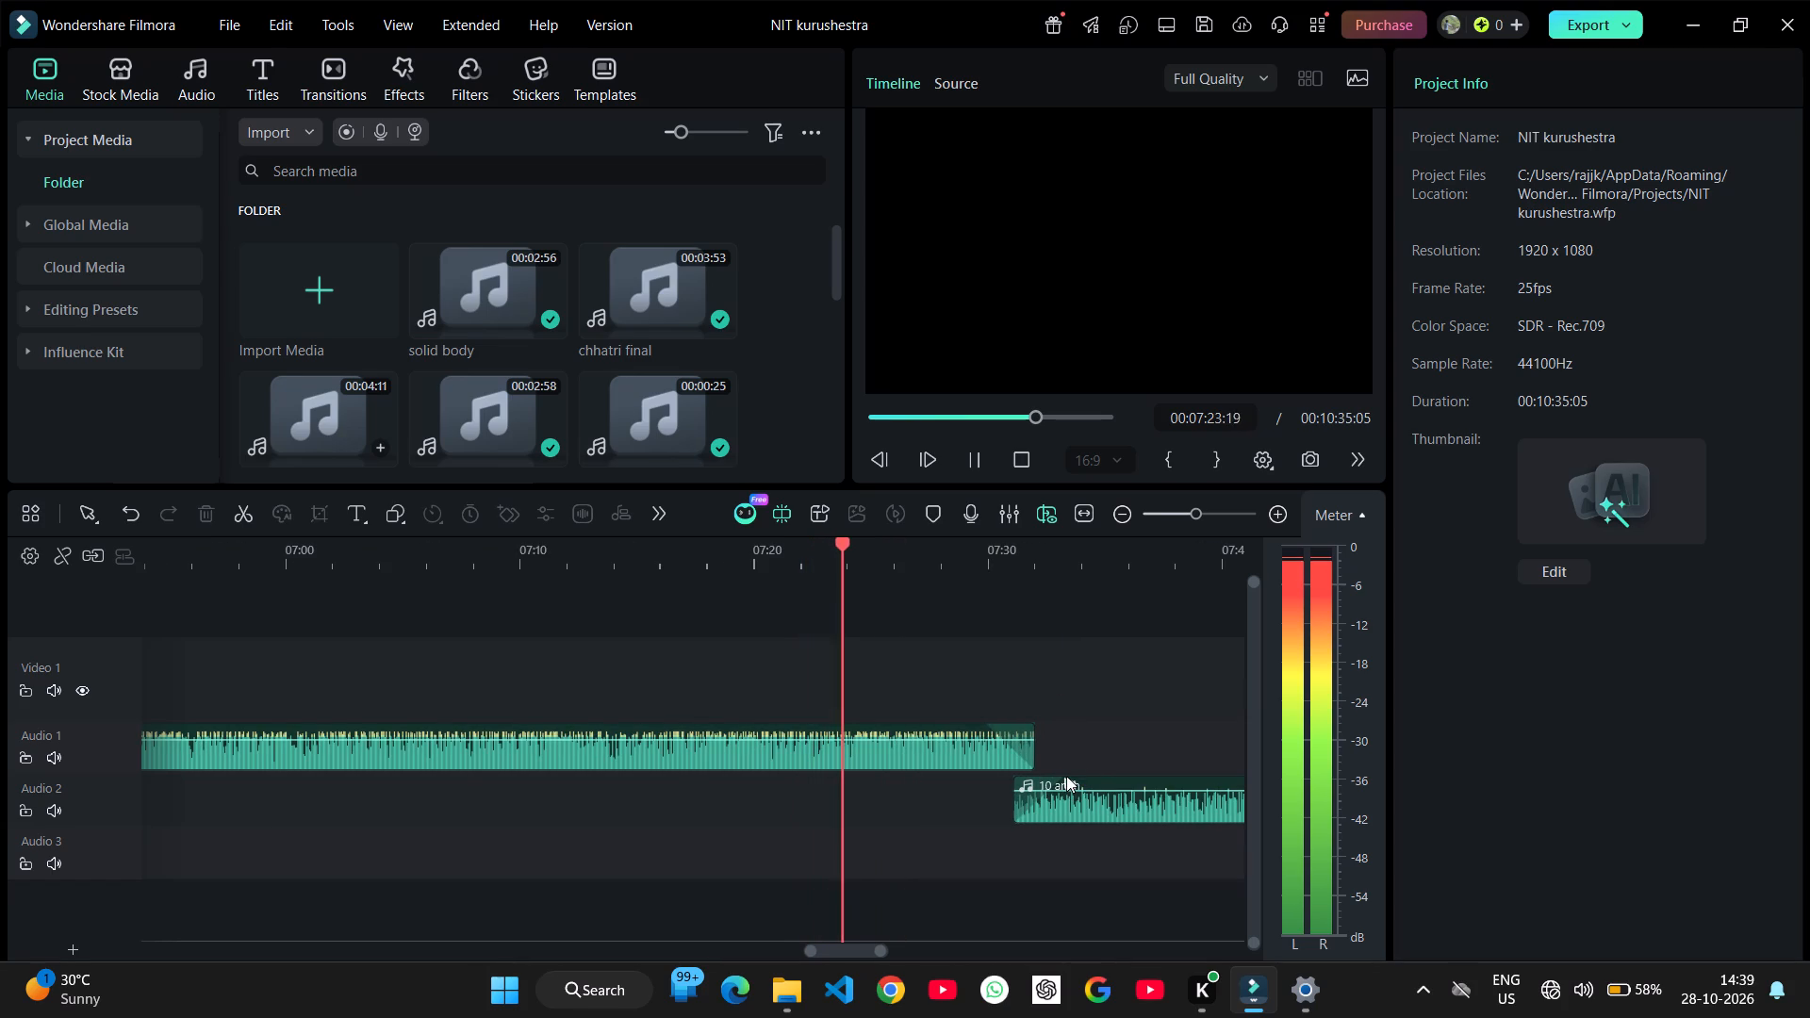
pyautogui.moveTo(1071, 787); pyautogui.dragTo(1042, 787)
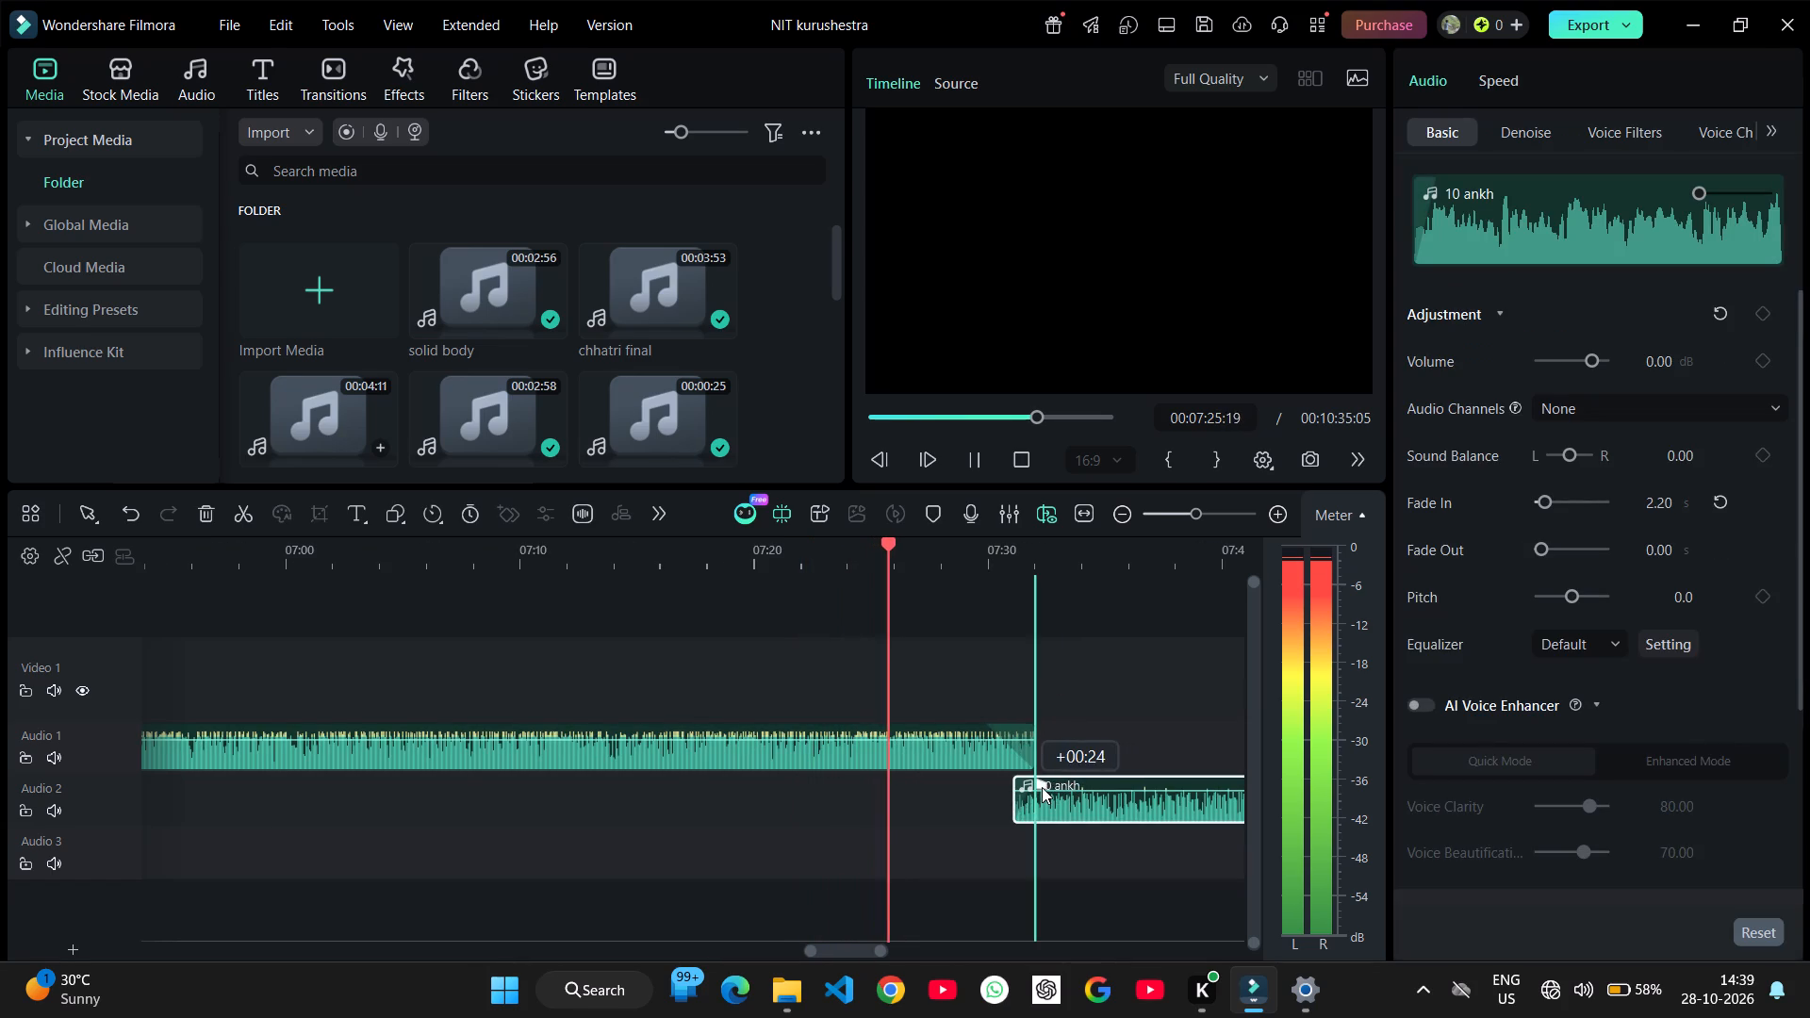
pyautogui.moveTo(1042, 787); pyautogui.dragTo(1043, 787)
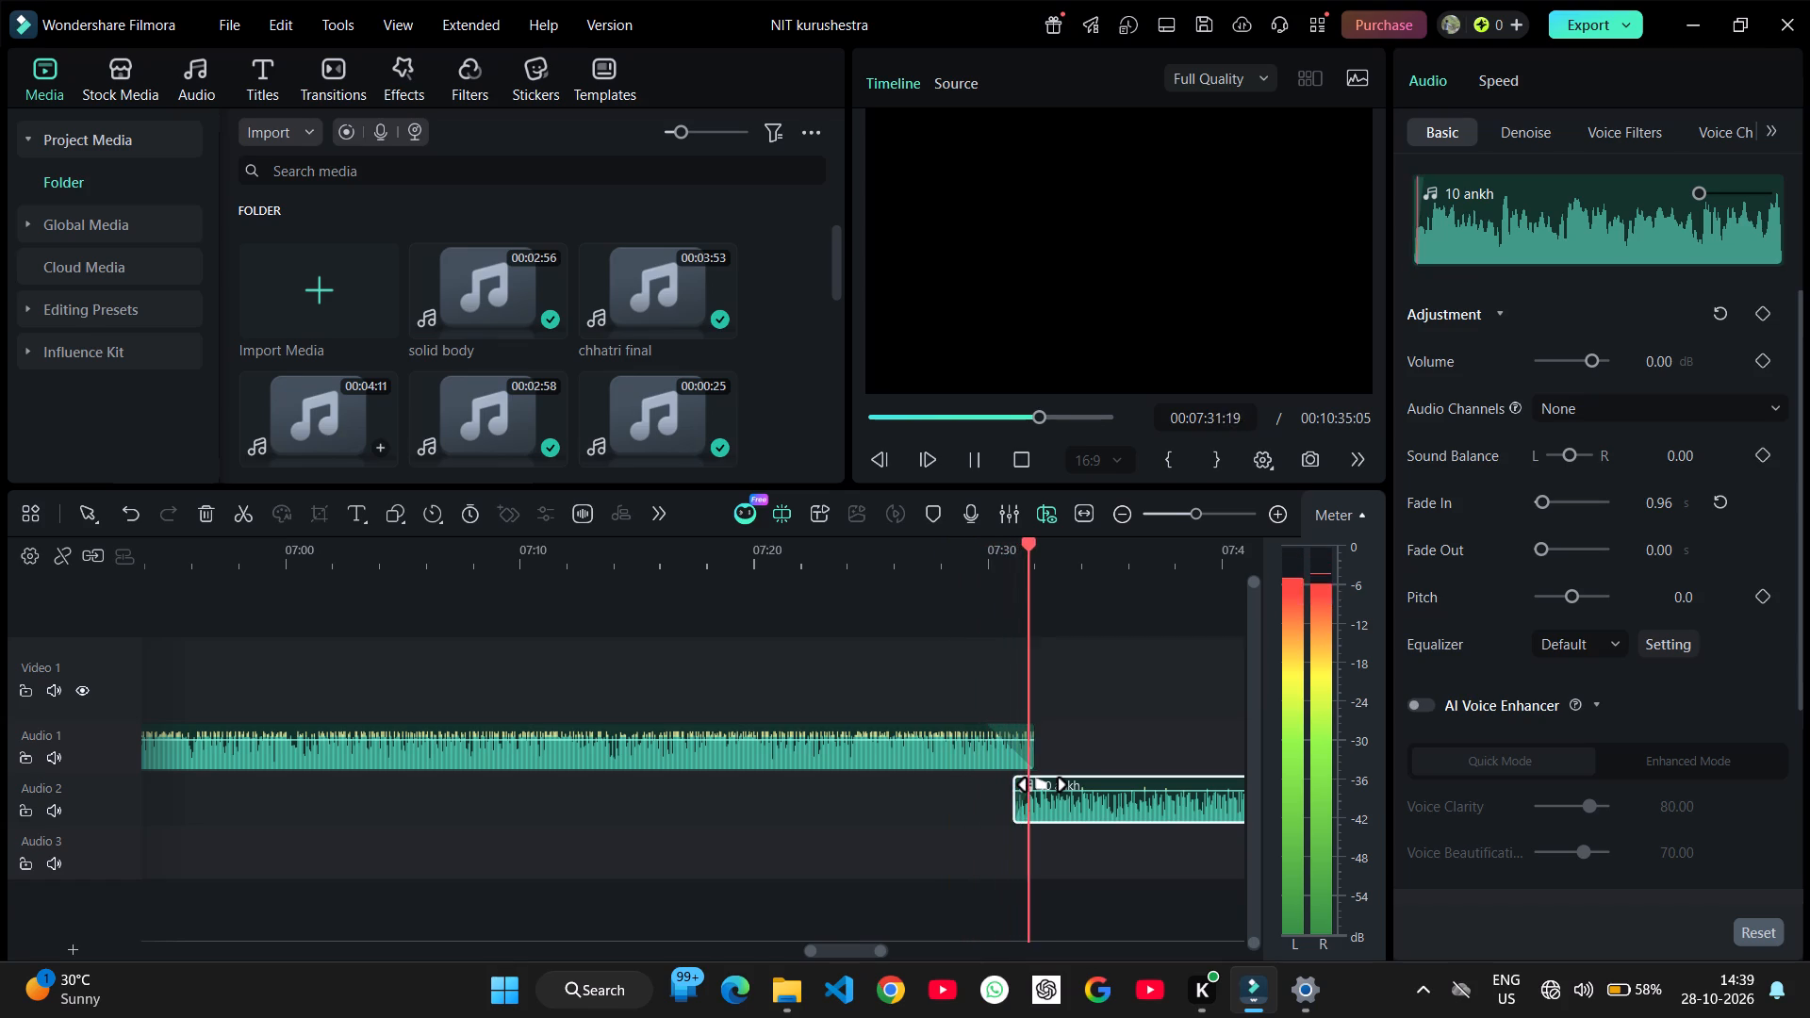
pyautogui.press('space')
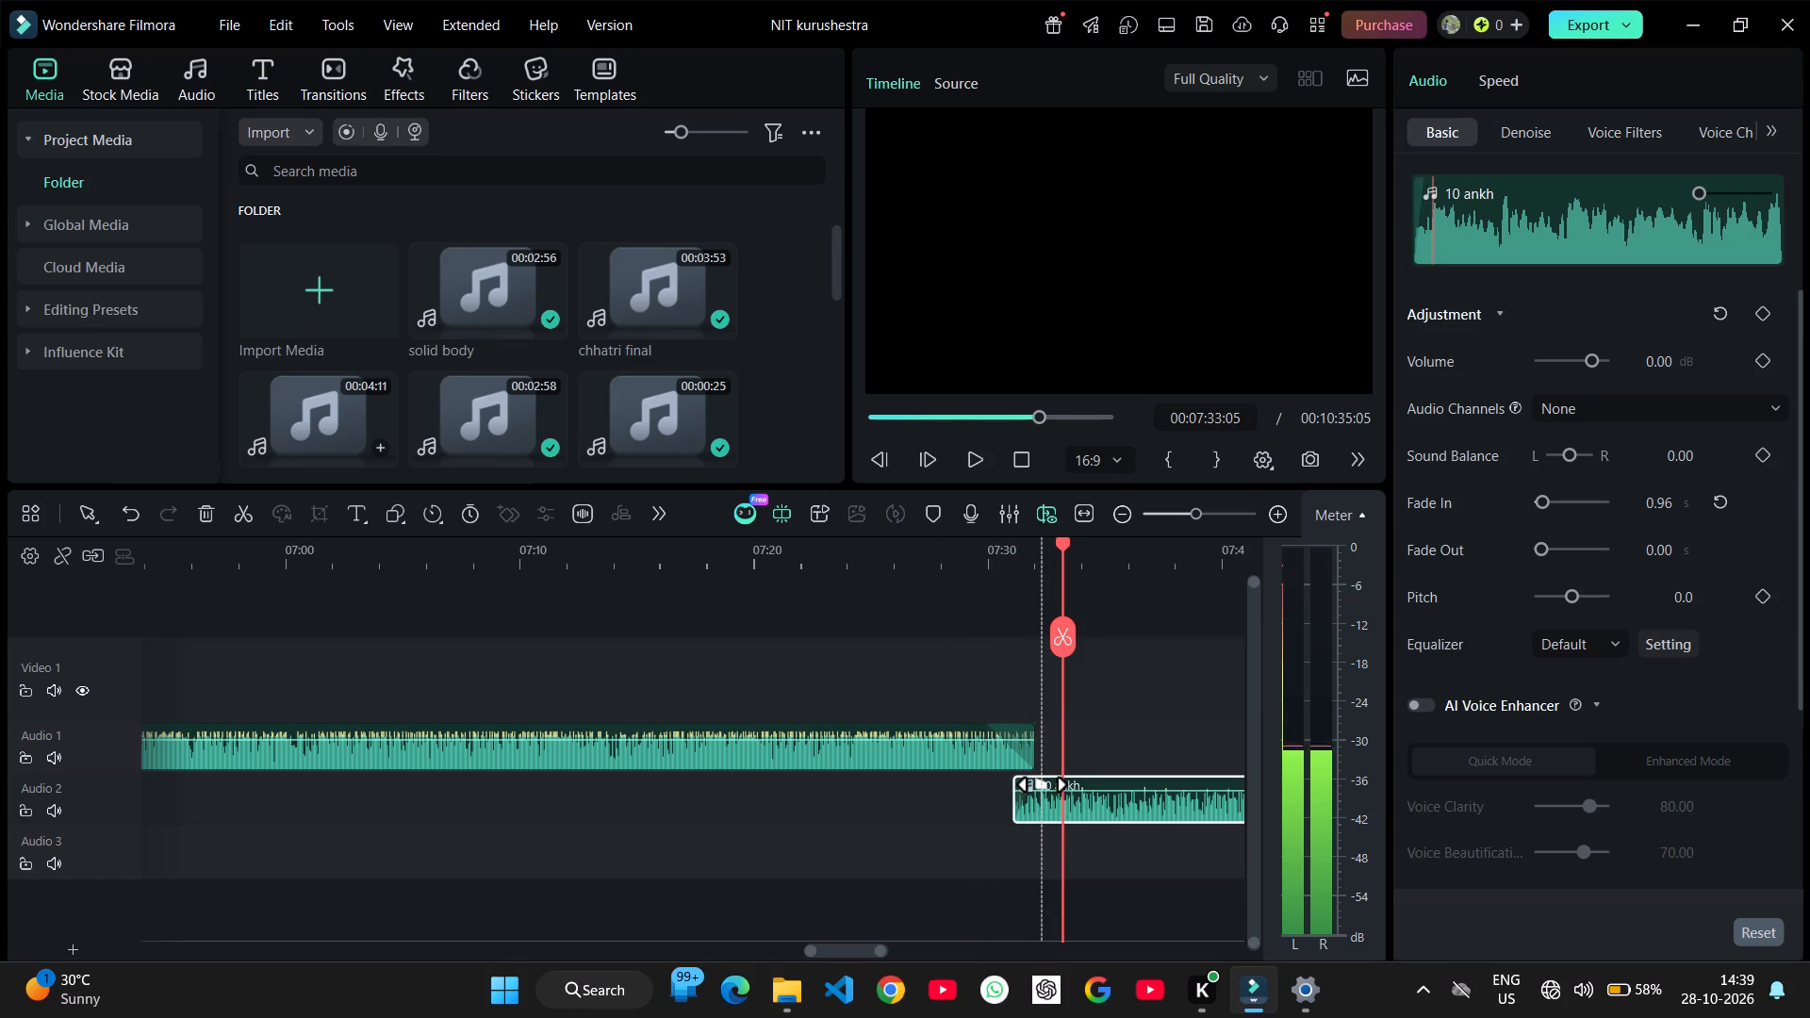
# Shift 10 ankh and all the clips after it 13 frames later as one group.
pyautogui.hotkey('shift', 'a')
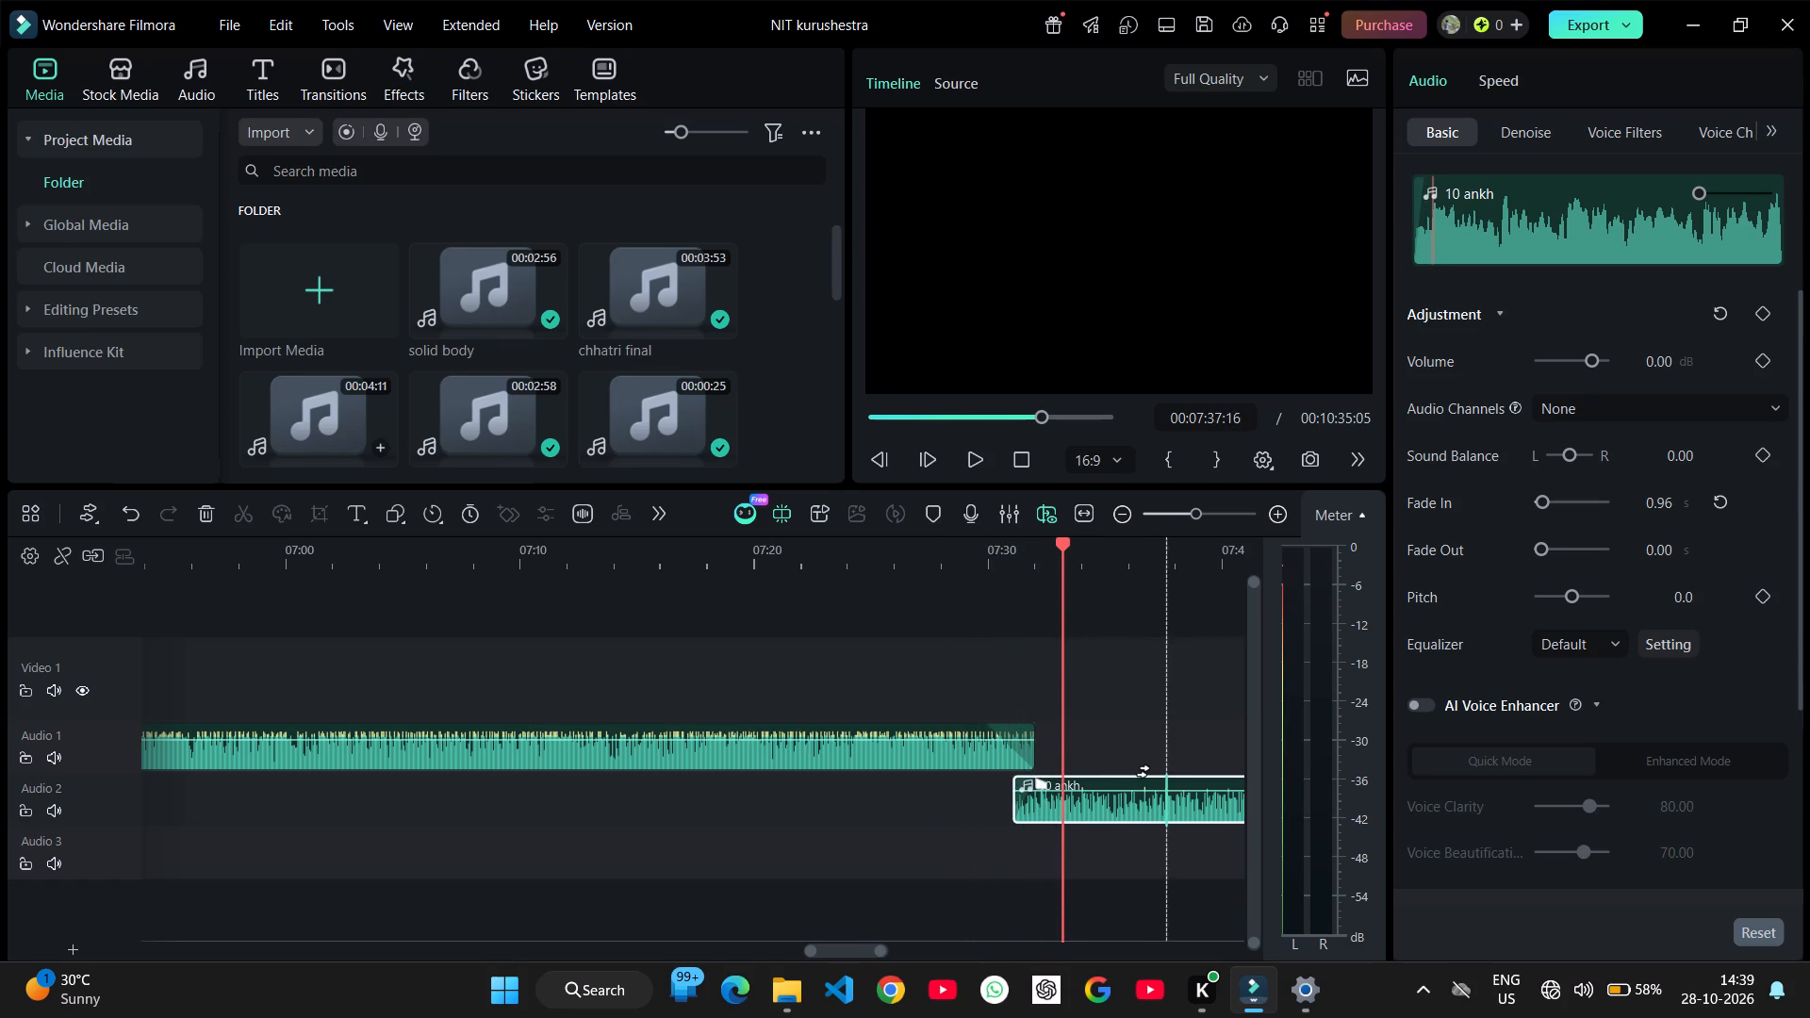
pyautogui.click(1159, 820)
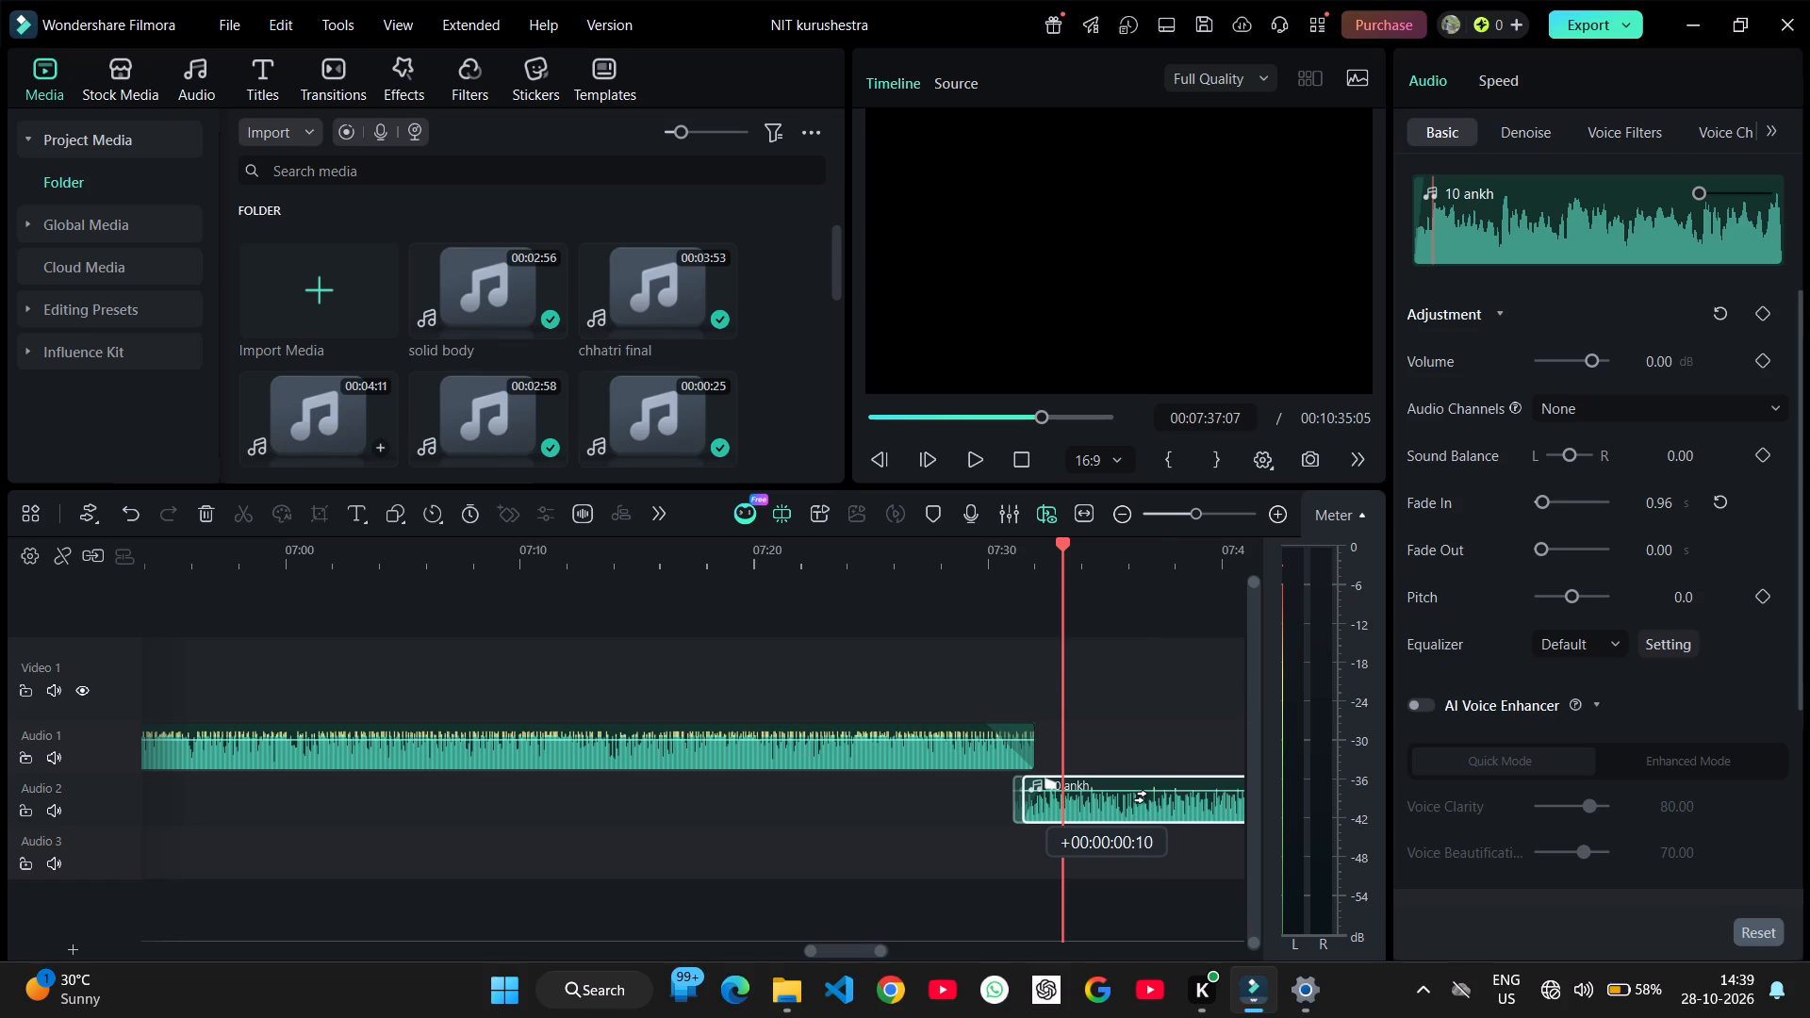
pyautogui.click(1144, 750)
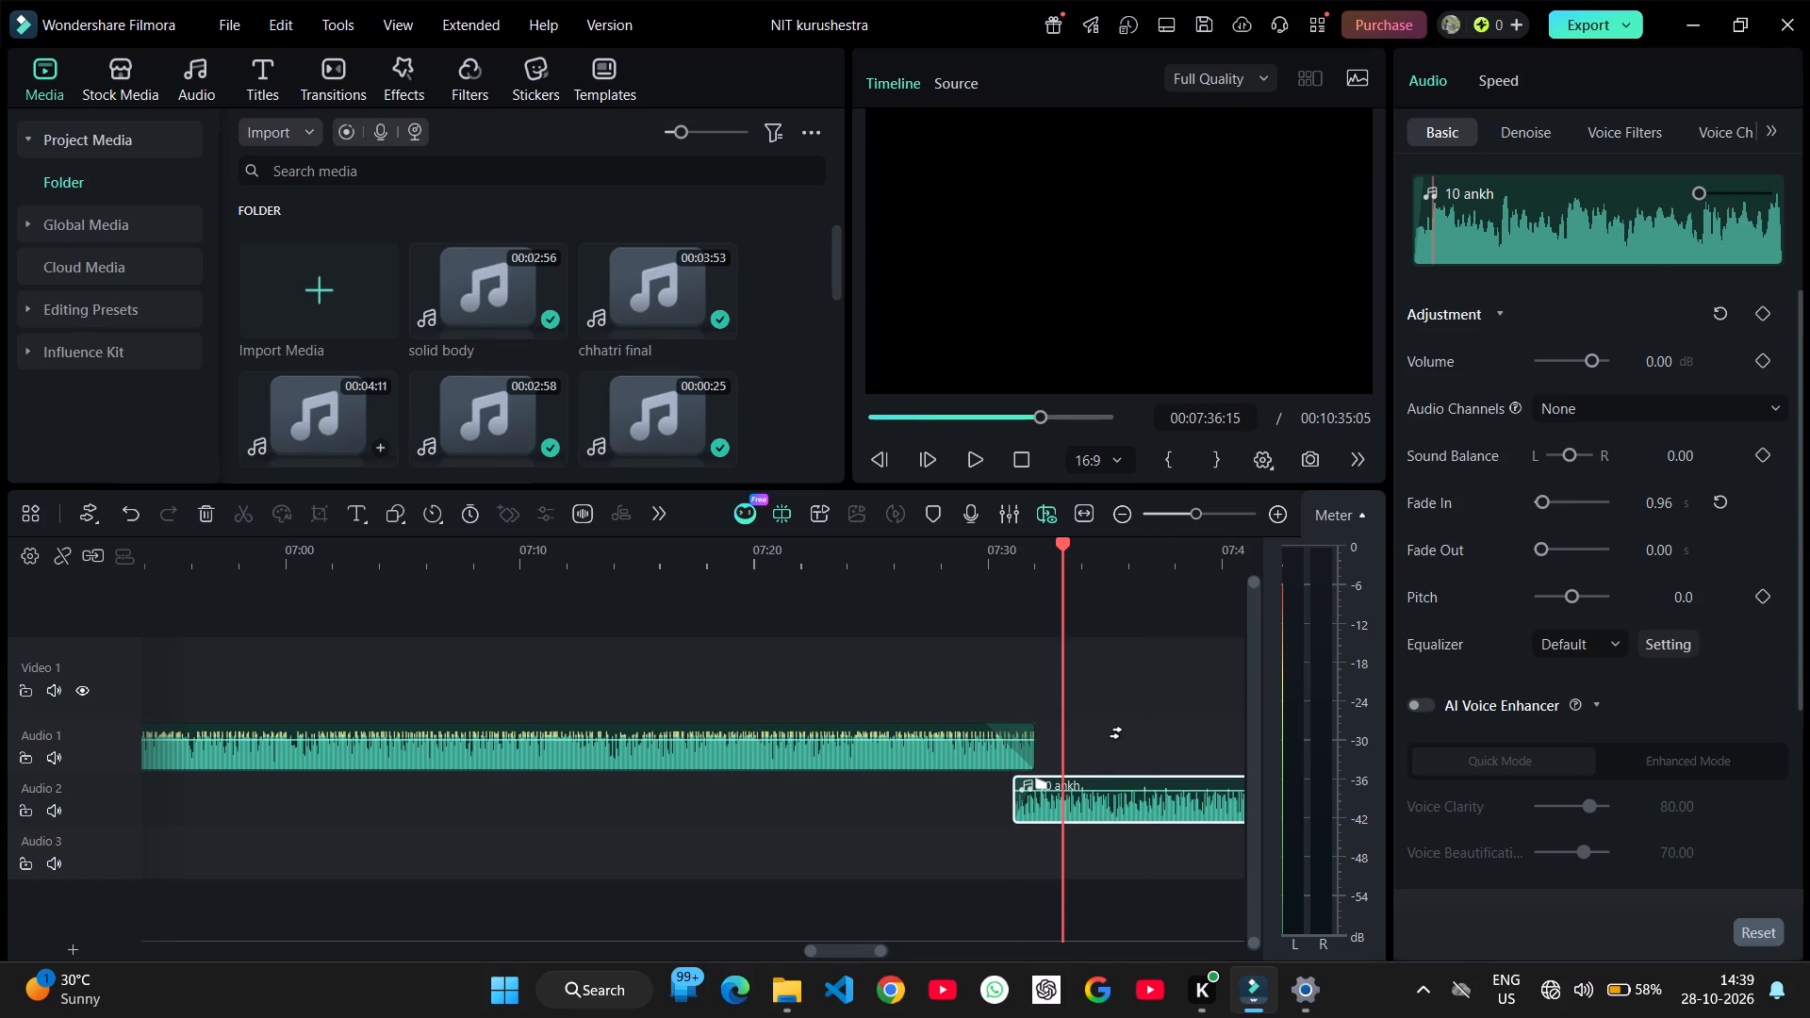
pyautogui.moveTo(1142, 817); pyautogui.dragTo(1157, 817)
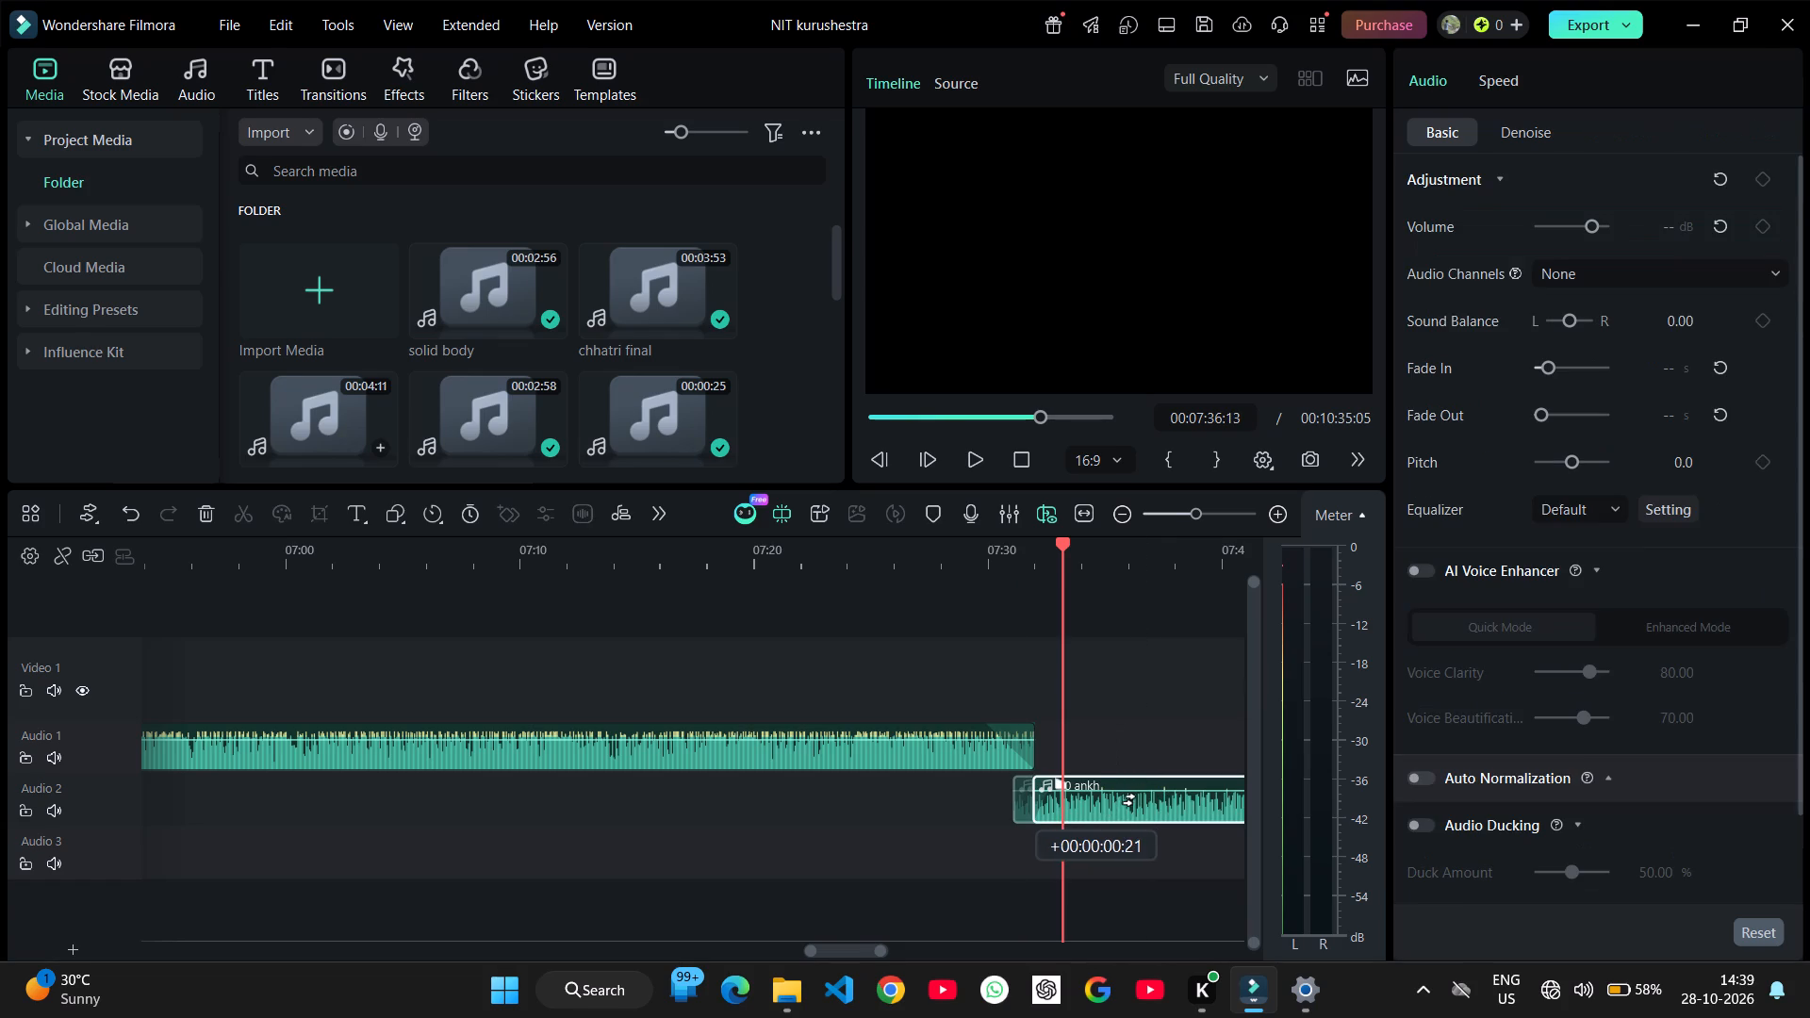
pyautogui.moveTo(1157, 817); pyautogui.dragTo(1153, 817)
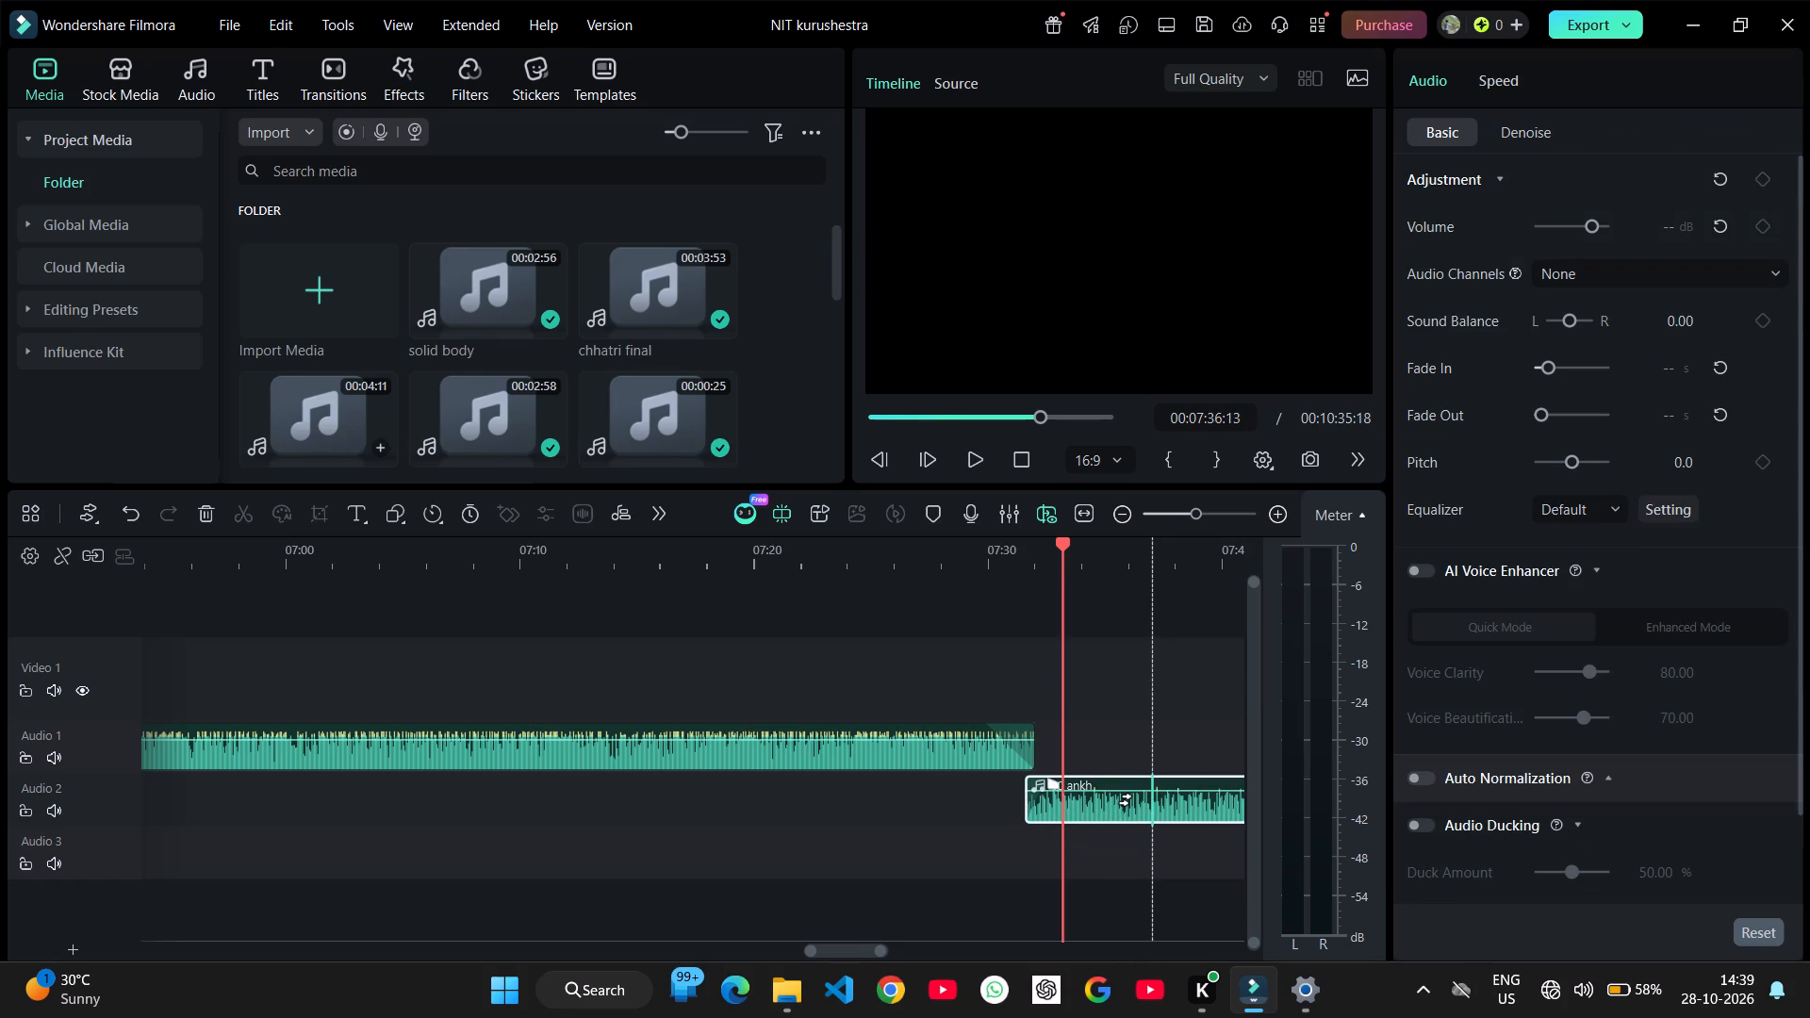
pyautogui.press('v')
# Audition the transition from the Audio 1 clip into 10 ankh, from about 07:26 to 07:36.
pyautogui.click(899, 649)
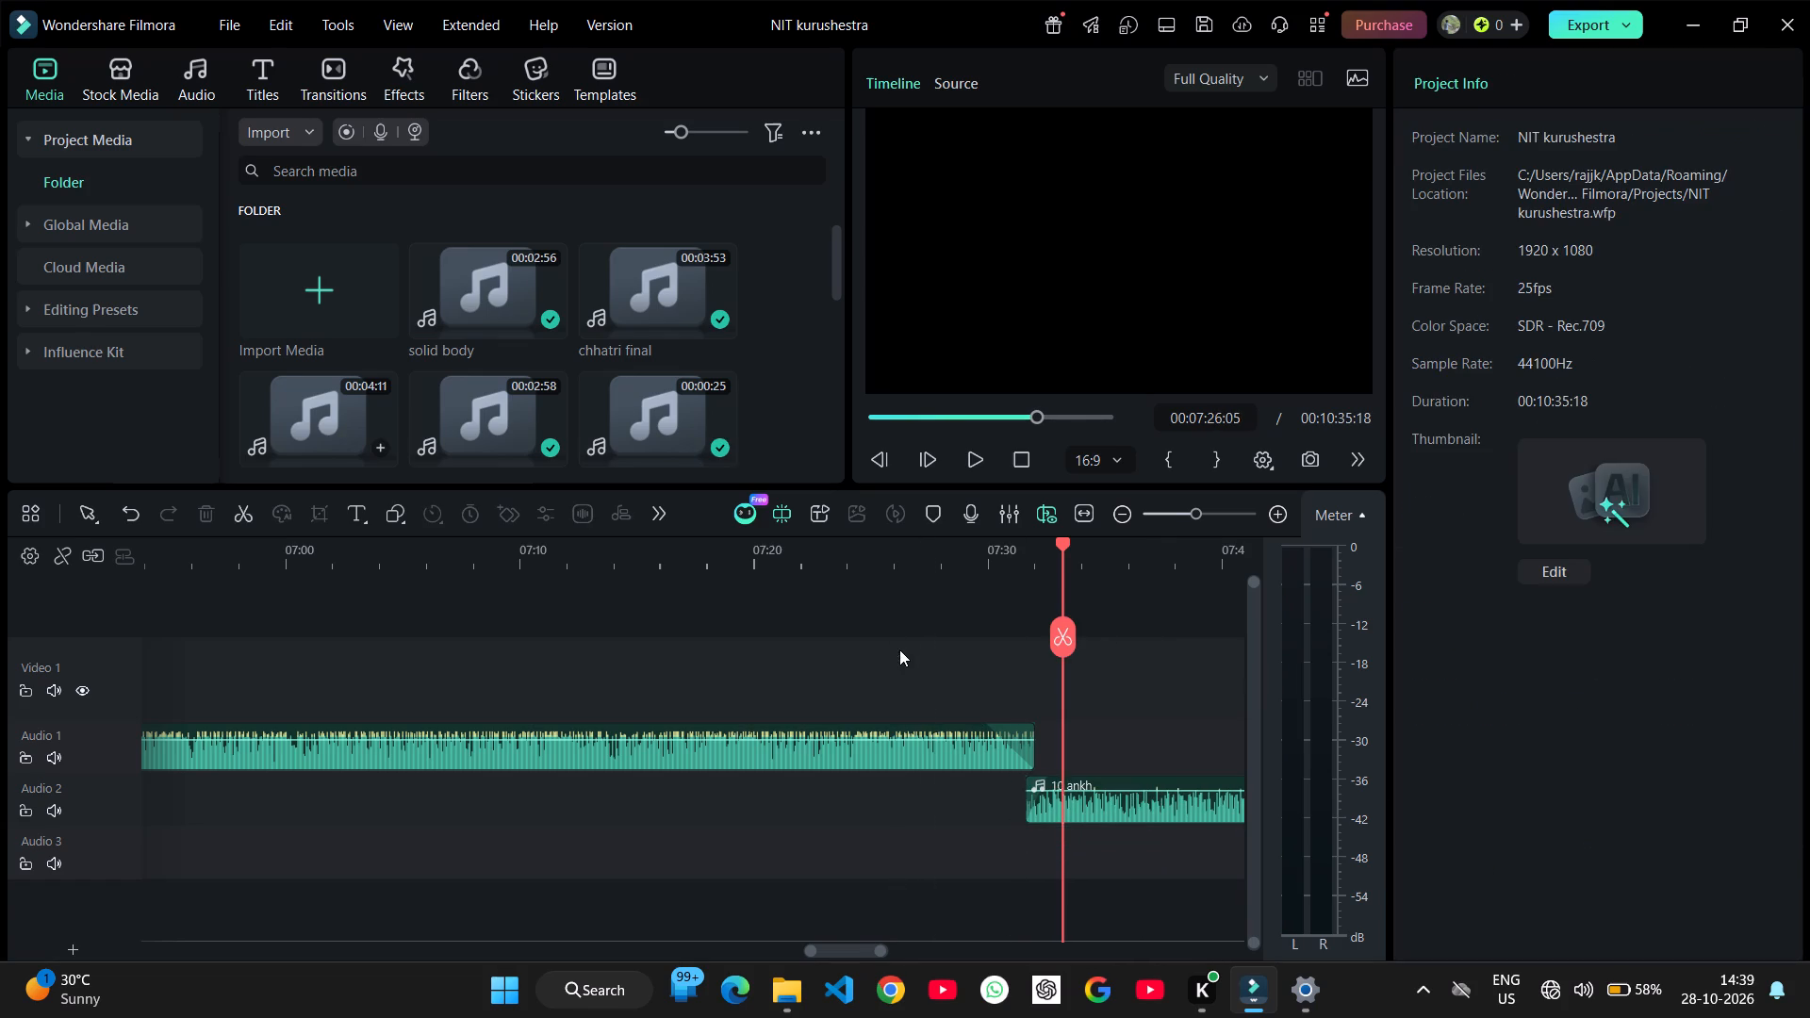
pyautogui.press('space')
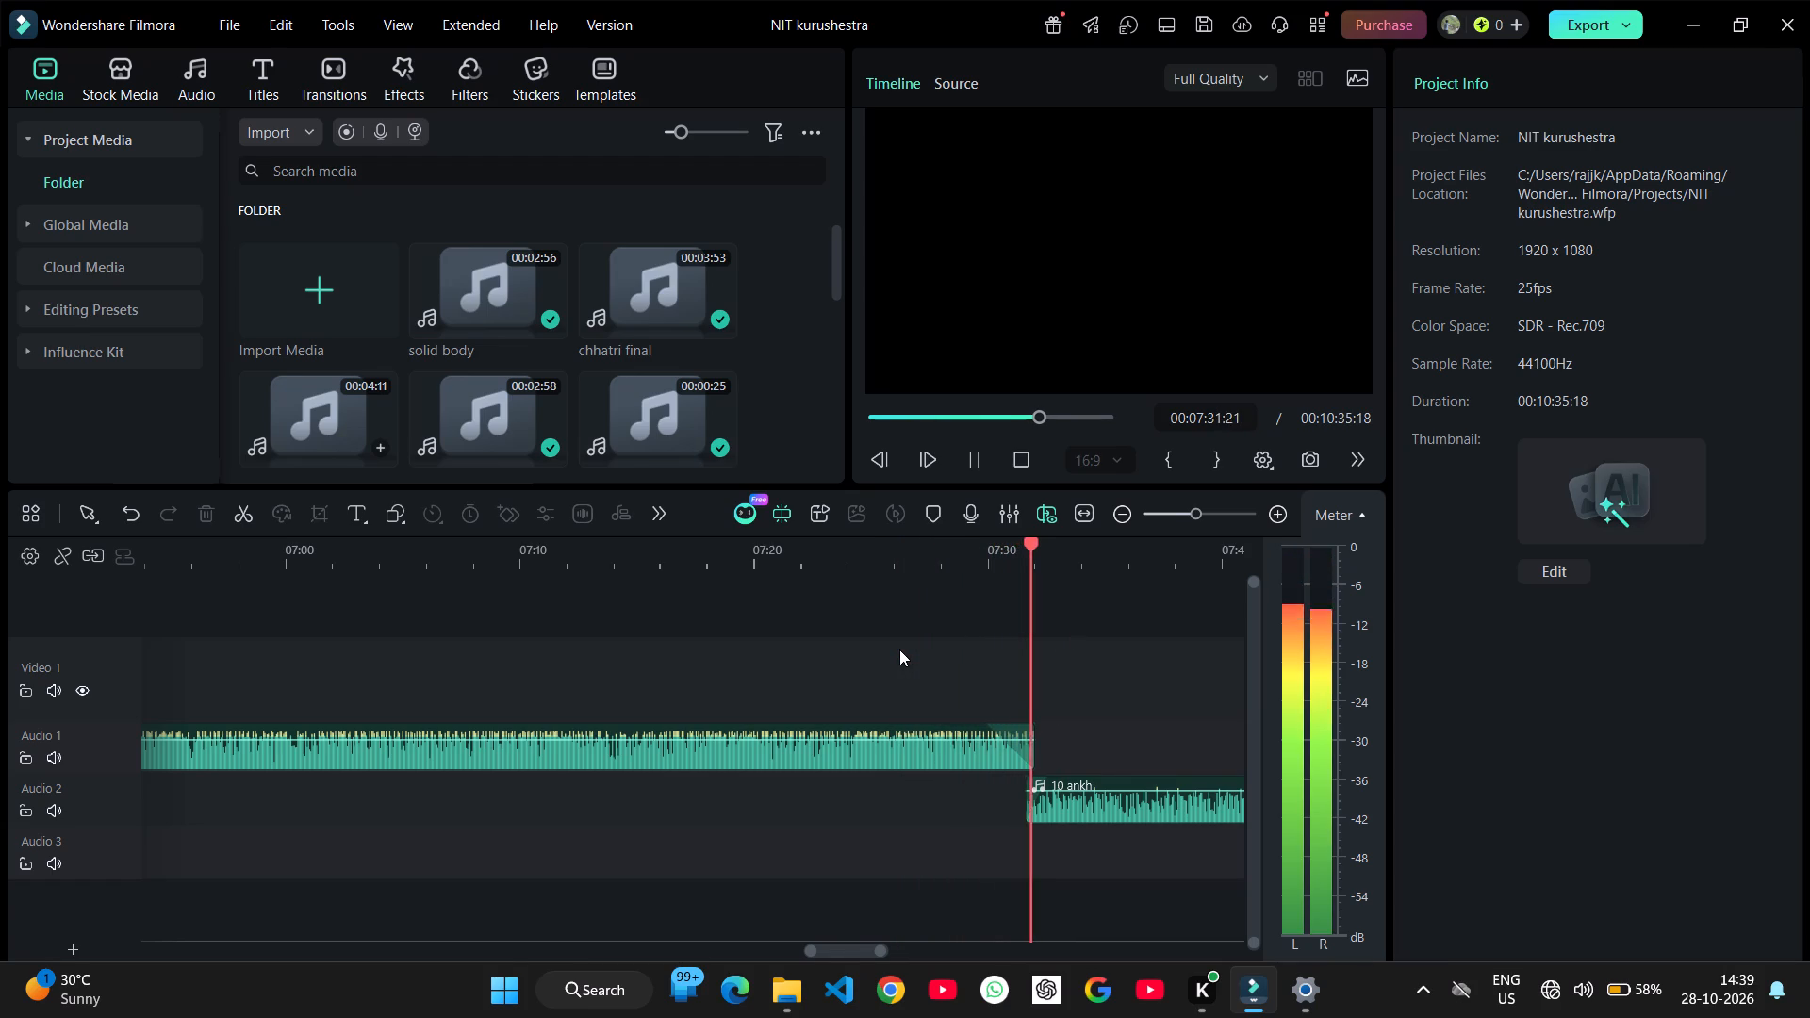
pyautogui.click(899, 649)
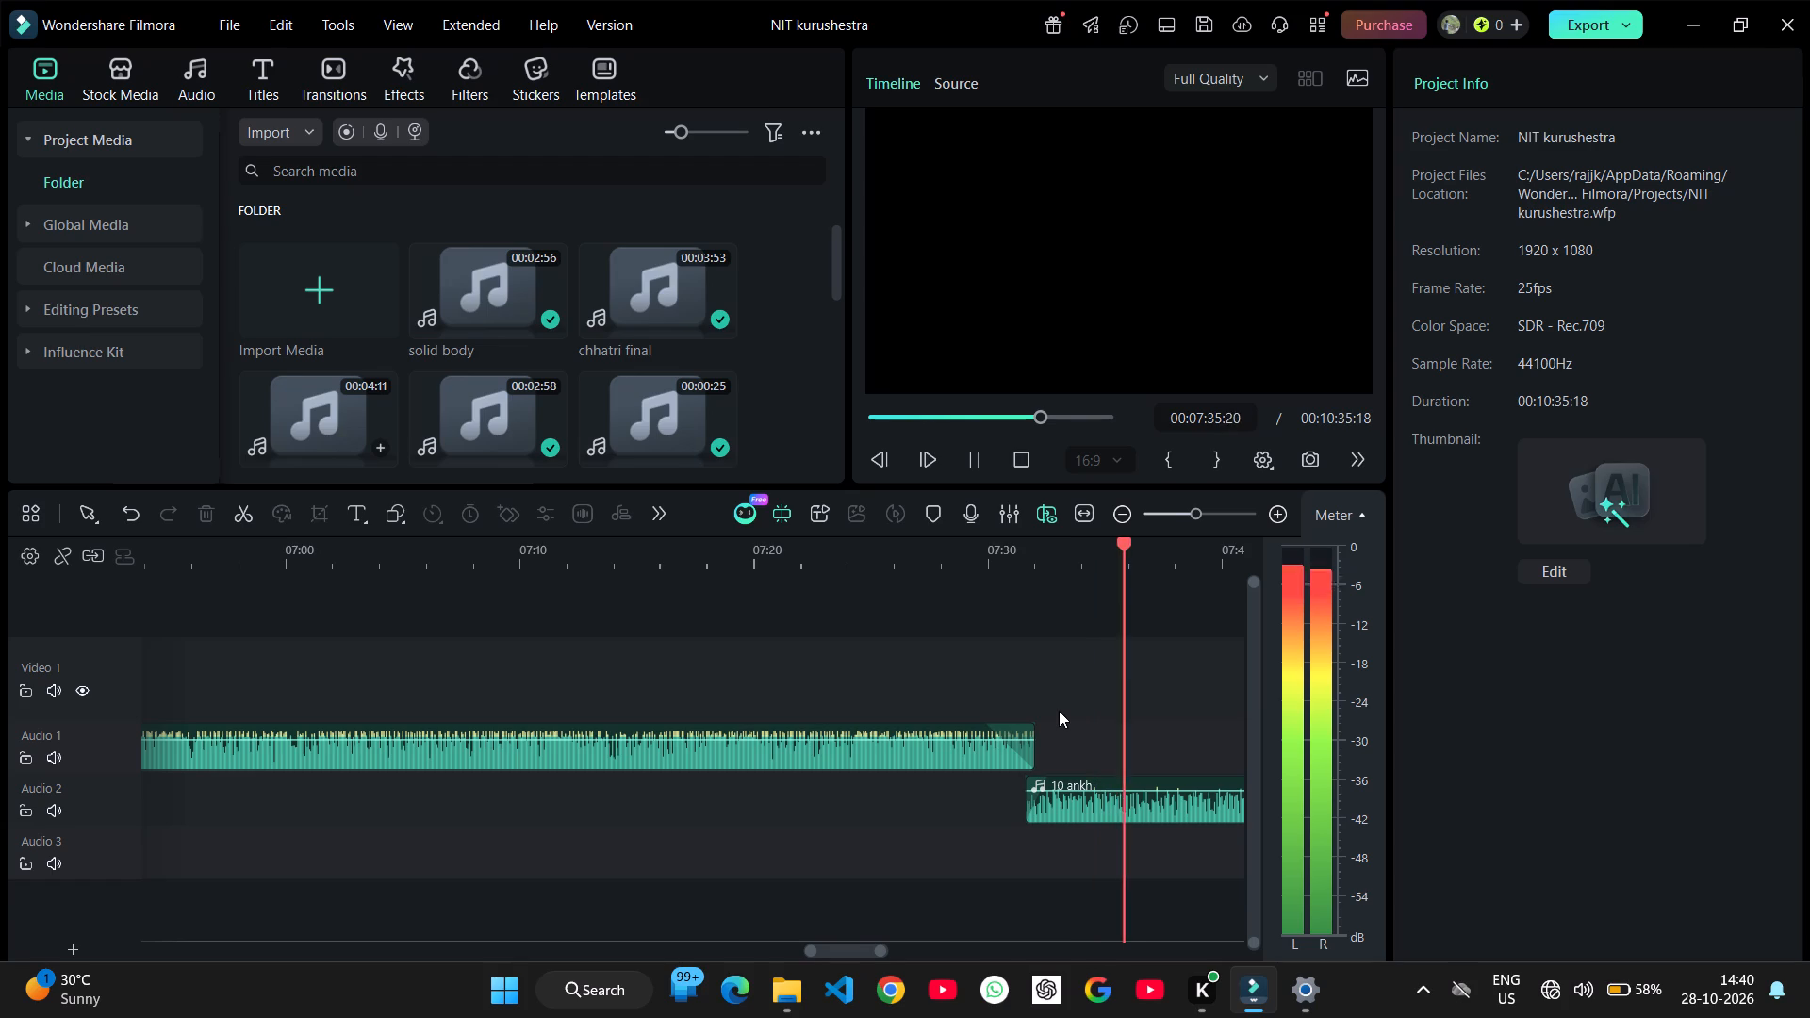
# Shift 10 ankh and all the clips after it 4 frames earlier as one group.
pyautogui.hotkey('shift', 'a')
pyautogui.click(1118, 757)
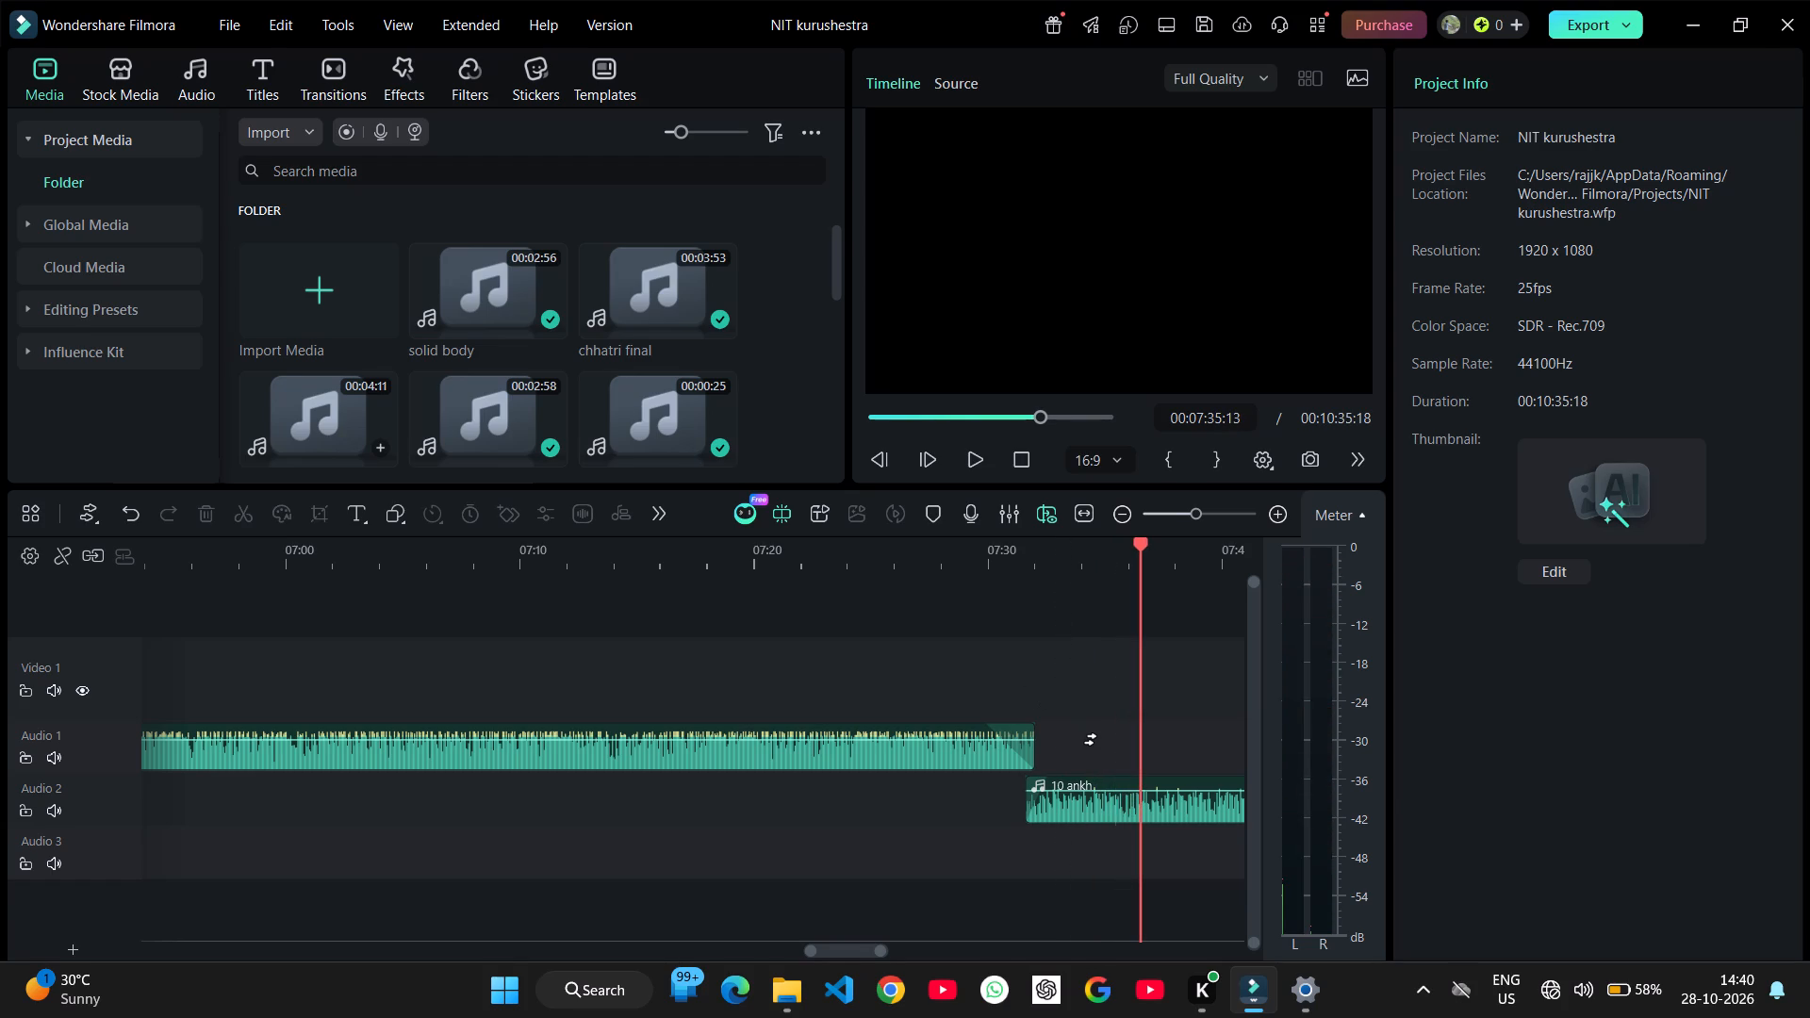
pyautogui.keyDown('ctrl'); pyautogui.scroll(9, 1118, 757); pyautogui.keyUp('ctrl')
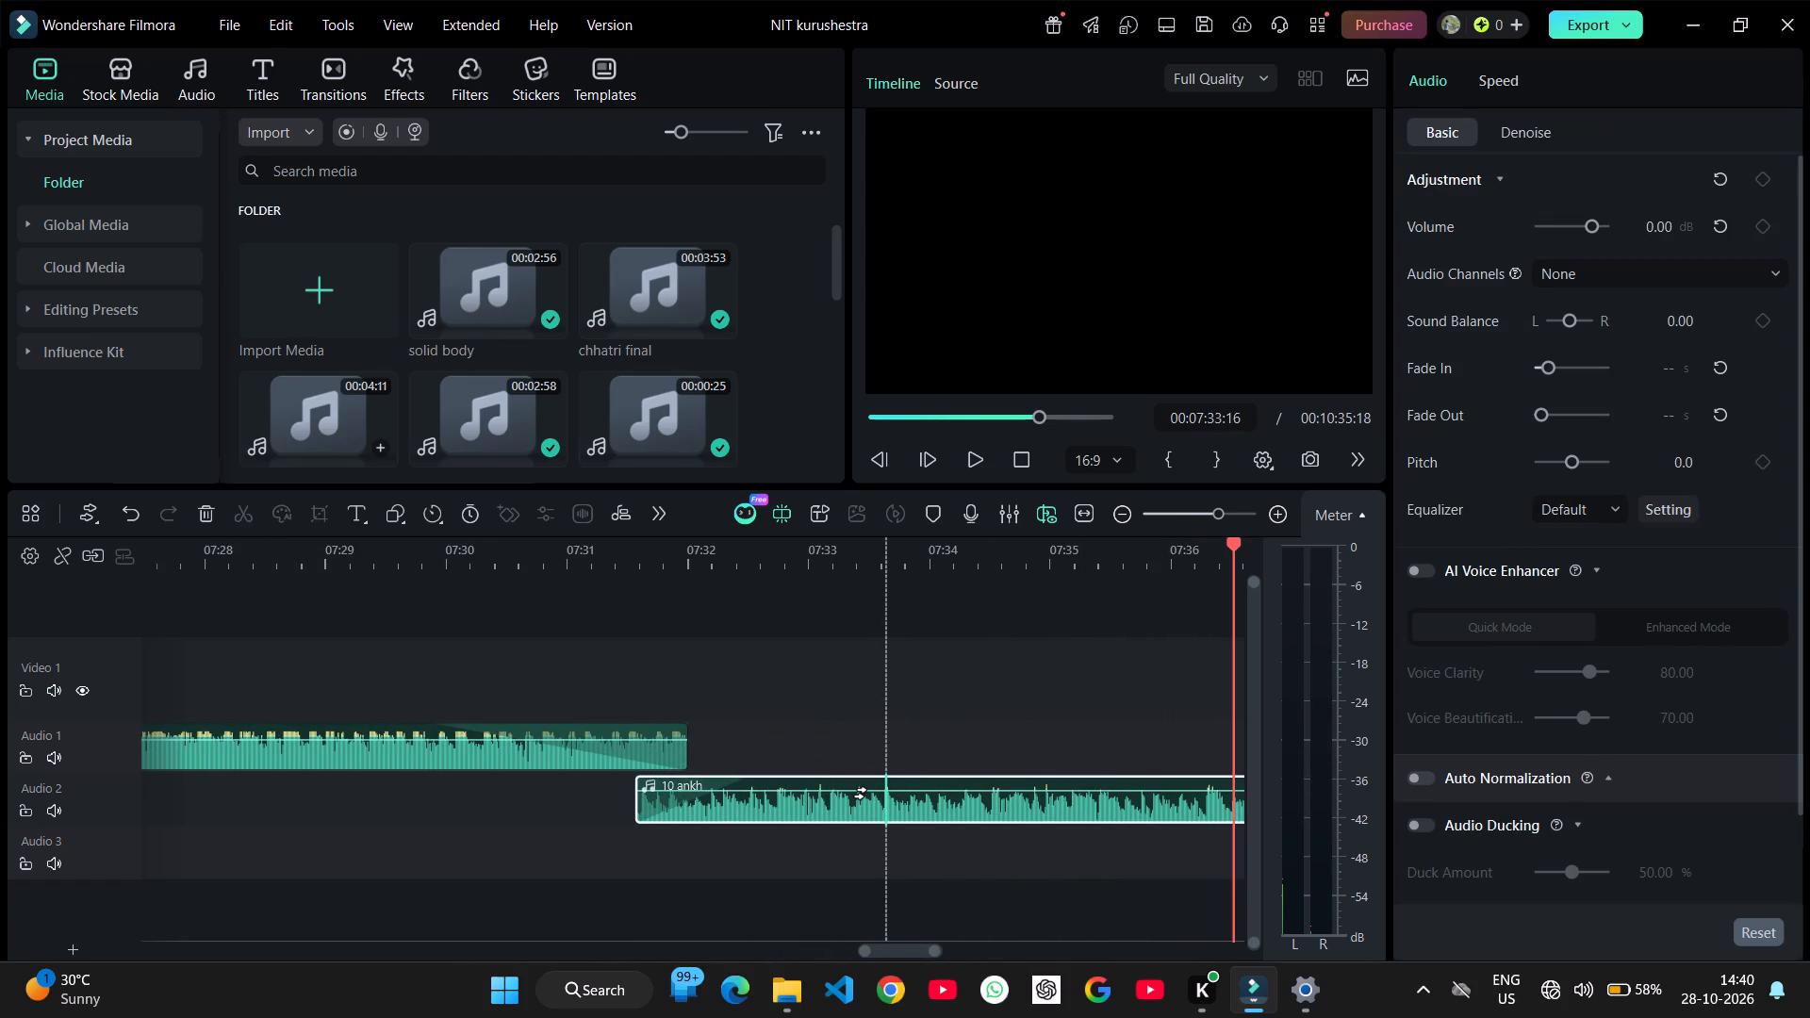
pyautogui.moveTo(888, 811); pyautogui.dragTo(866, 811)
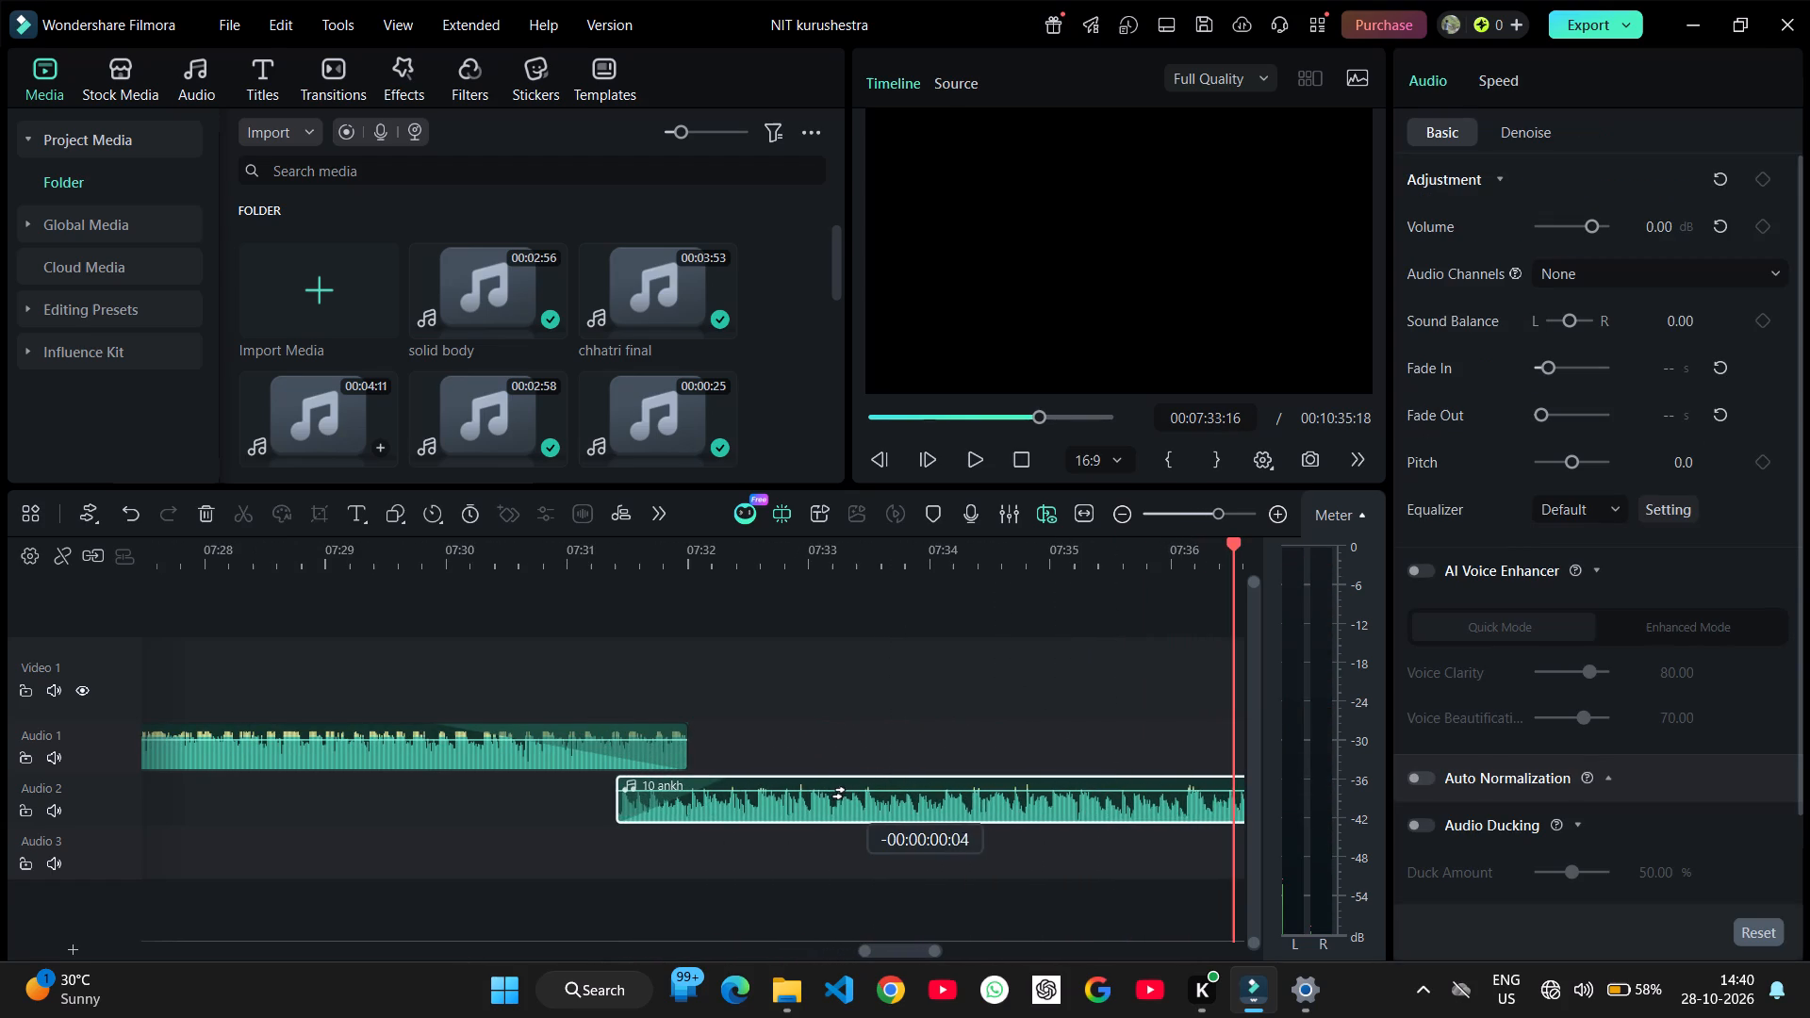
pyautogui.moveTo(866, 811); pyautogui.dragTo(869, 814)
pyautogui.press('v')
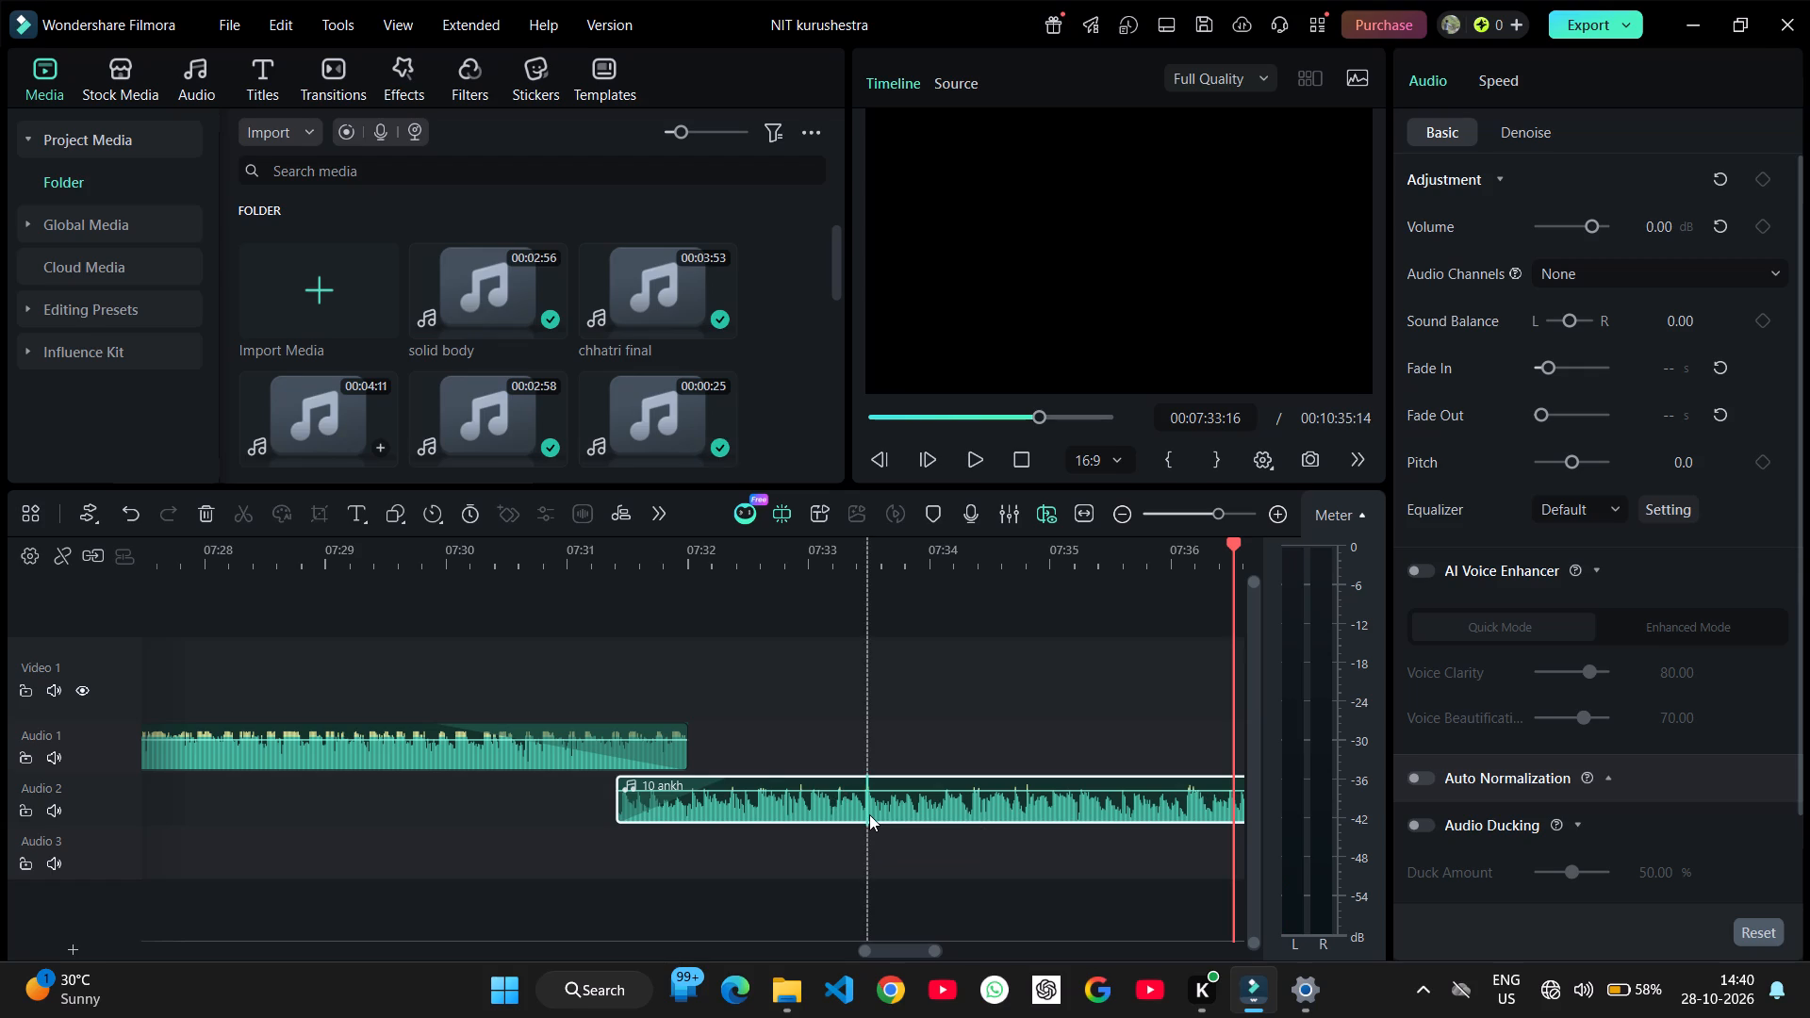
# Audition the transition from Audio 1 into 10 ankh on Audio 2 again, starting at about 07:26.
pyautogui.keyDown('ctrl'); pyautogui.scroll(-7, 869, 814); pyautogui.keyUp('ctrl')
pyautogui.click(610, 639)
pyautogui.press('space')
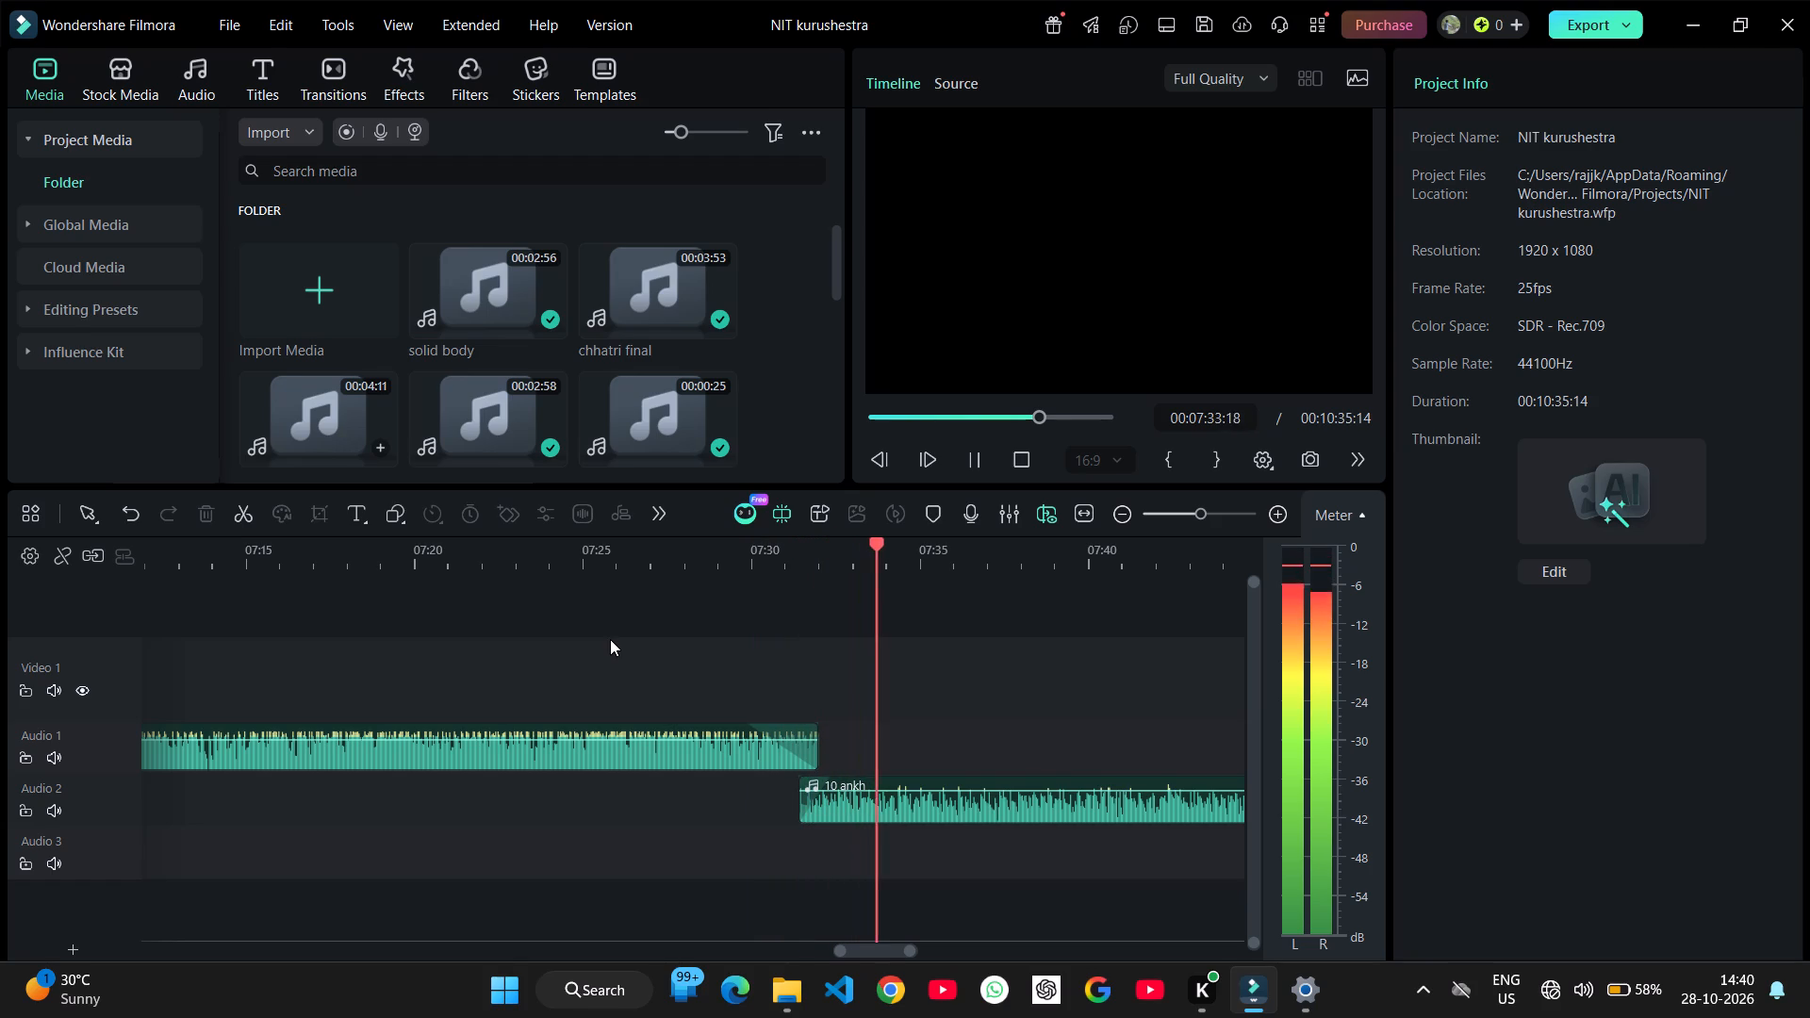
pyautogui.click(625, 664)
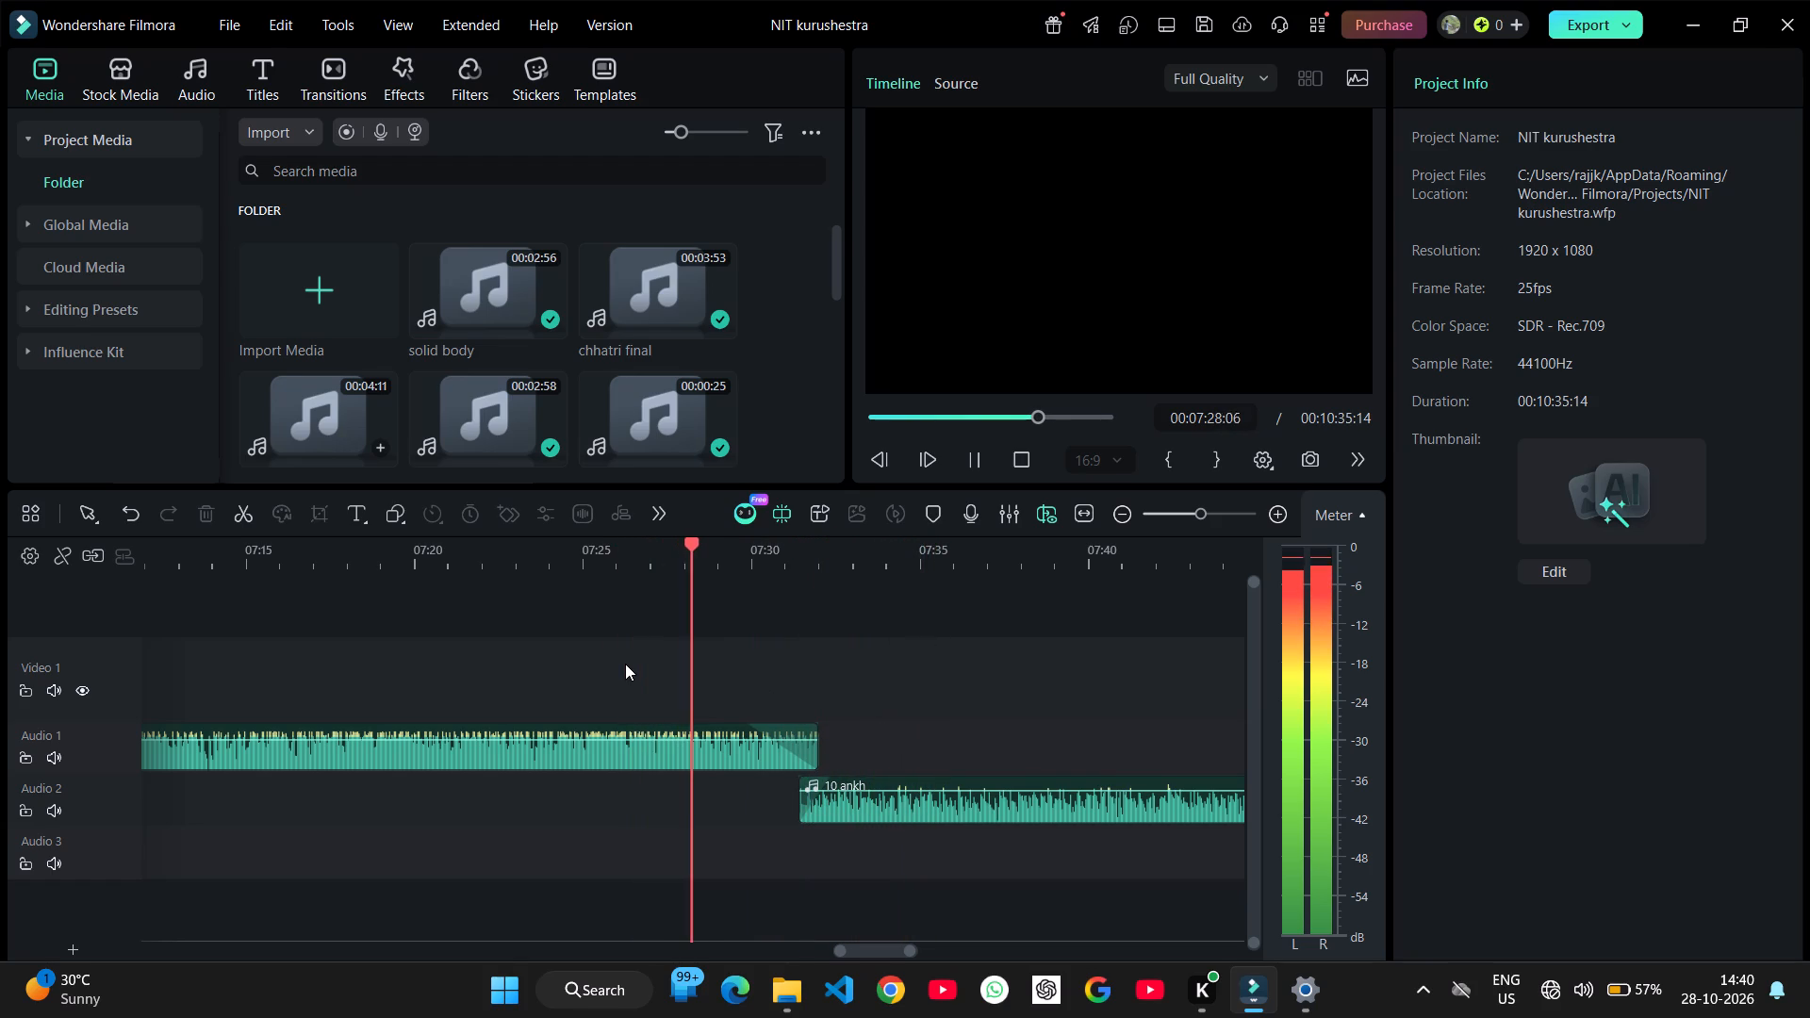
pyautogui.press('space')
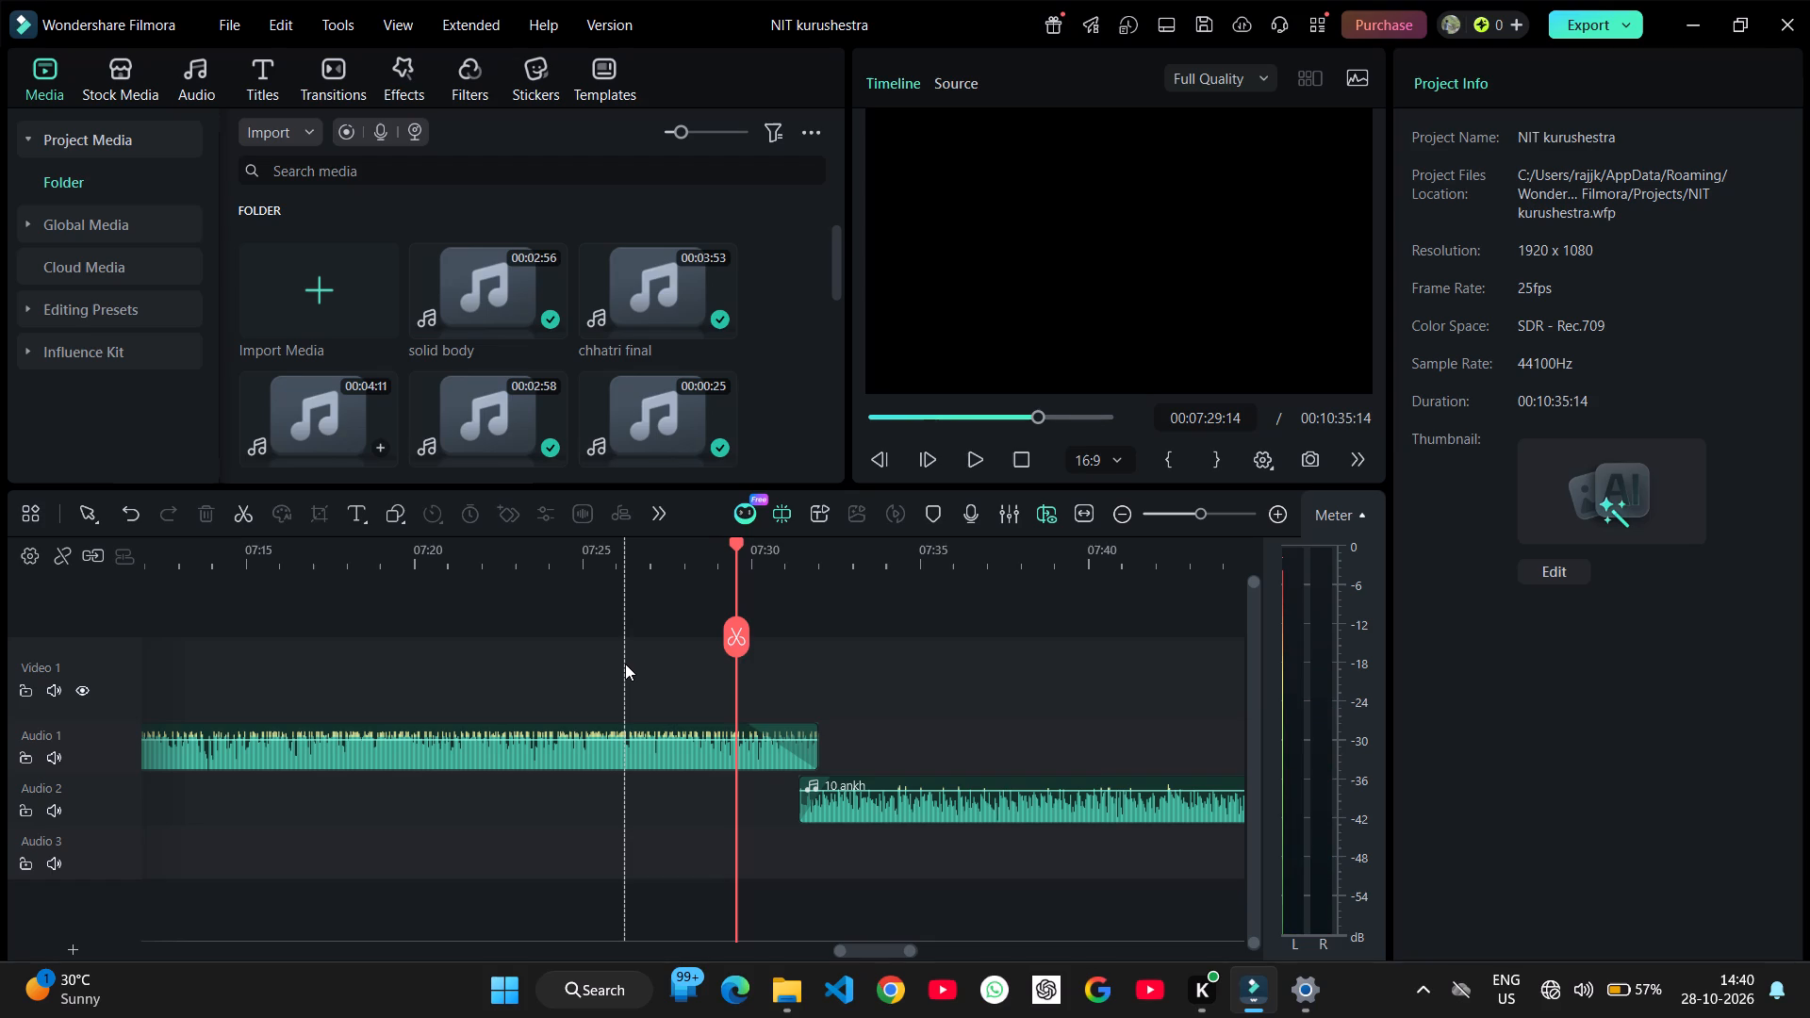
pyautogui.press('space')
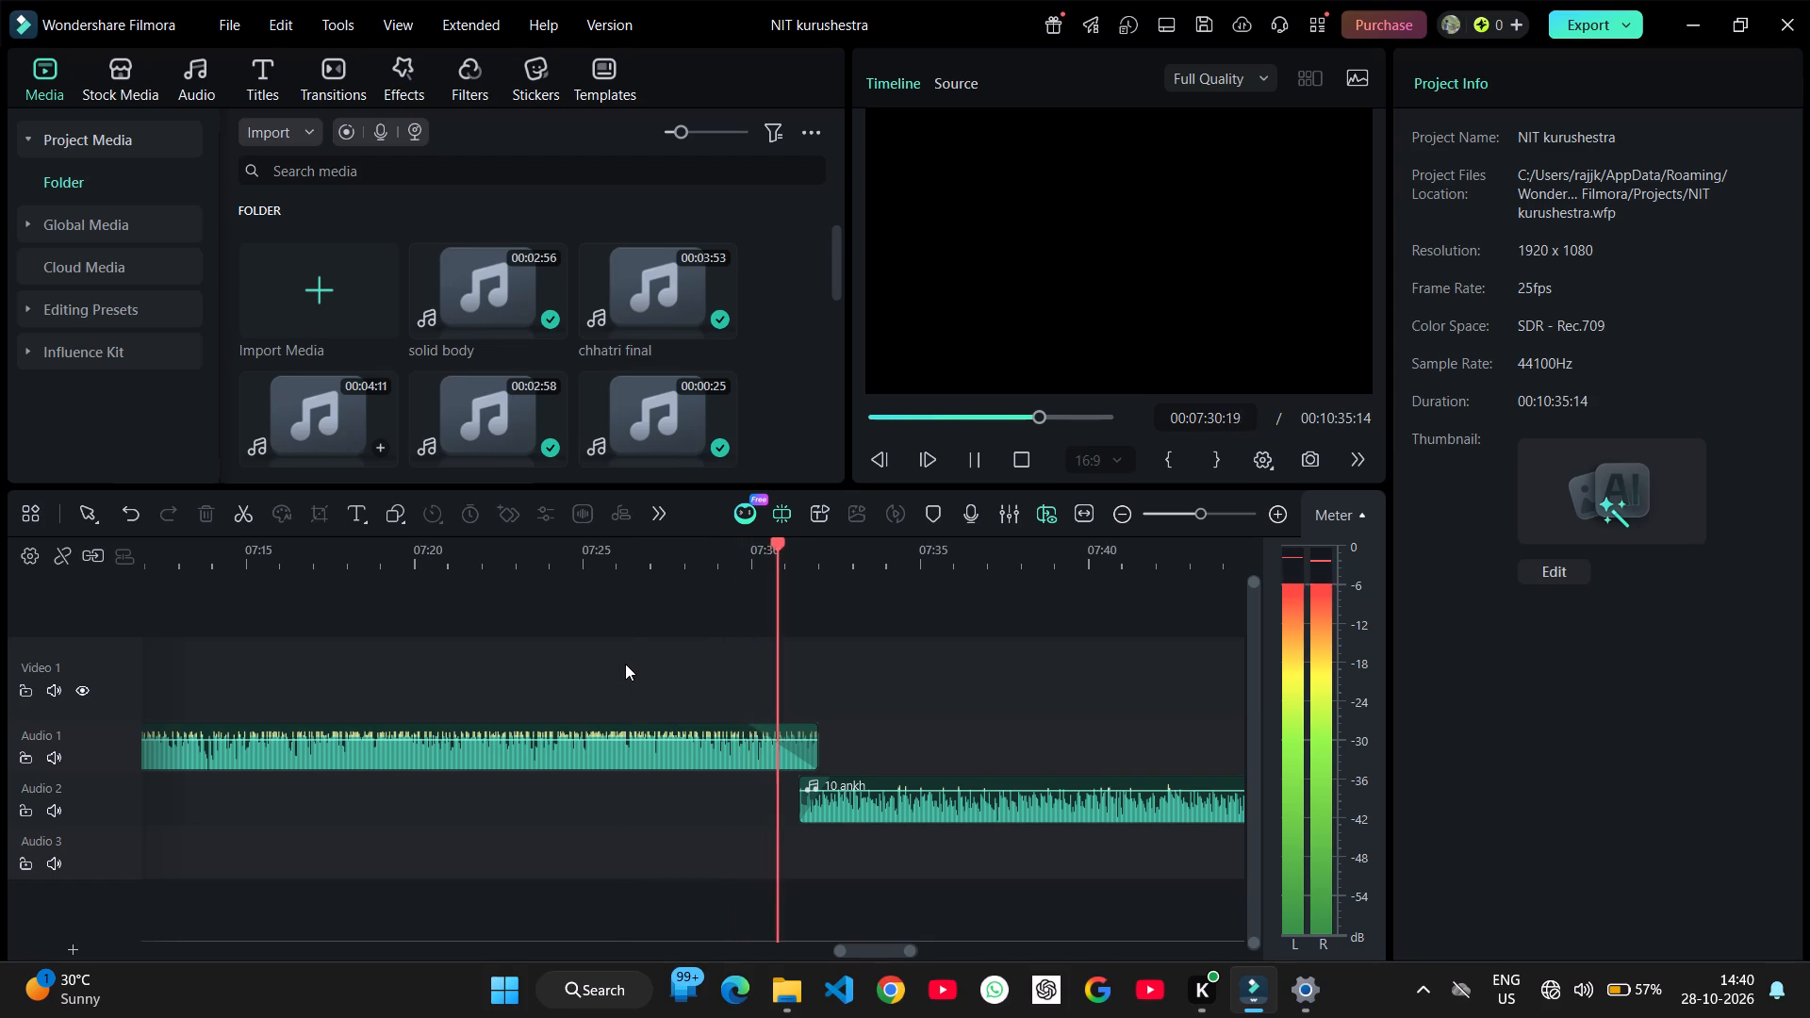
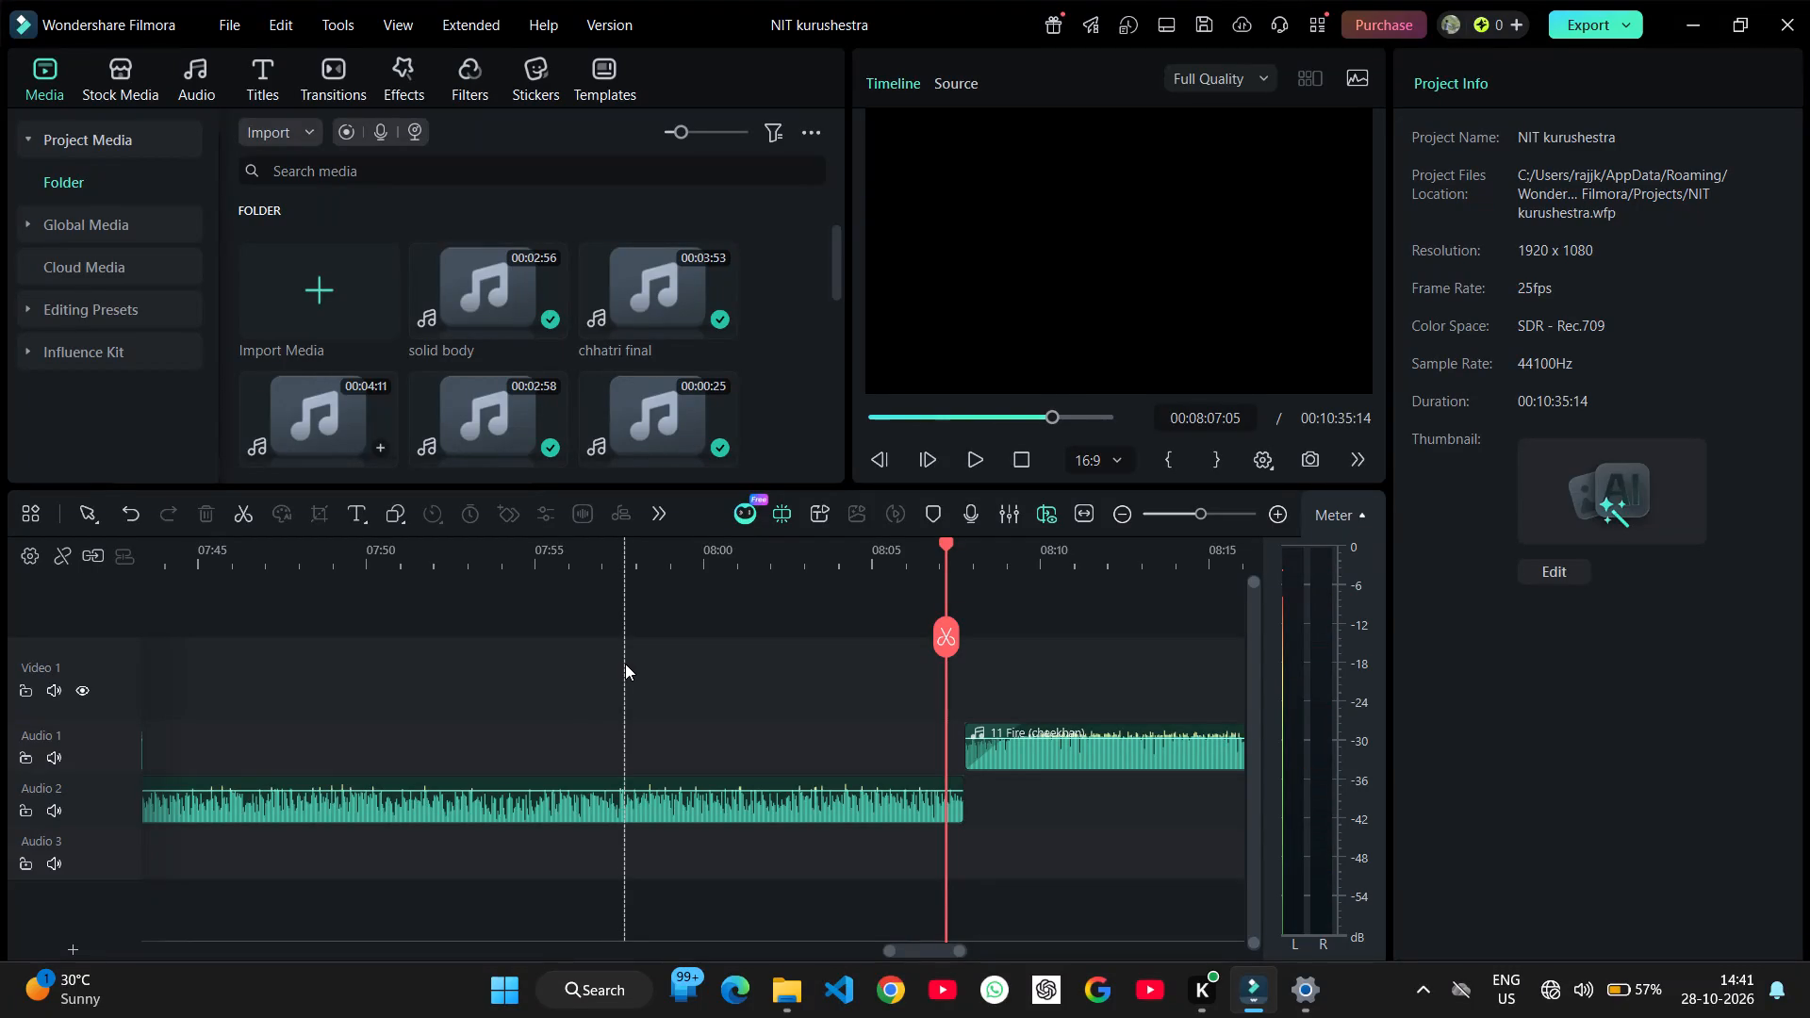
# Audition 10 ankh from about 07:48 into 11 Fire (cheekhan) and replay its last seconds to find an earlier ending point.
pyautogui.click(593, 659)
pyautogui.click(319, 648)
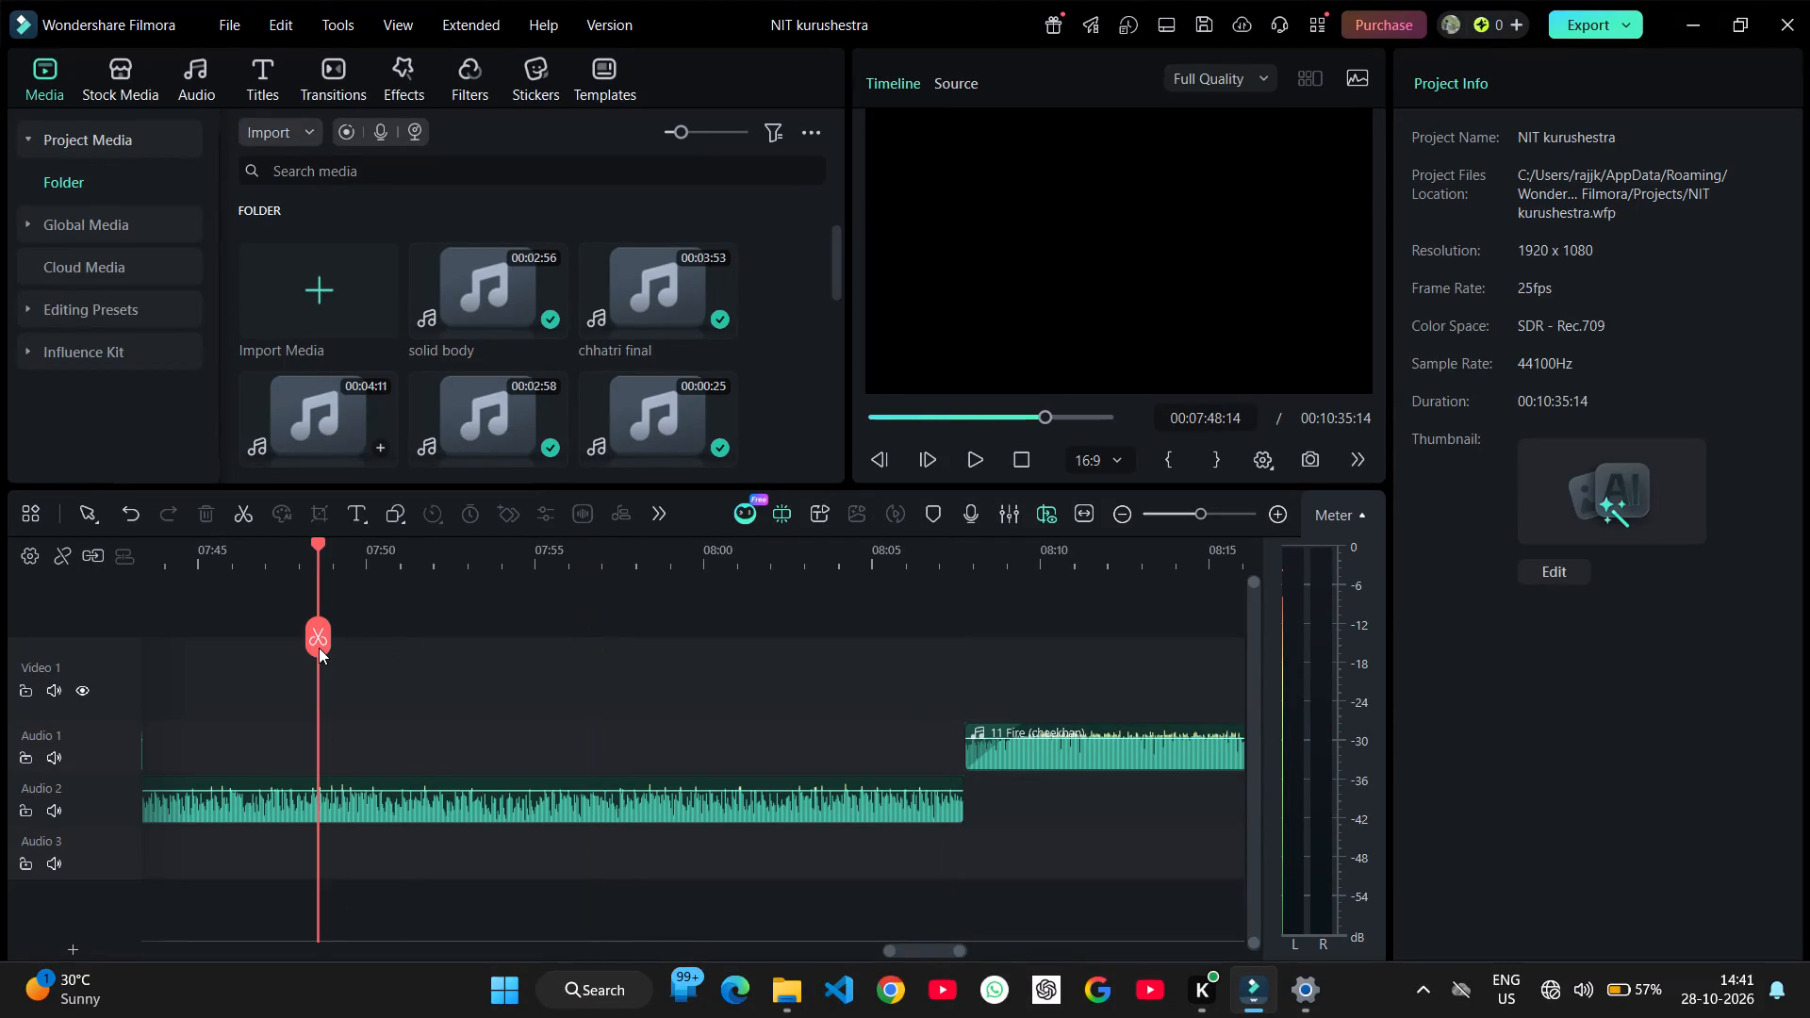
pyautogui.press('space')
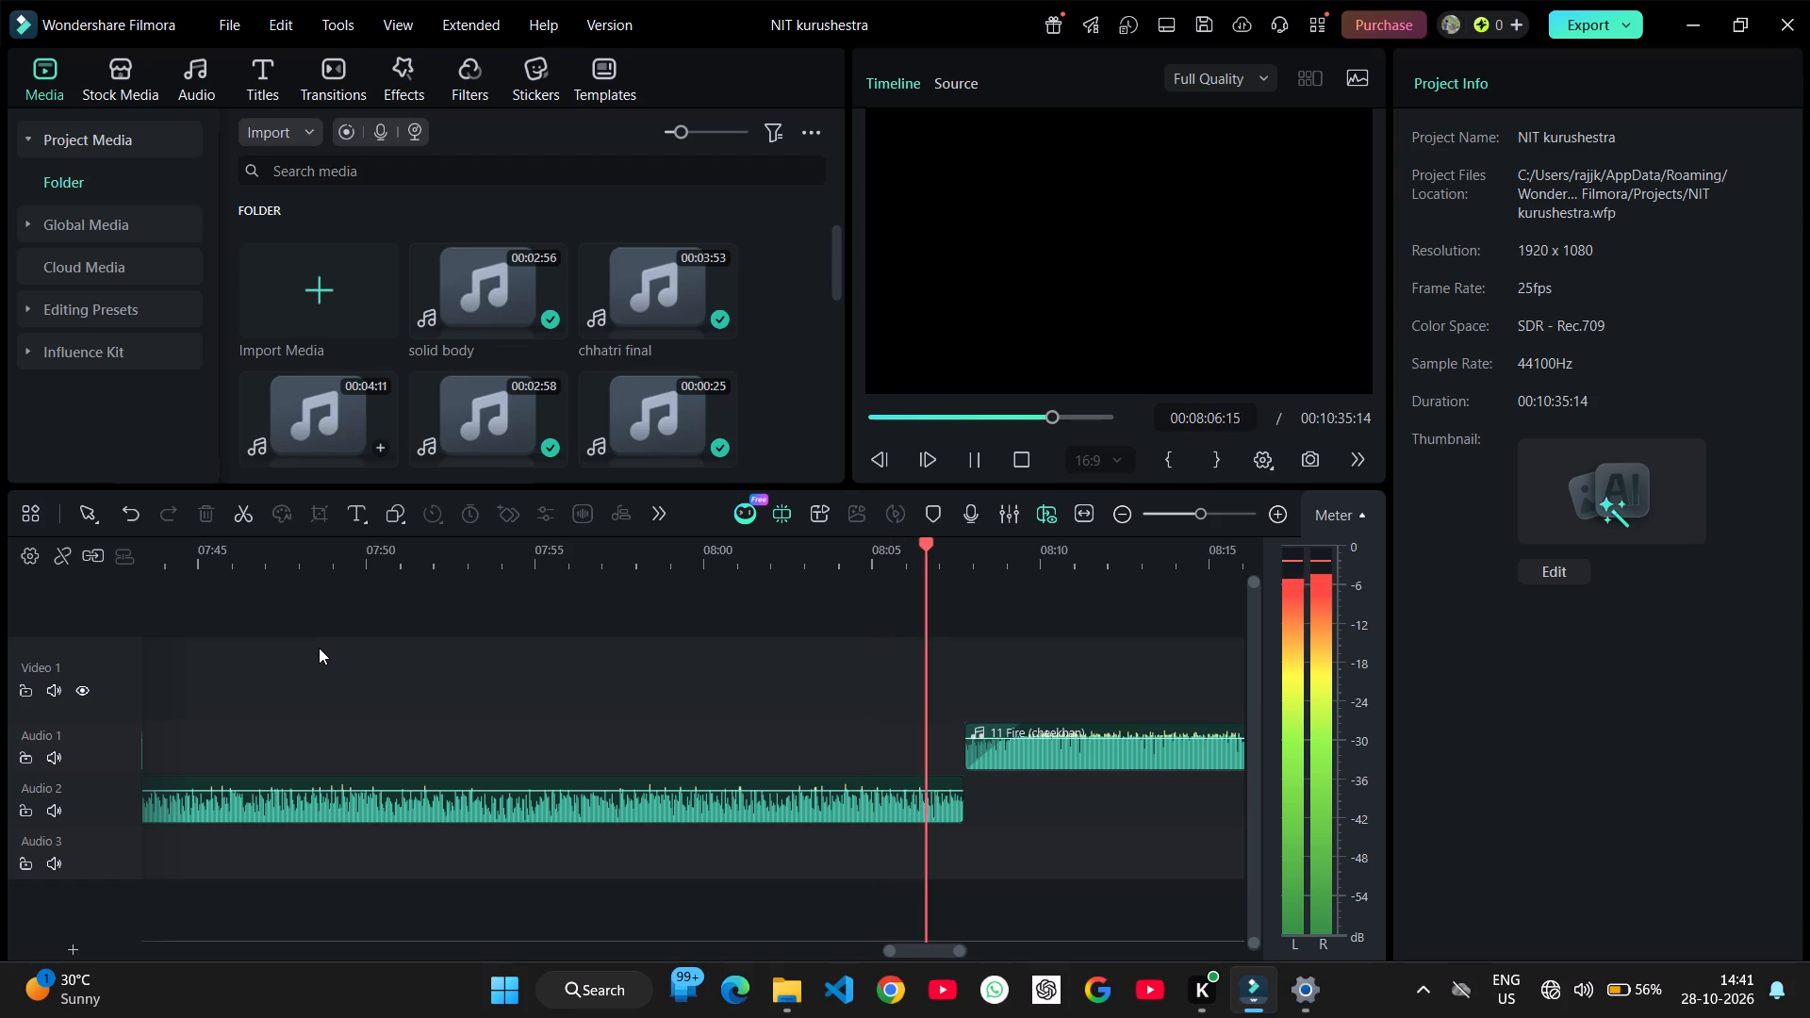
pyautogui.press('space')
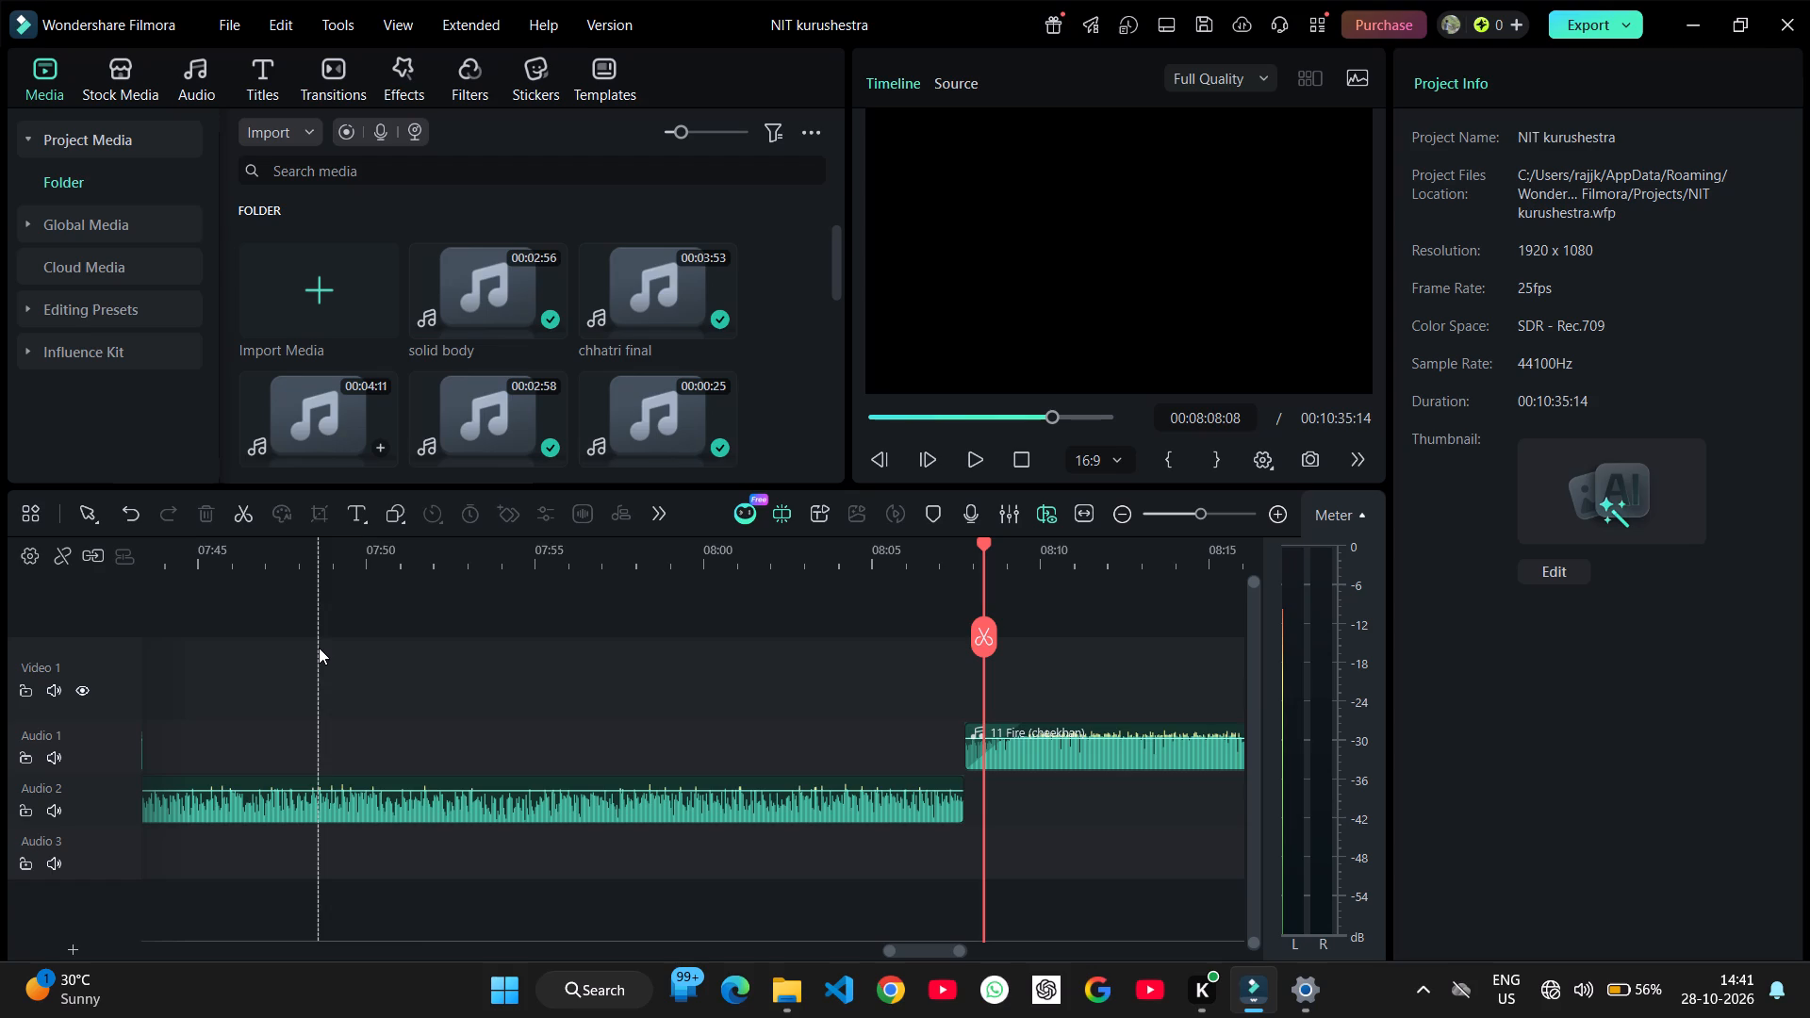
pyautogui.click(660, 652)
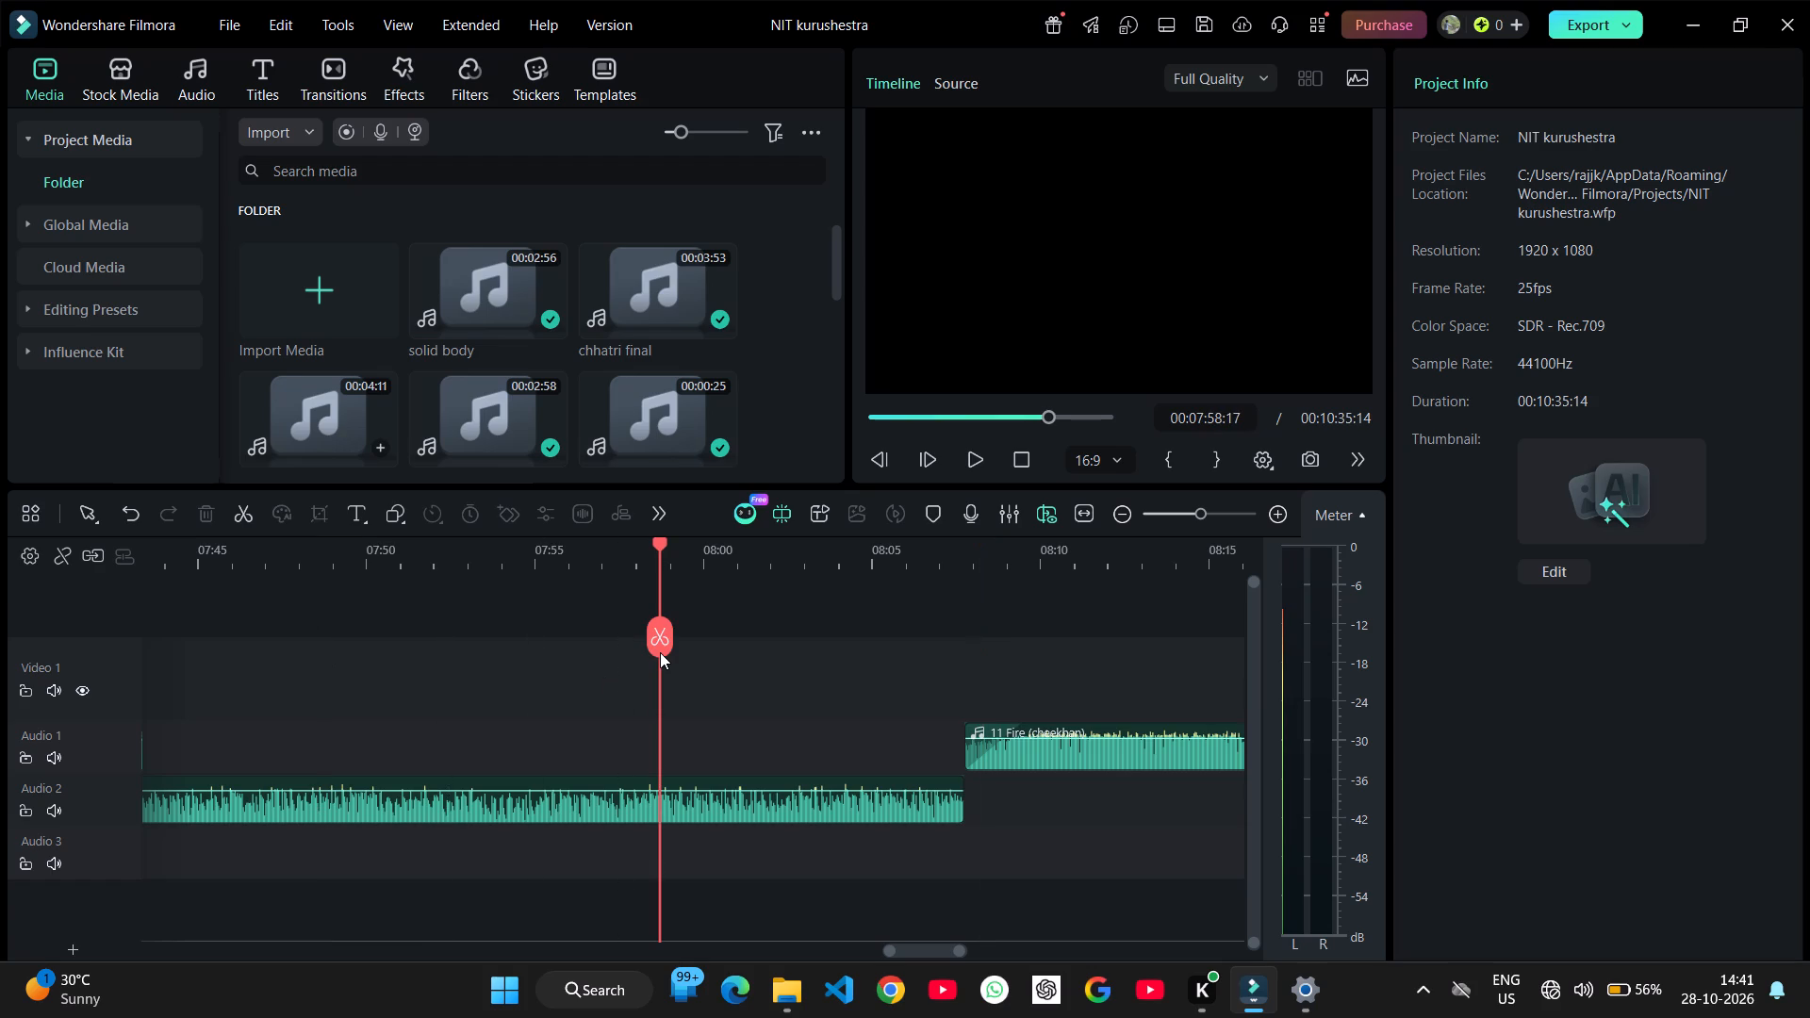
pyautogui.press('space')
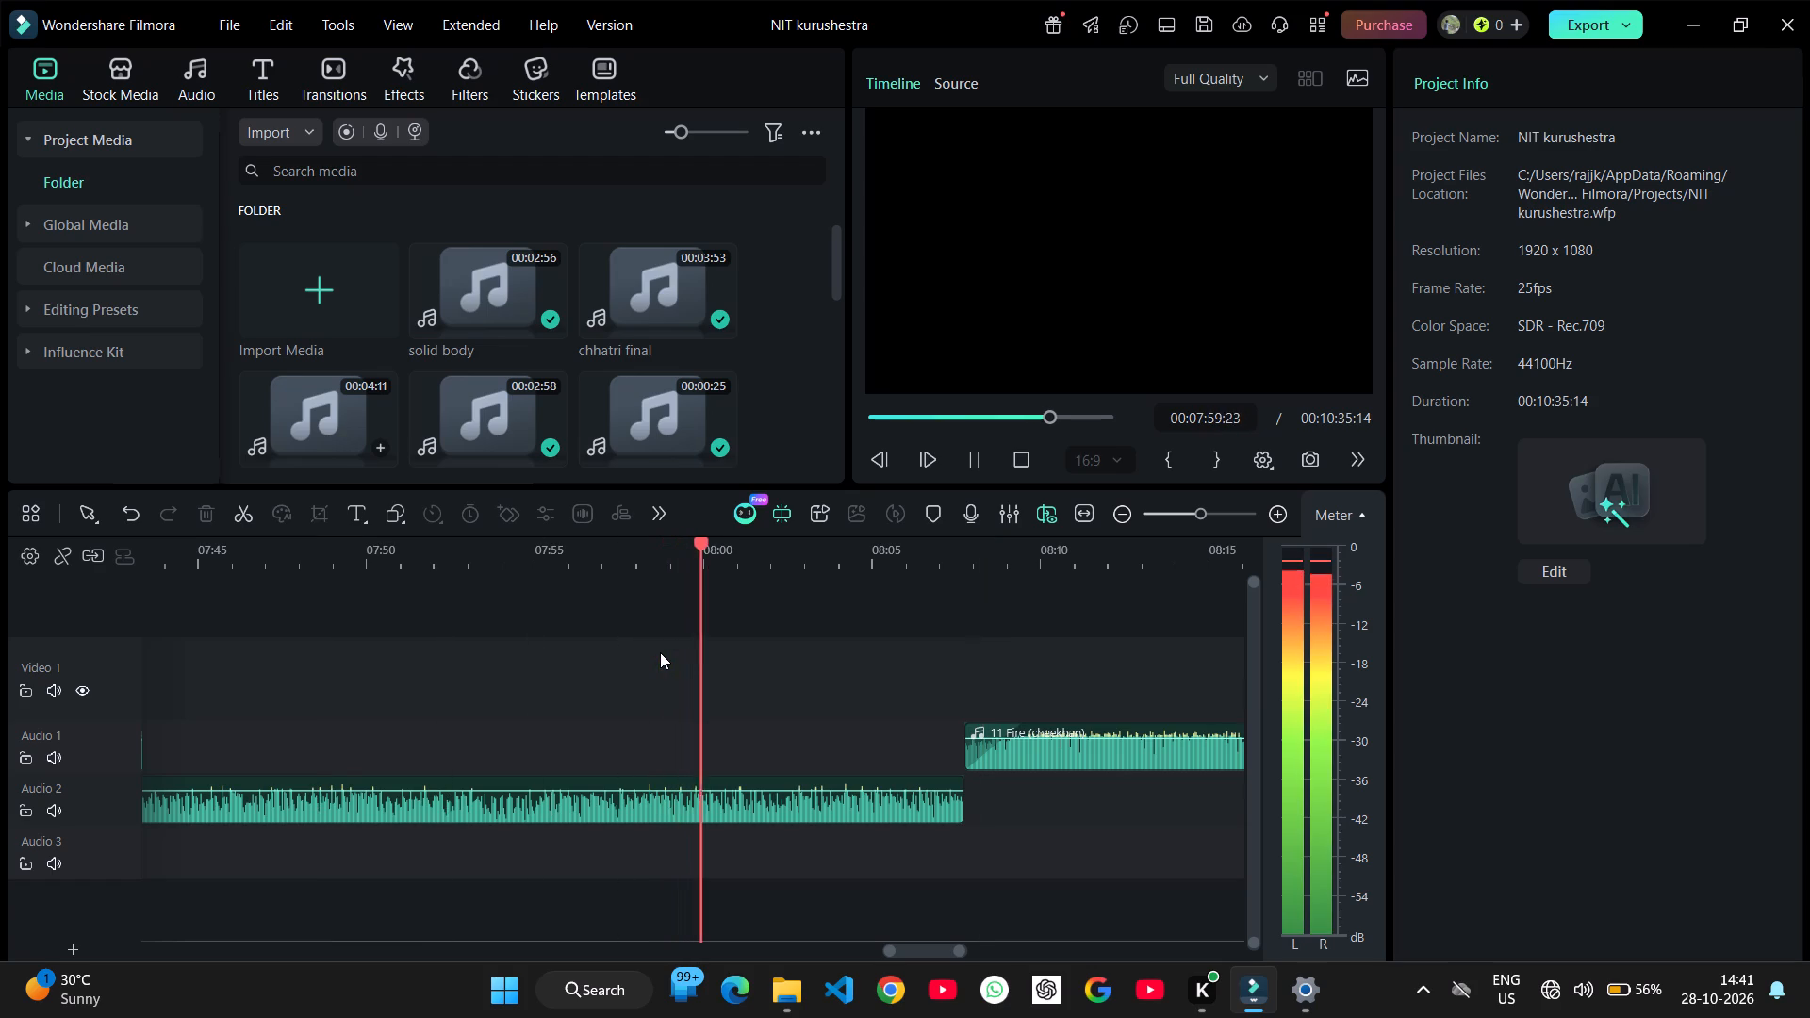
pyautogui.click(796, 665)
pyautogui.press('space')
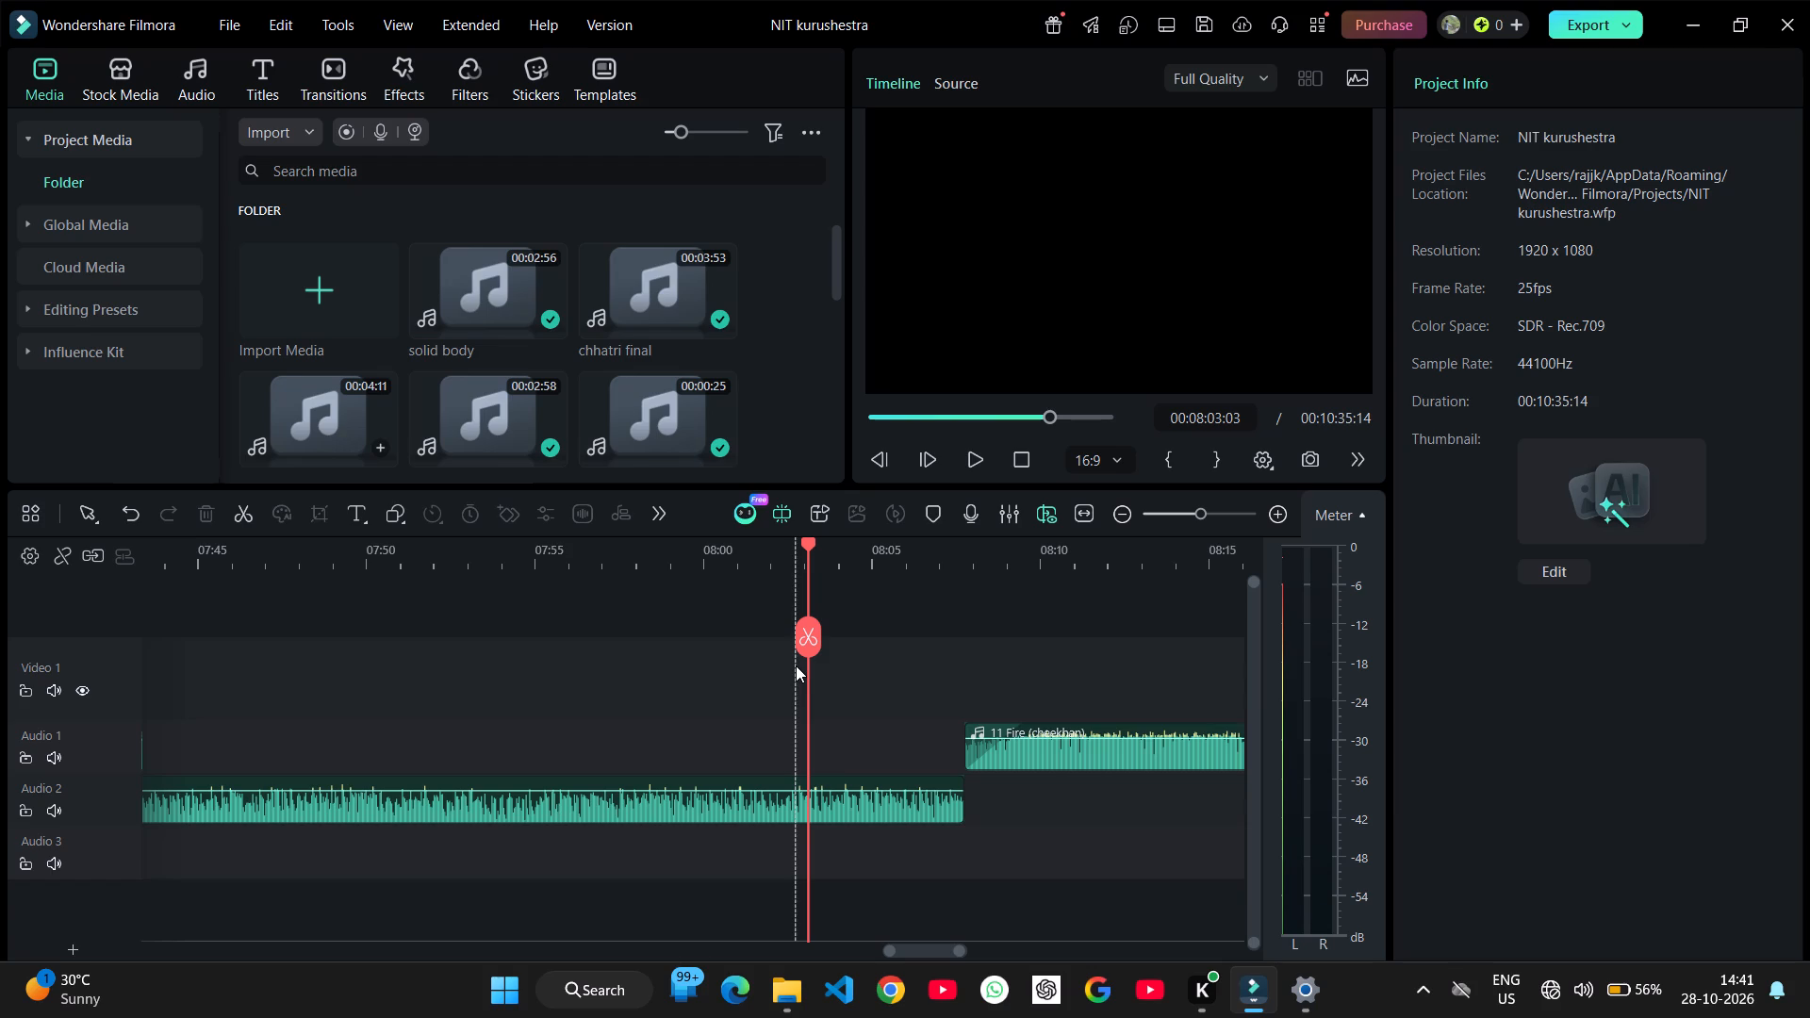
pyautogui.click(545, 665)
pyautogui.press('space')
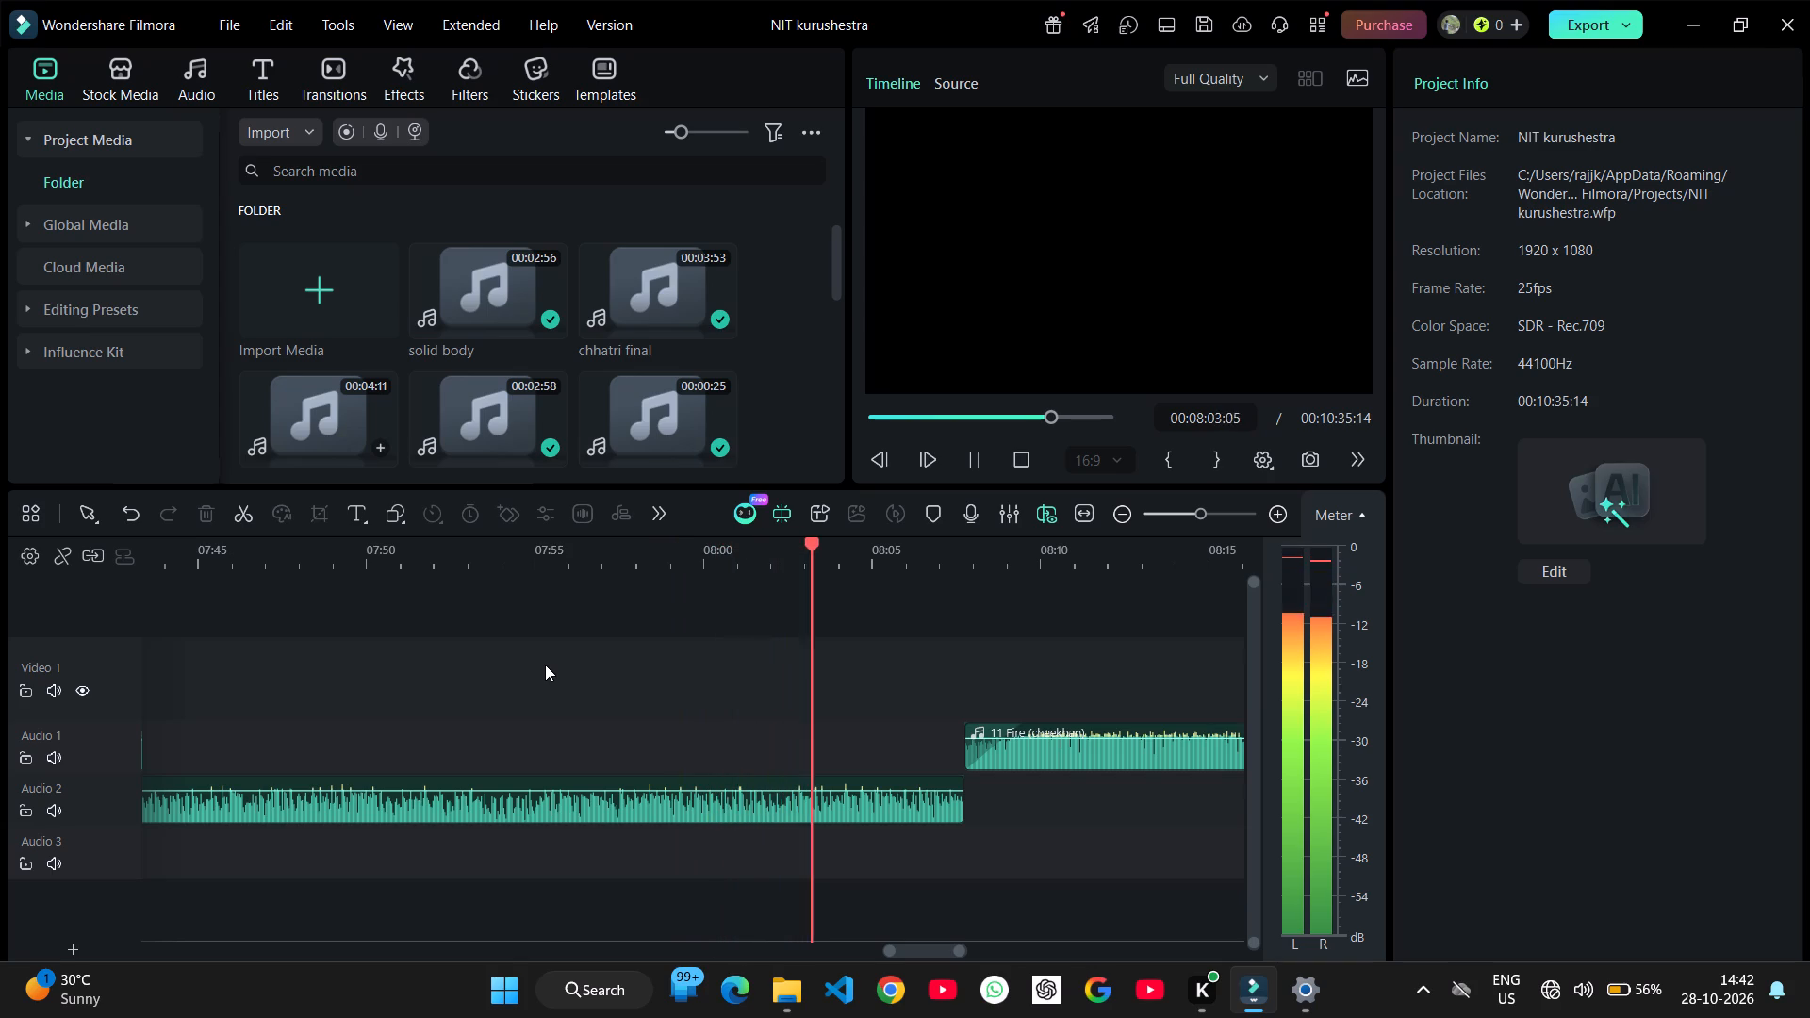
pyautogui.press('space')
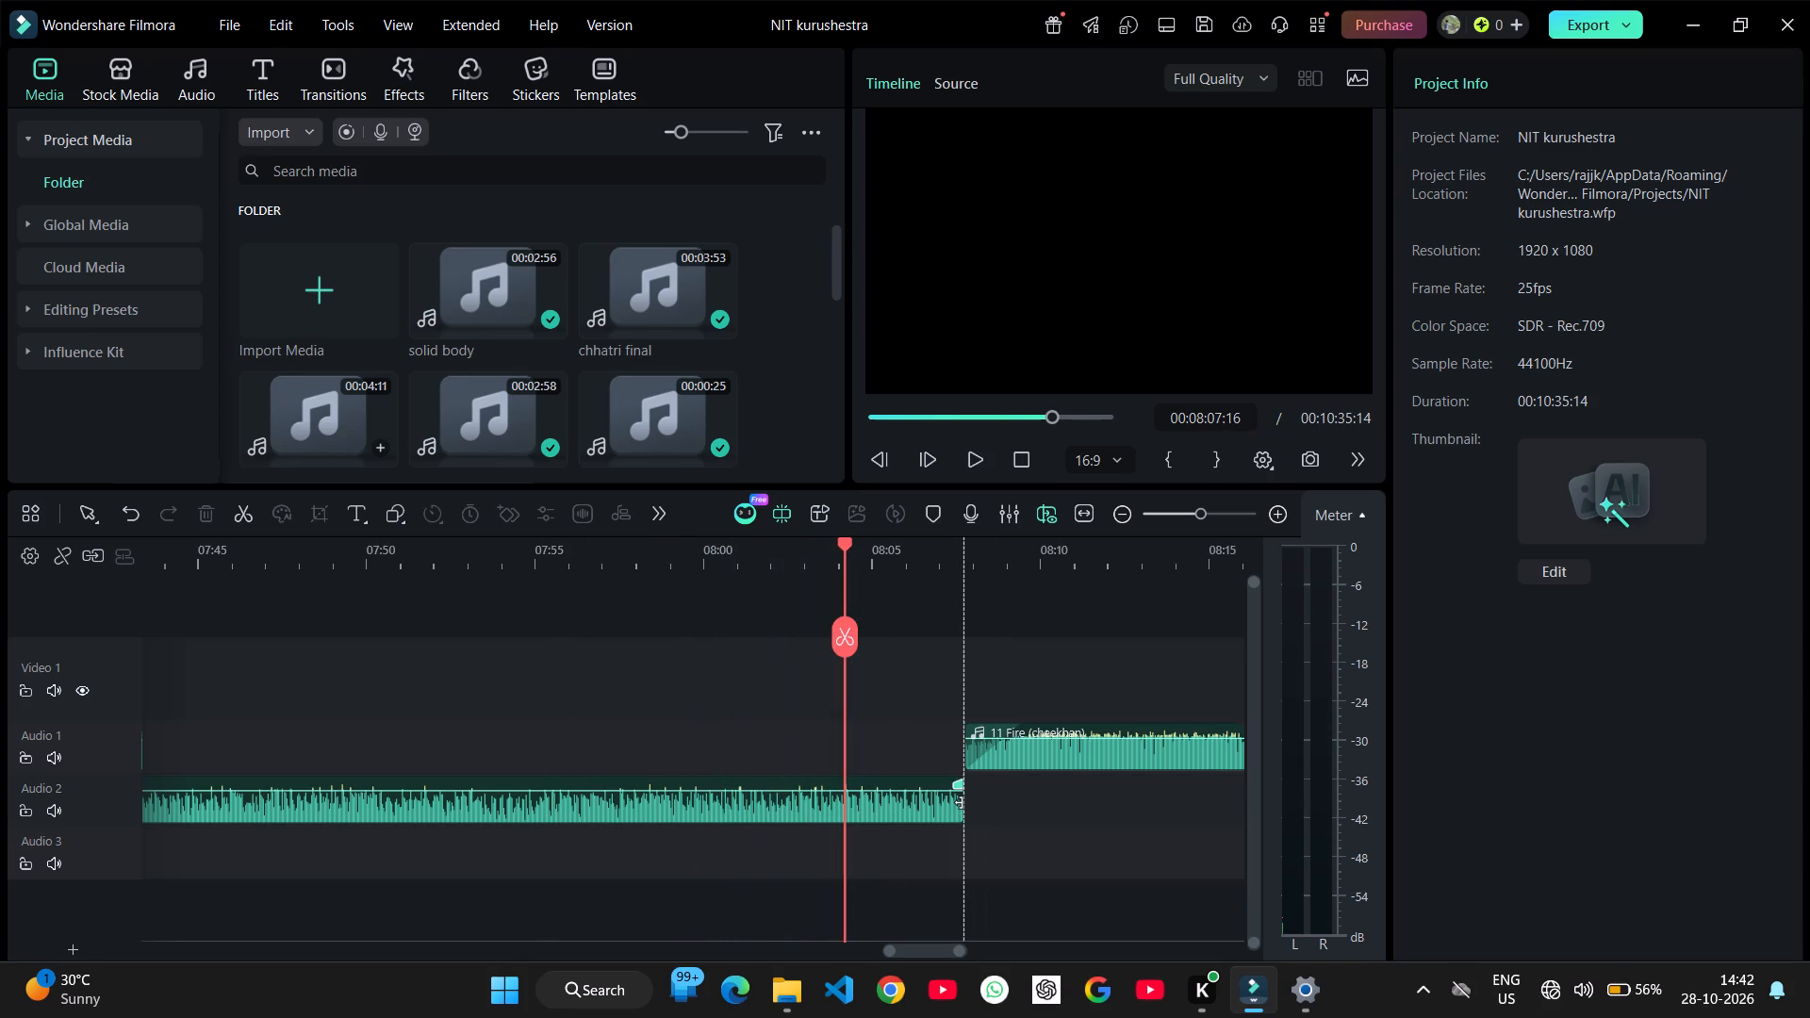
# Trim the end of 10 ankh back to 08:04:05 and add a 1.28 s fade-out.
pyautogui.moveTo(959, 800); pyautogui.dragTo(845, 805)
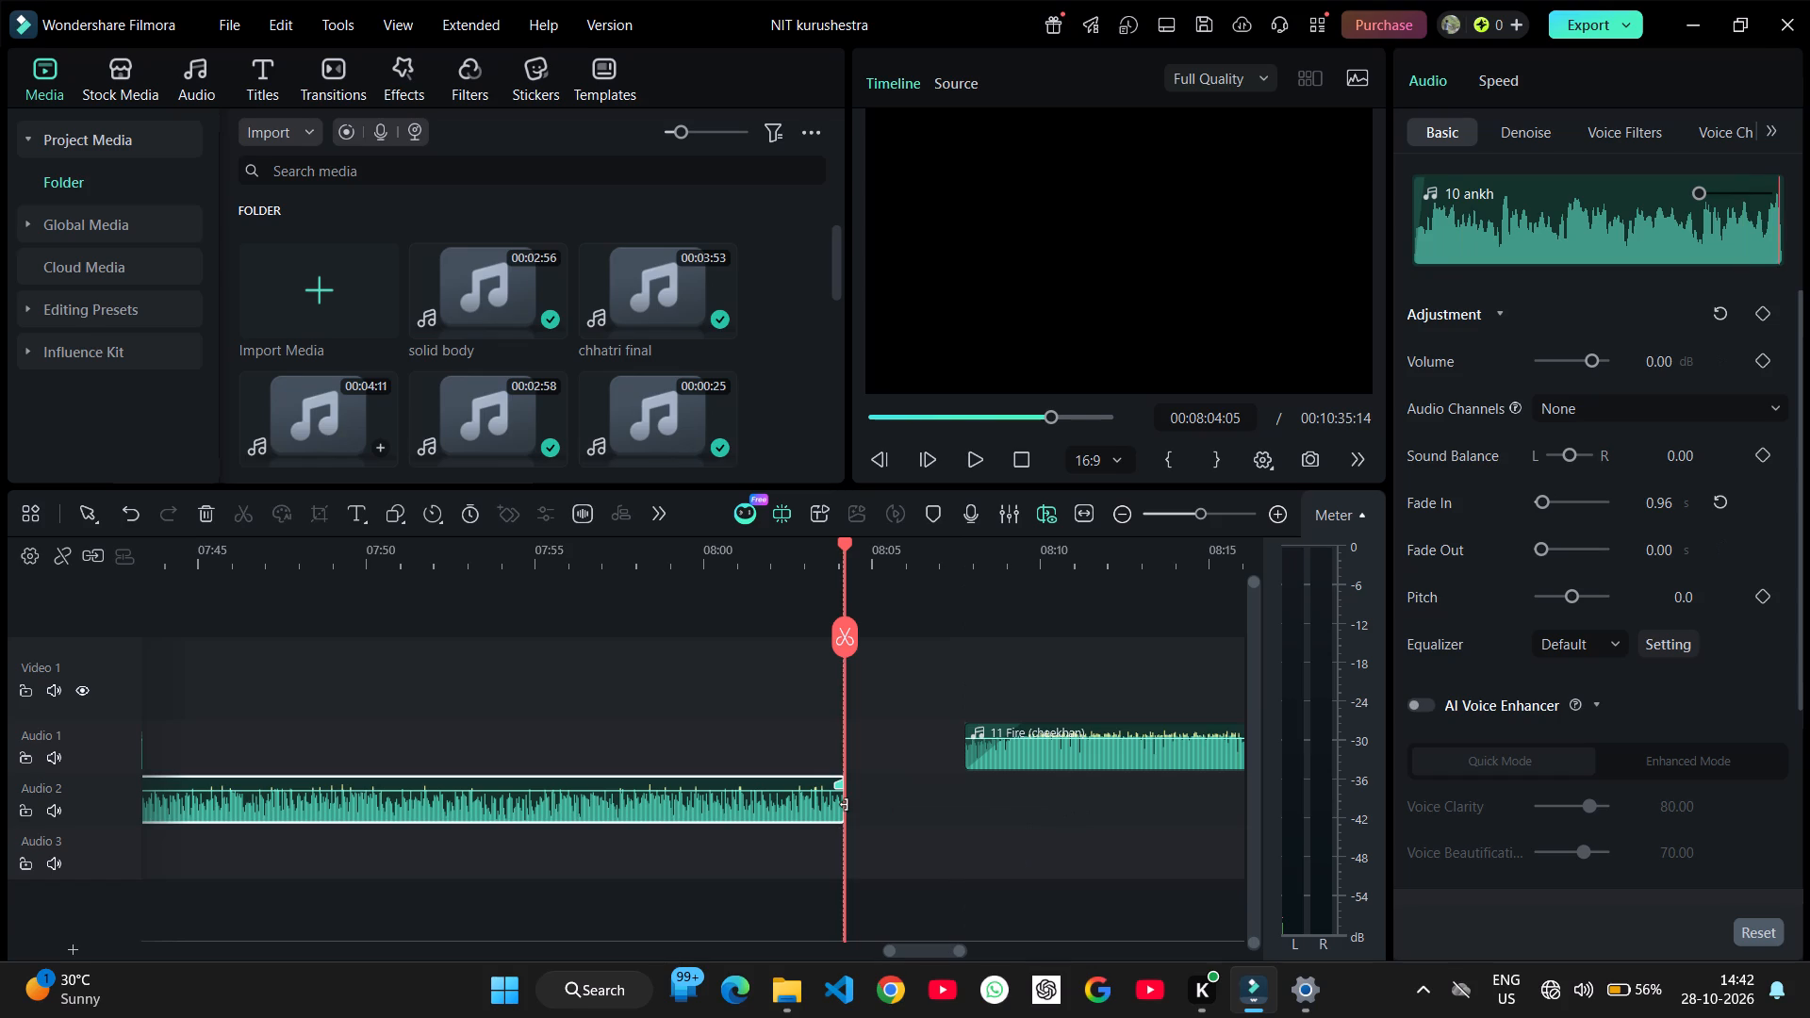
pyautogui.moveTo(835, 786); pyautogui.dragTo(800, 786)
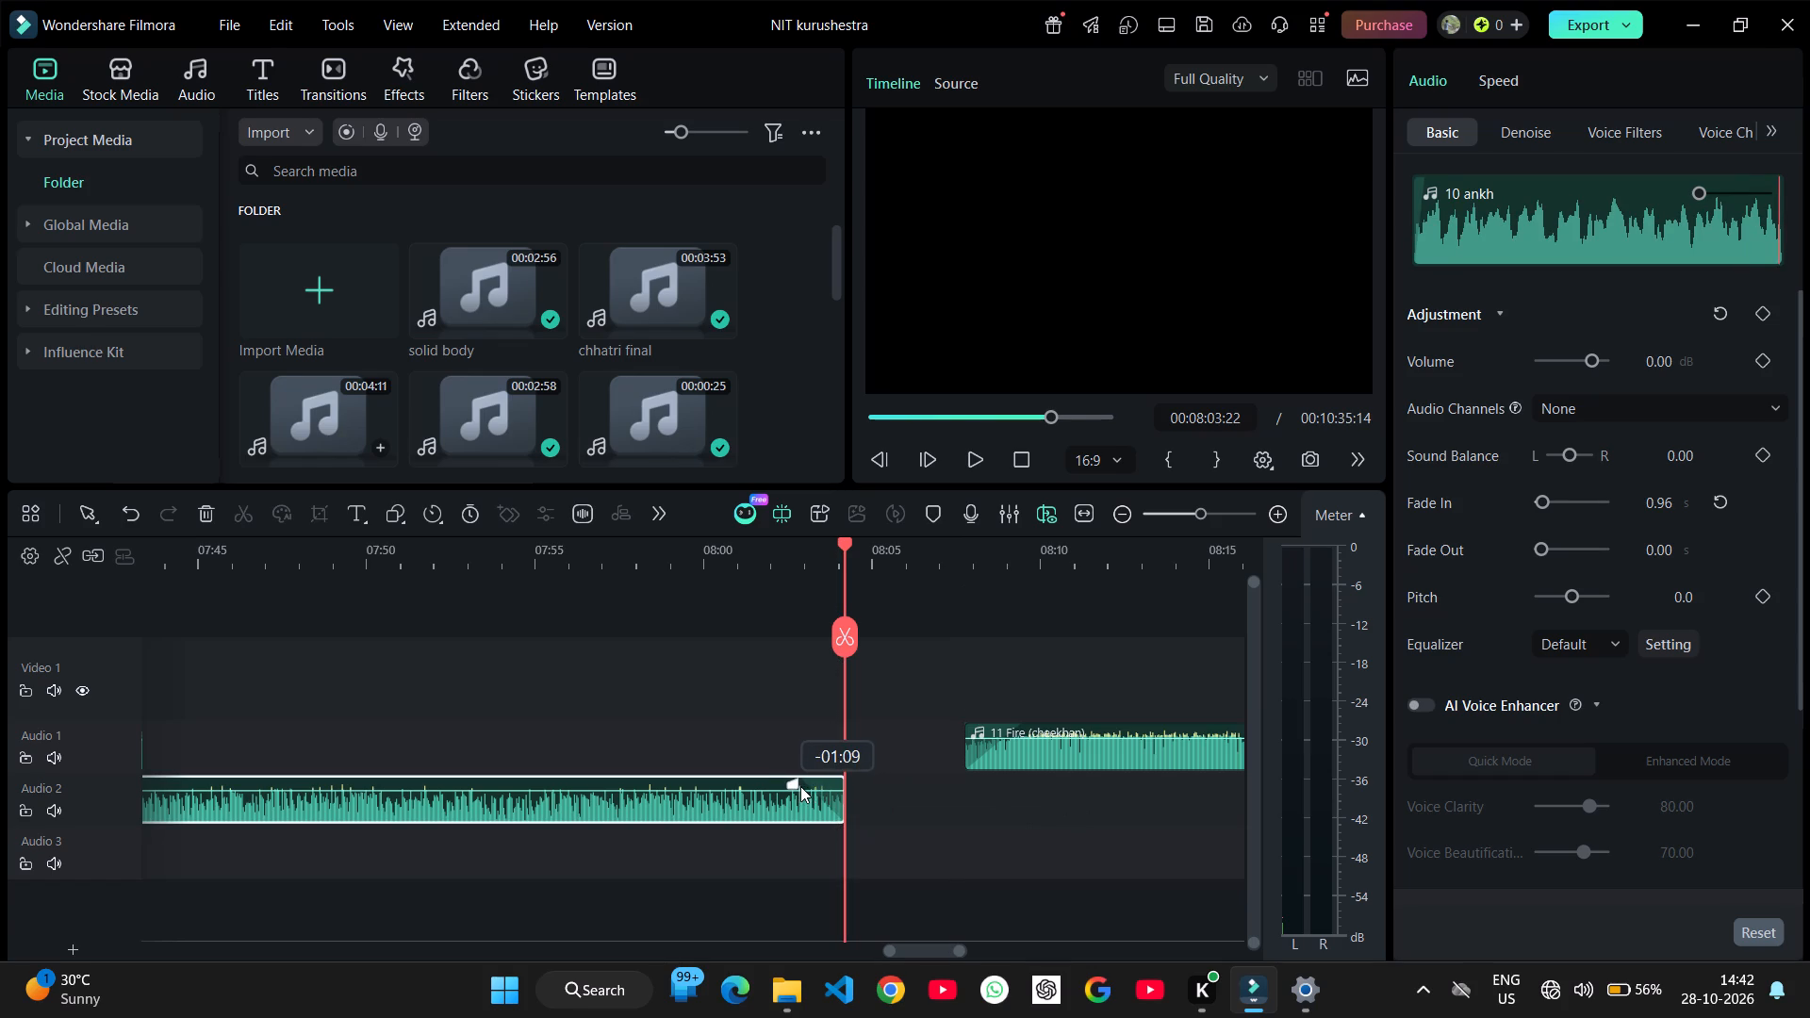
pyautogui.moveTo(800, 786); pyautogui.dragTo(803, 785)
# Shift 11 Fire (cheekhan) and all the clips after it about 4 seconds earlier as one group, slightly overlapping the end of 10 ankh.
pyautogui.hotkey('shift', 'a')
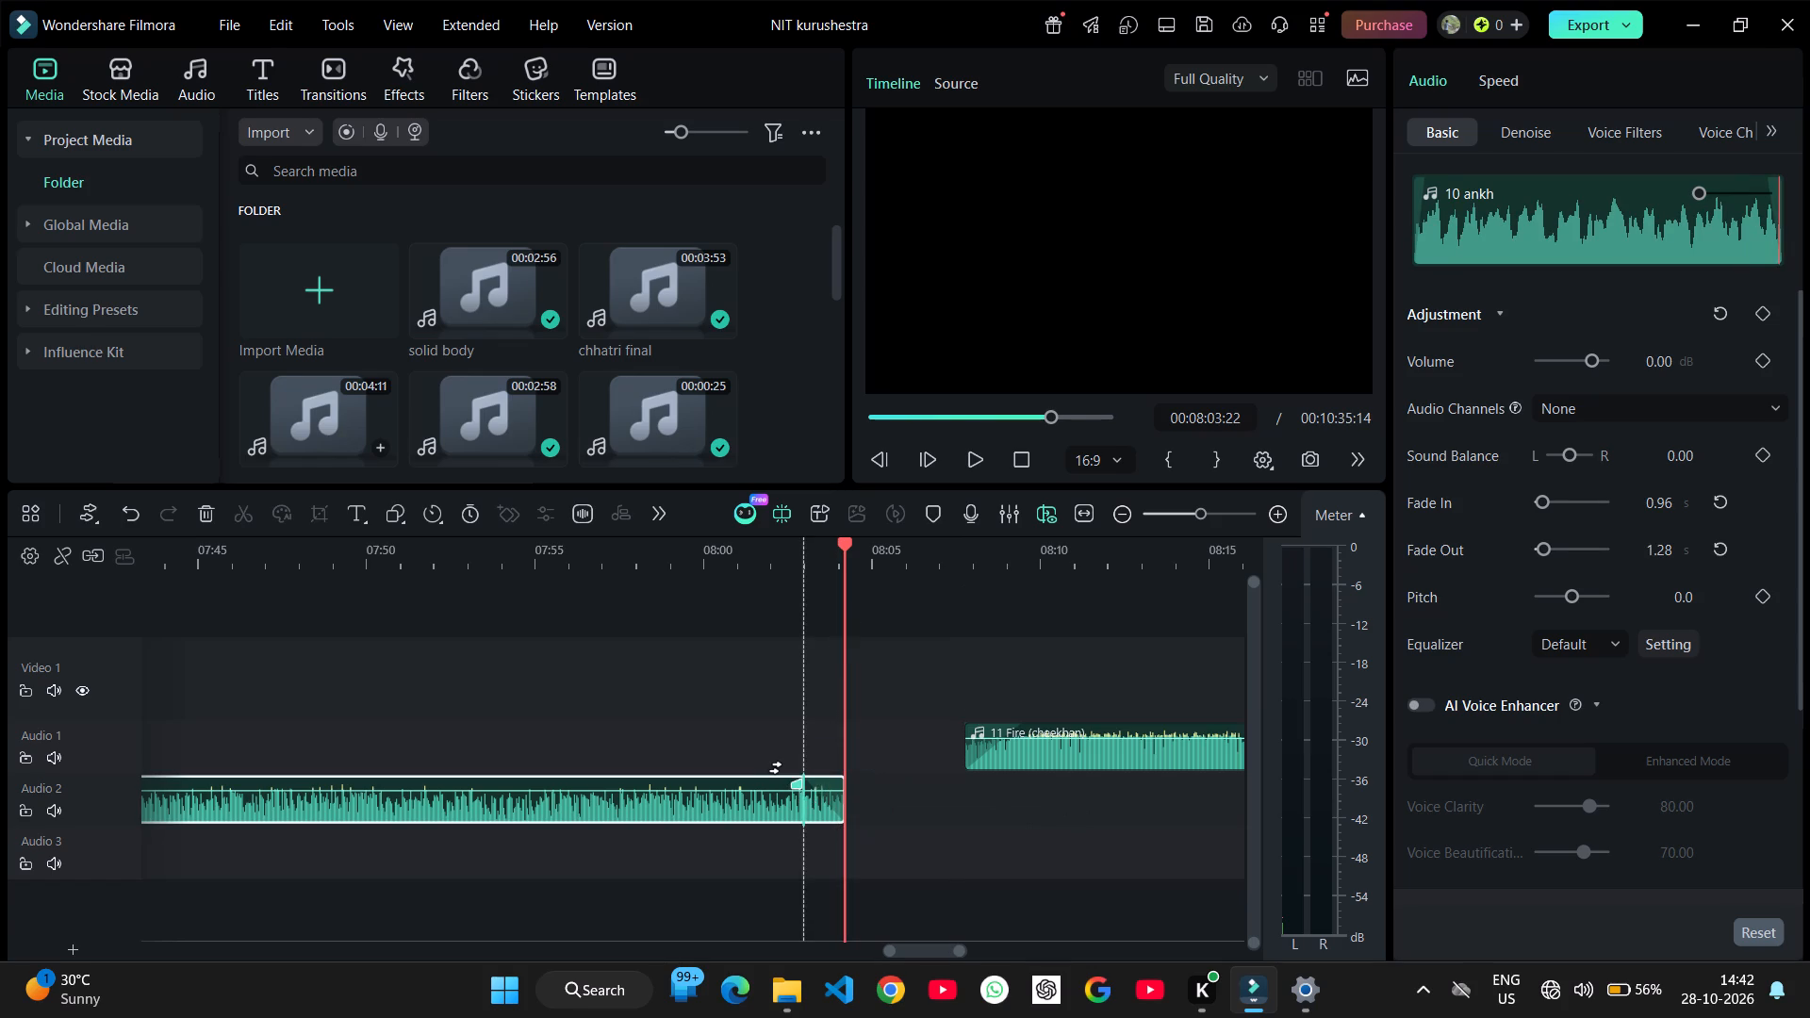
pyautogui.click(912, 730)
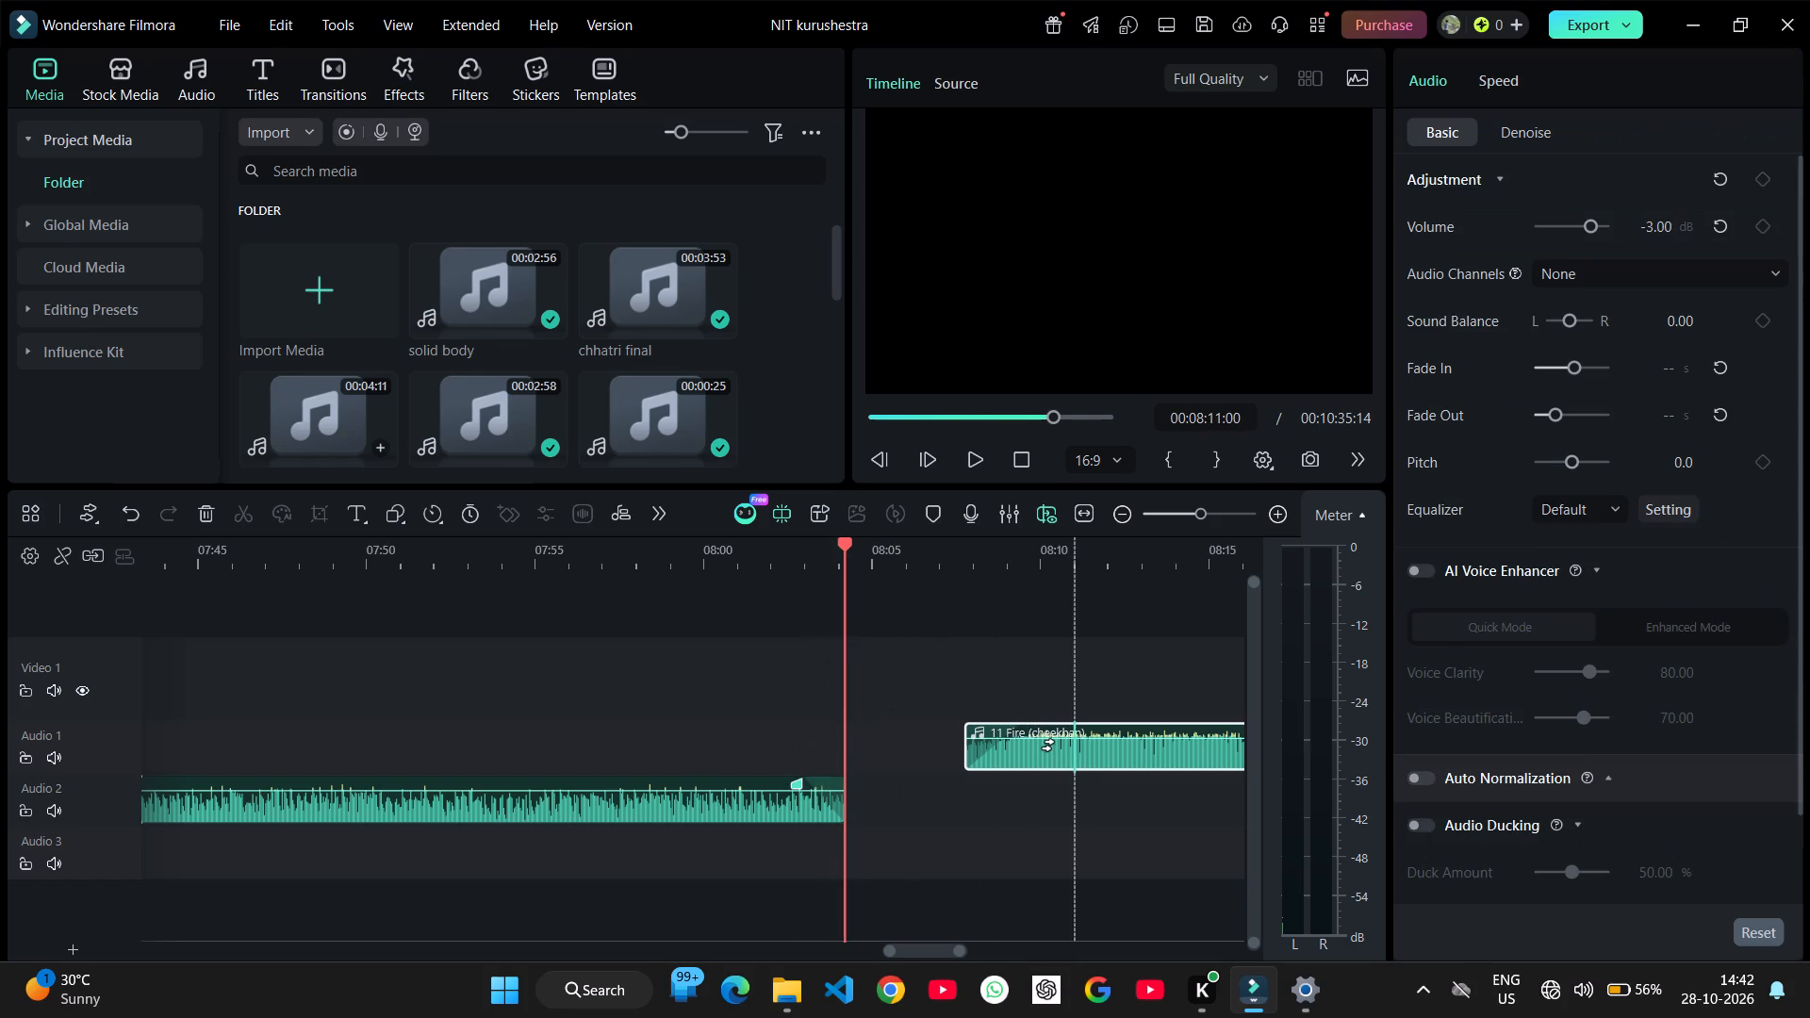
pyautogui.moveTo(1076, 763); pyautogui.dragTo(948, 764)
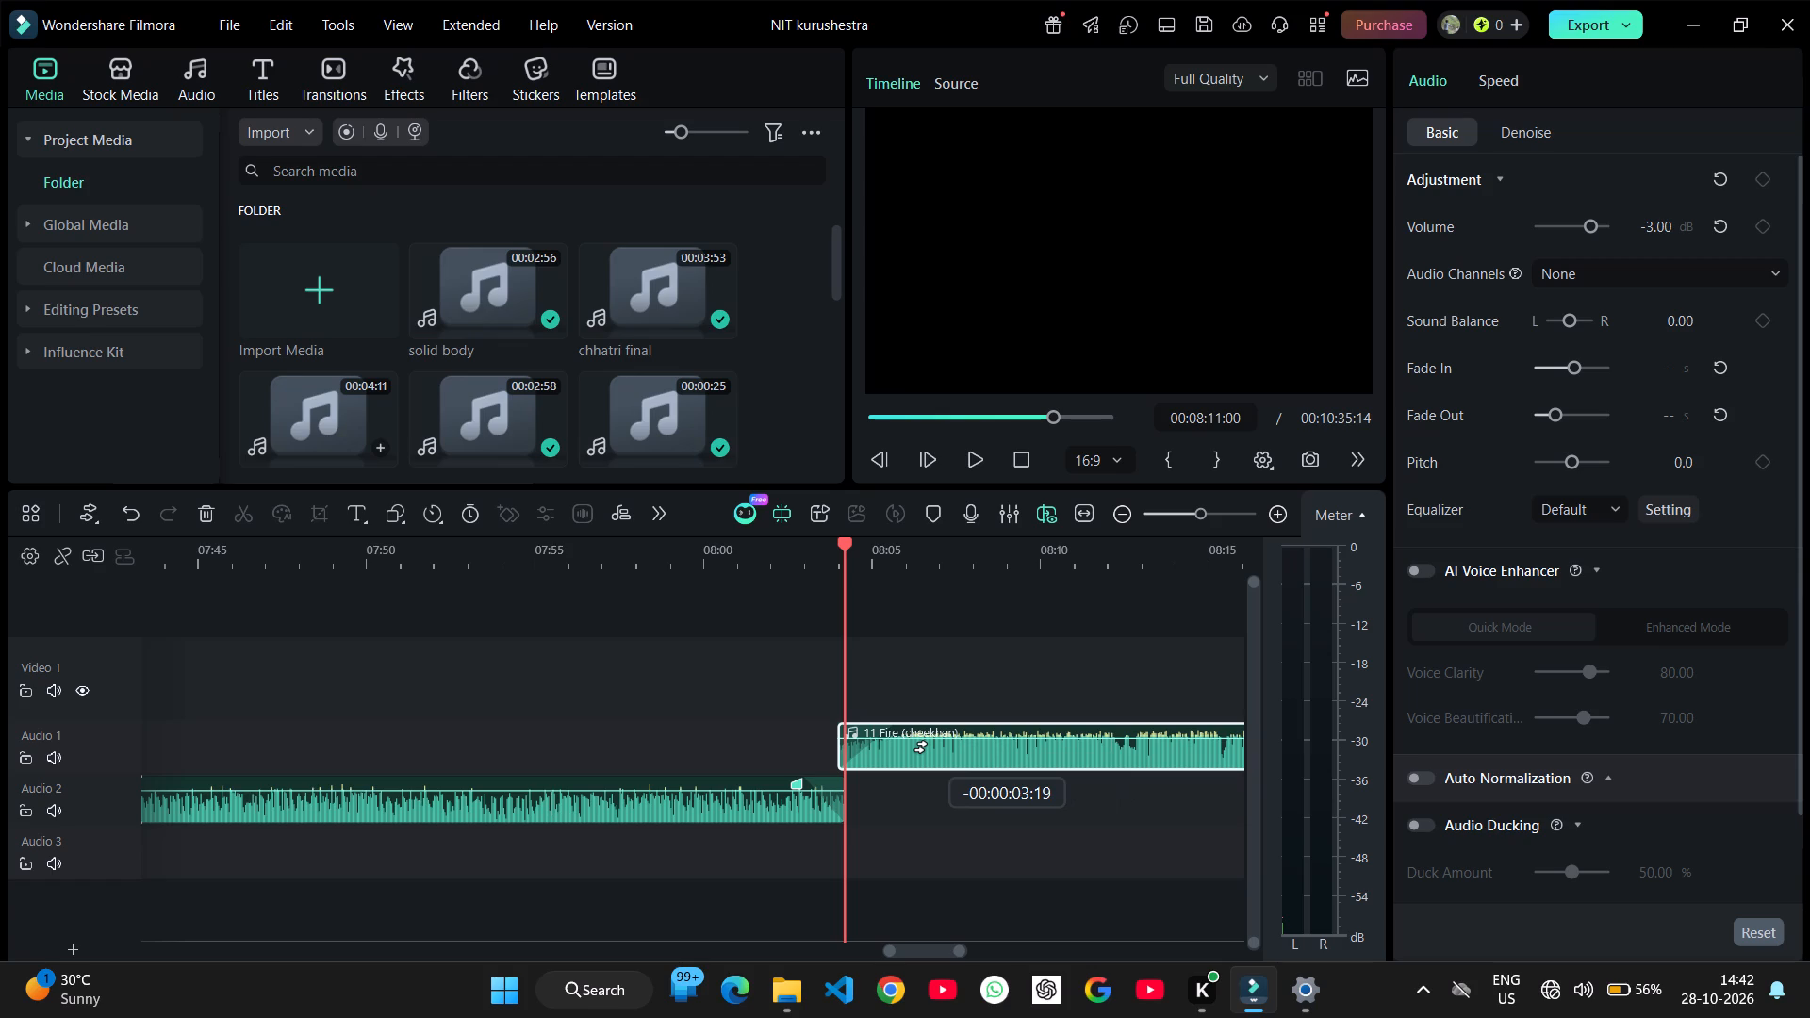
pyautogui.moveTo(948, 764); pyautogui.dragTo(940, 764)
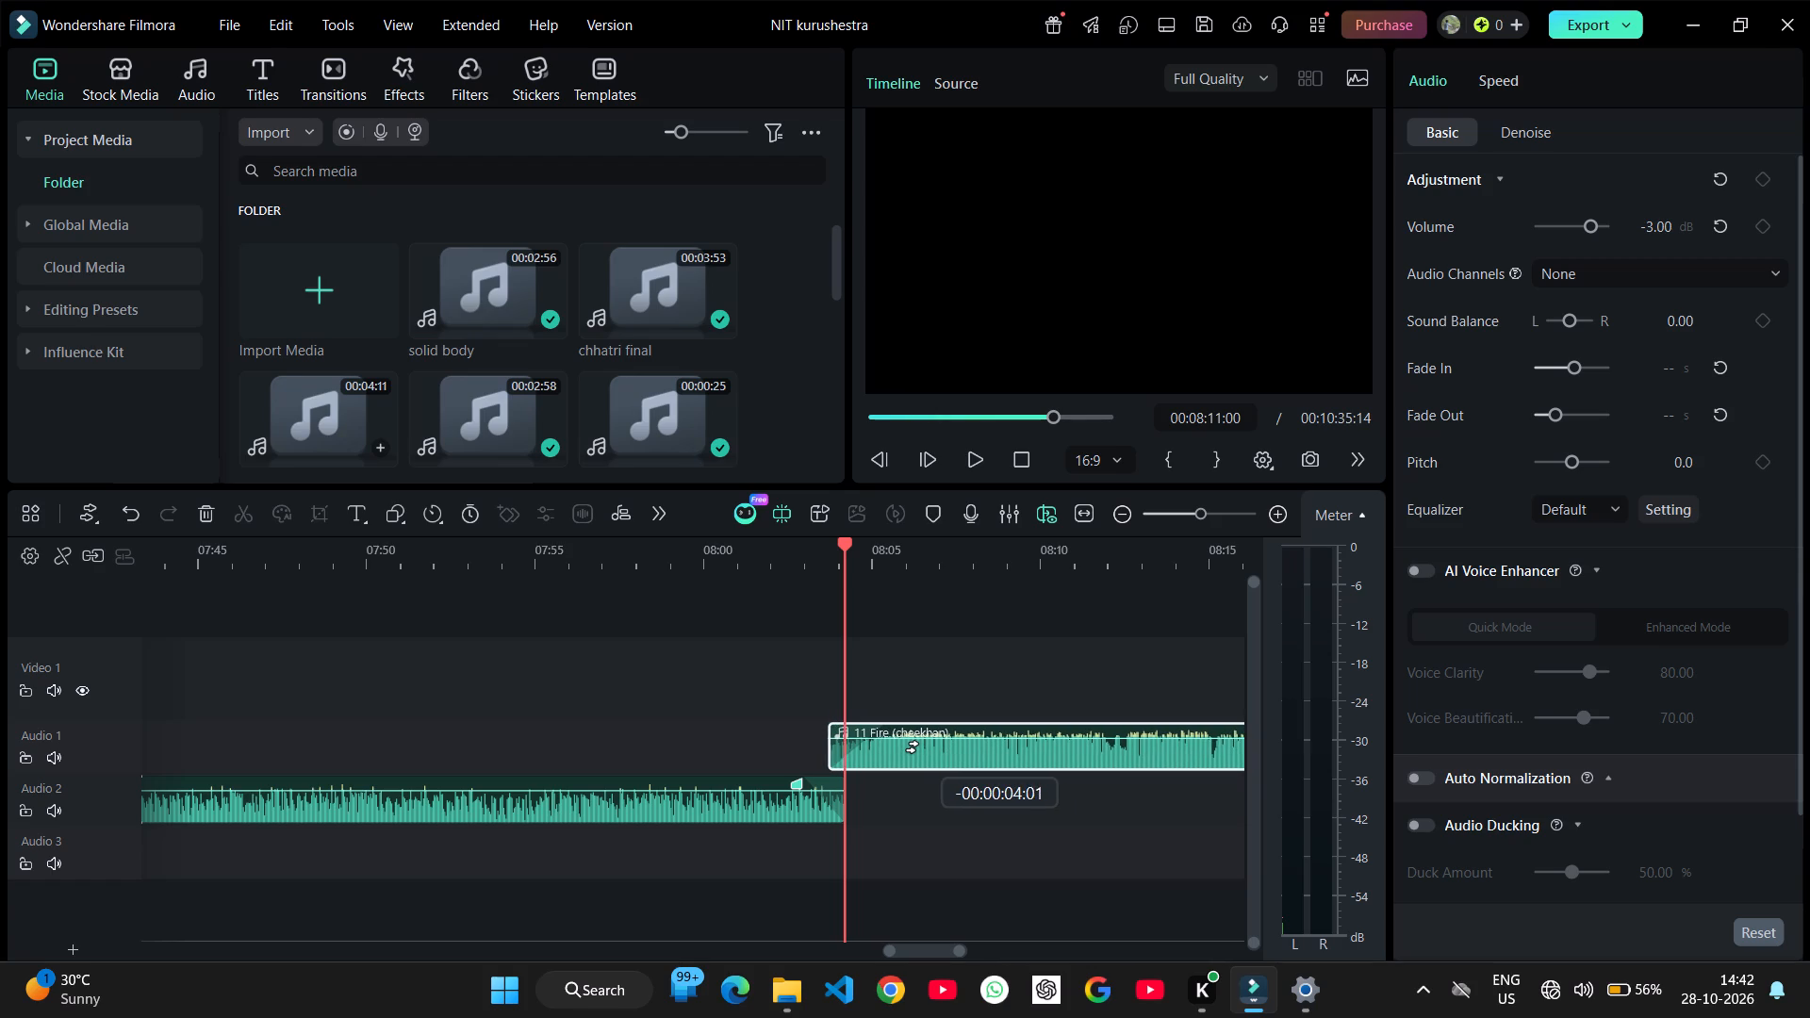
pyautogui.moveTo(940, 764); pyautogui.dragTo(942, 764)
pyautogui.press('v')
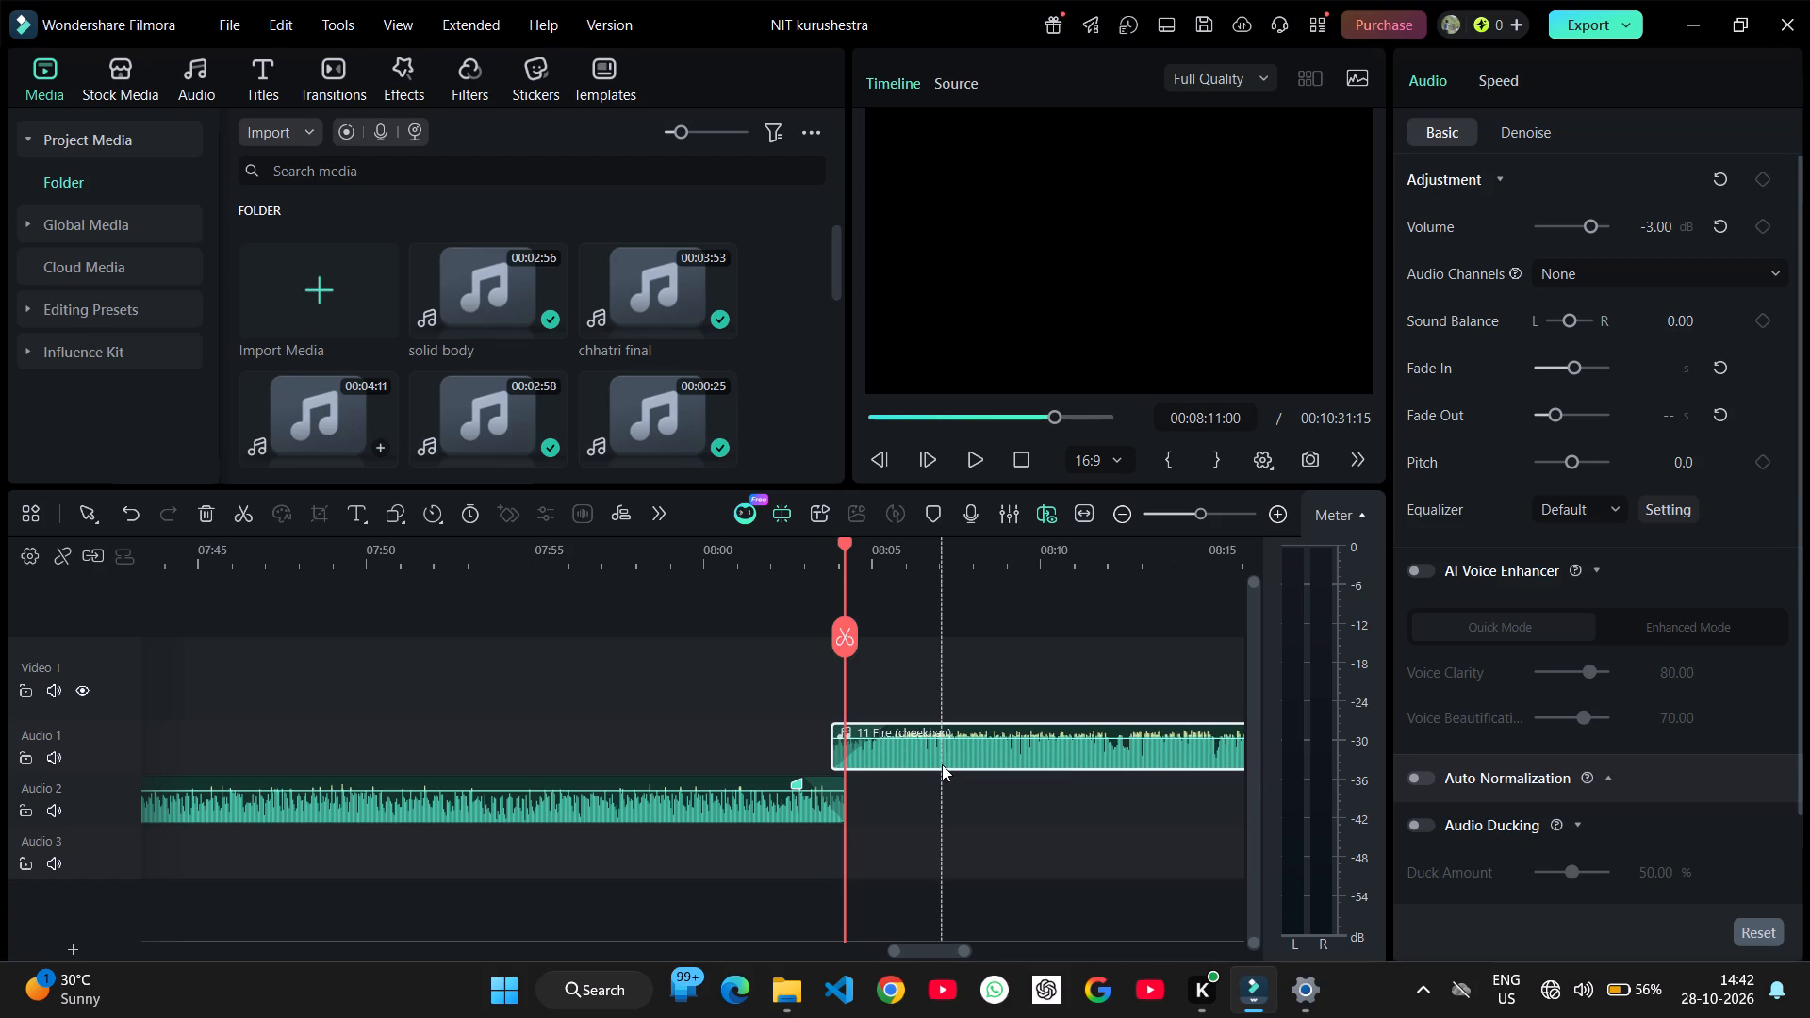
# Audition the transition from 10 ankh into 11 Fire (cheekhan), starting at about 07:55.
pyautogui.click(566, 705)
pyautogui.press('space')
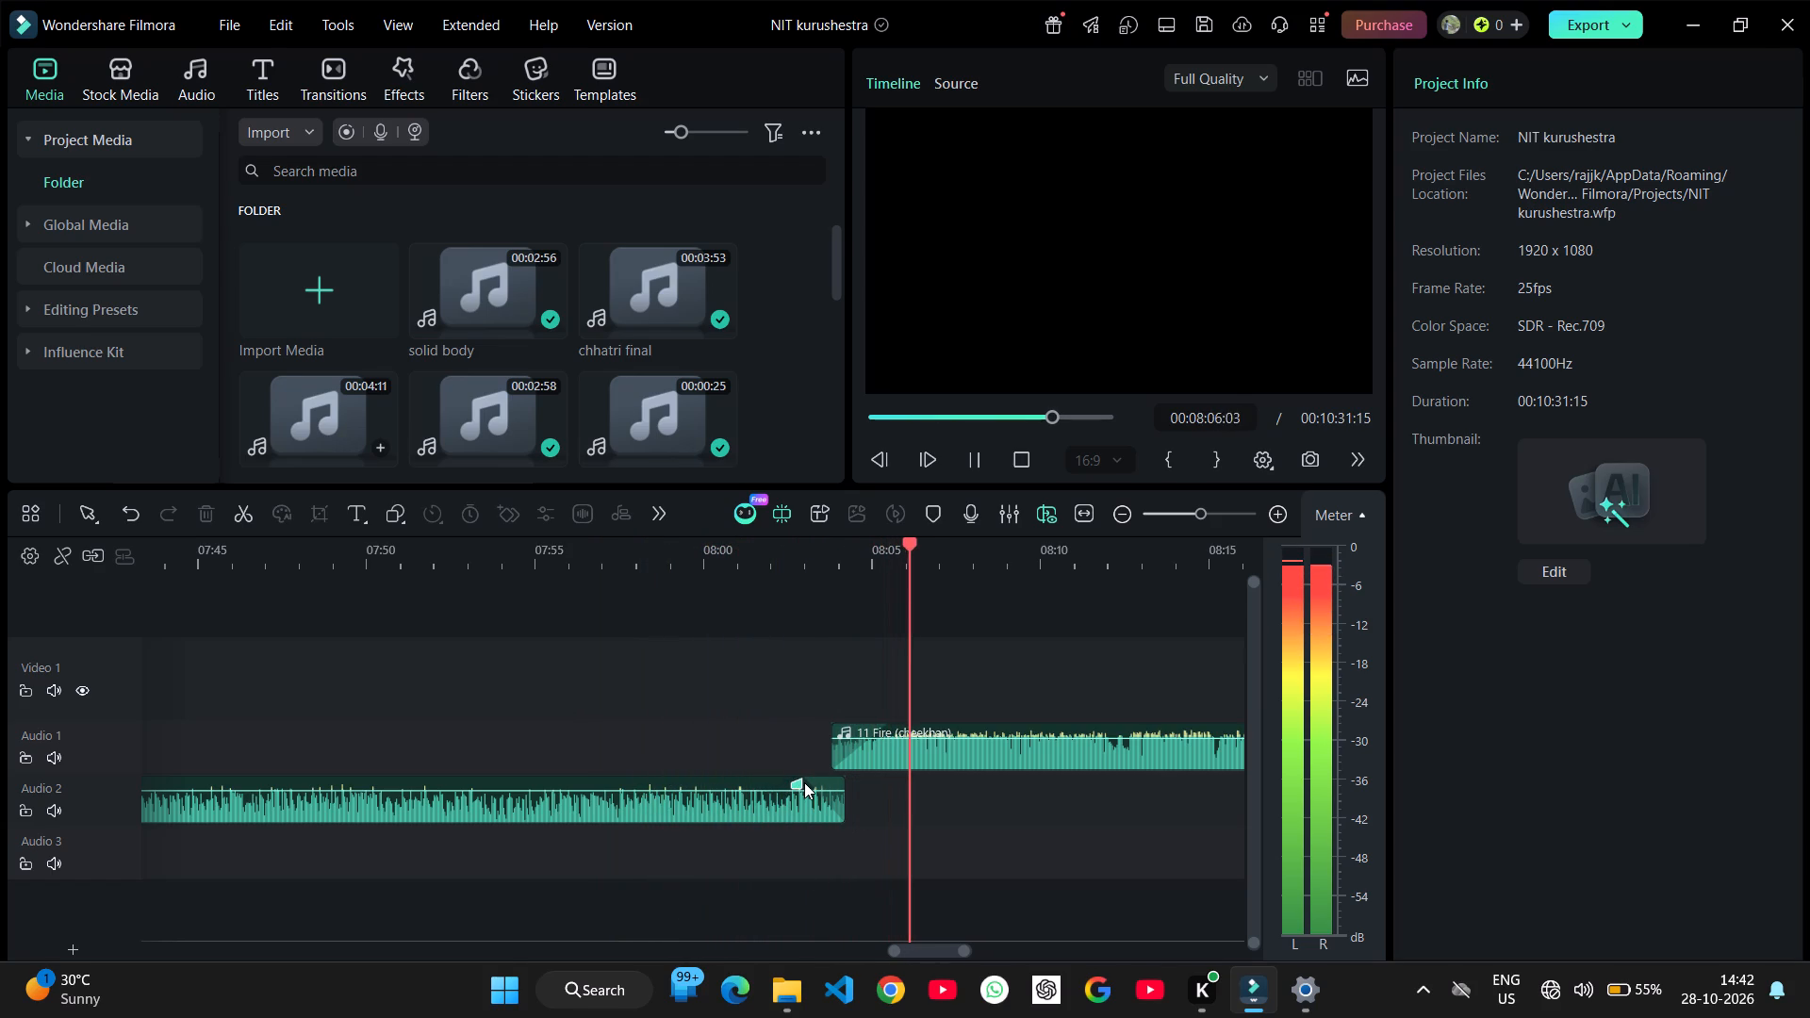
# Shorten the fade-out of 10 ankh to 1.08 s.
pyautogui.moveTo(798, 782); pyautogui.dragTo(809, 781)
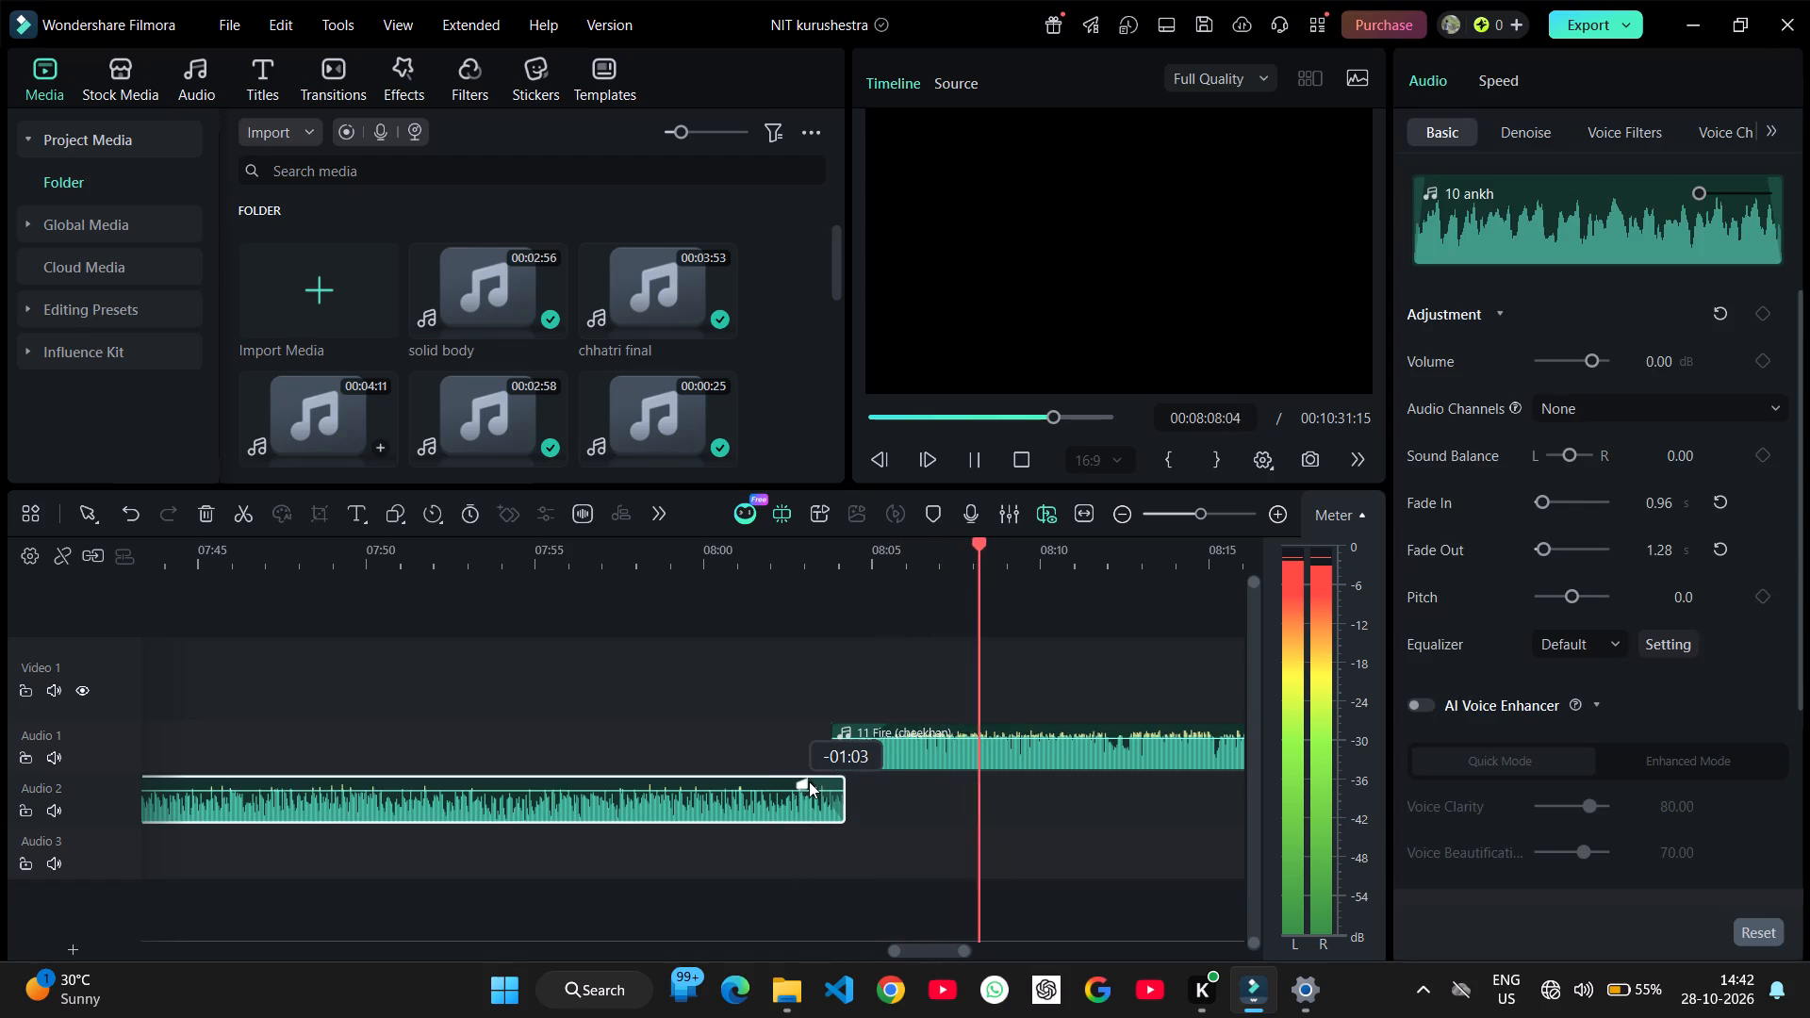
pyautogui.moveTo(809, 781); pyautogui.dragTo(810, 780)
# Shift 11 Fire (cheekhan) and all the clips after it 4 frames later as one group.
pyautogui.hotkey('shift', 'a')
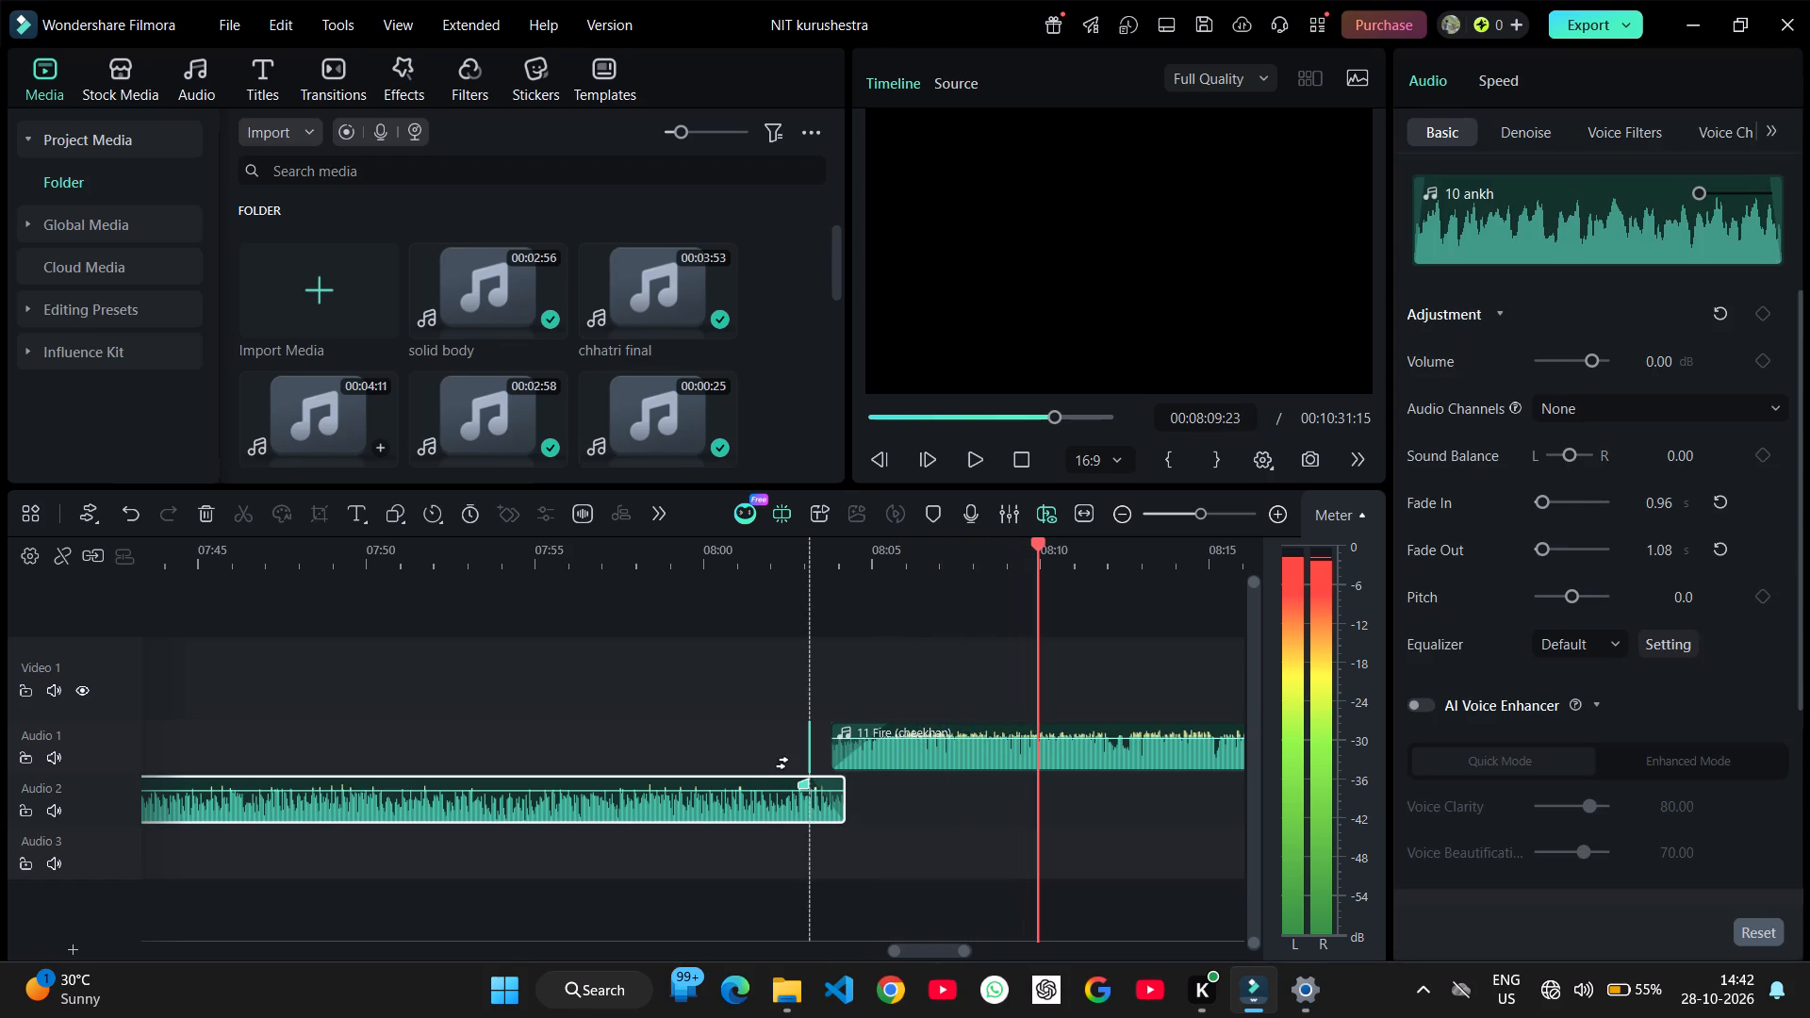
pyautogui.click(940, 685)
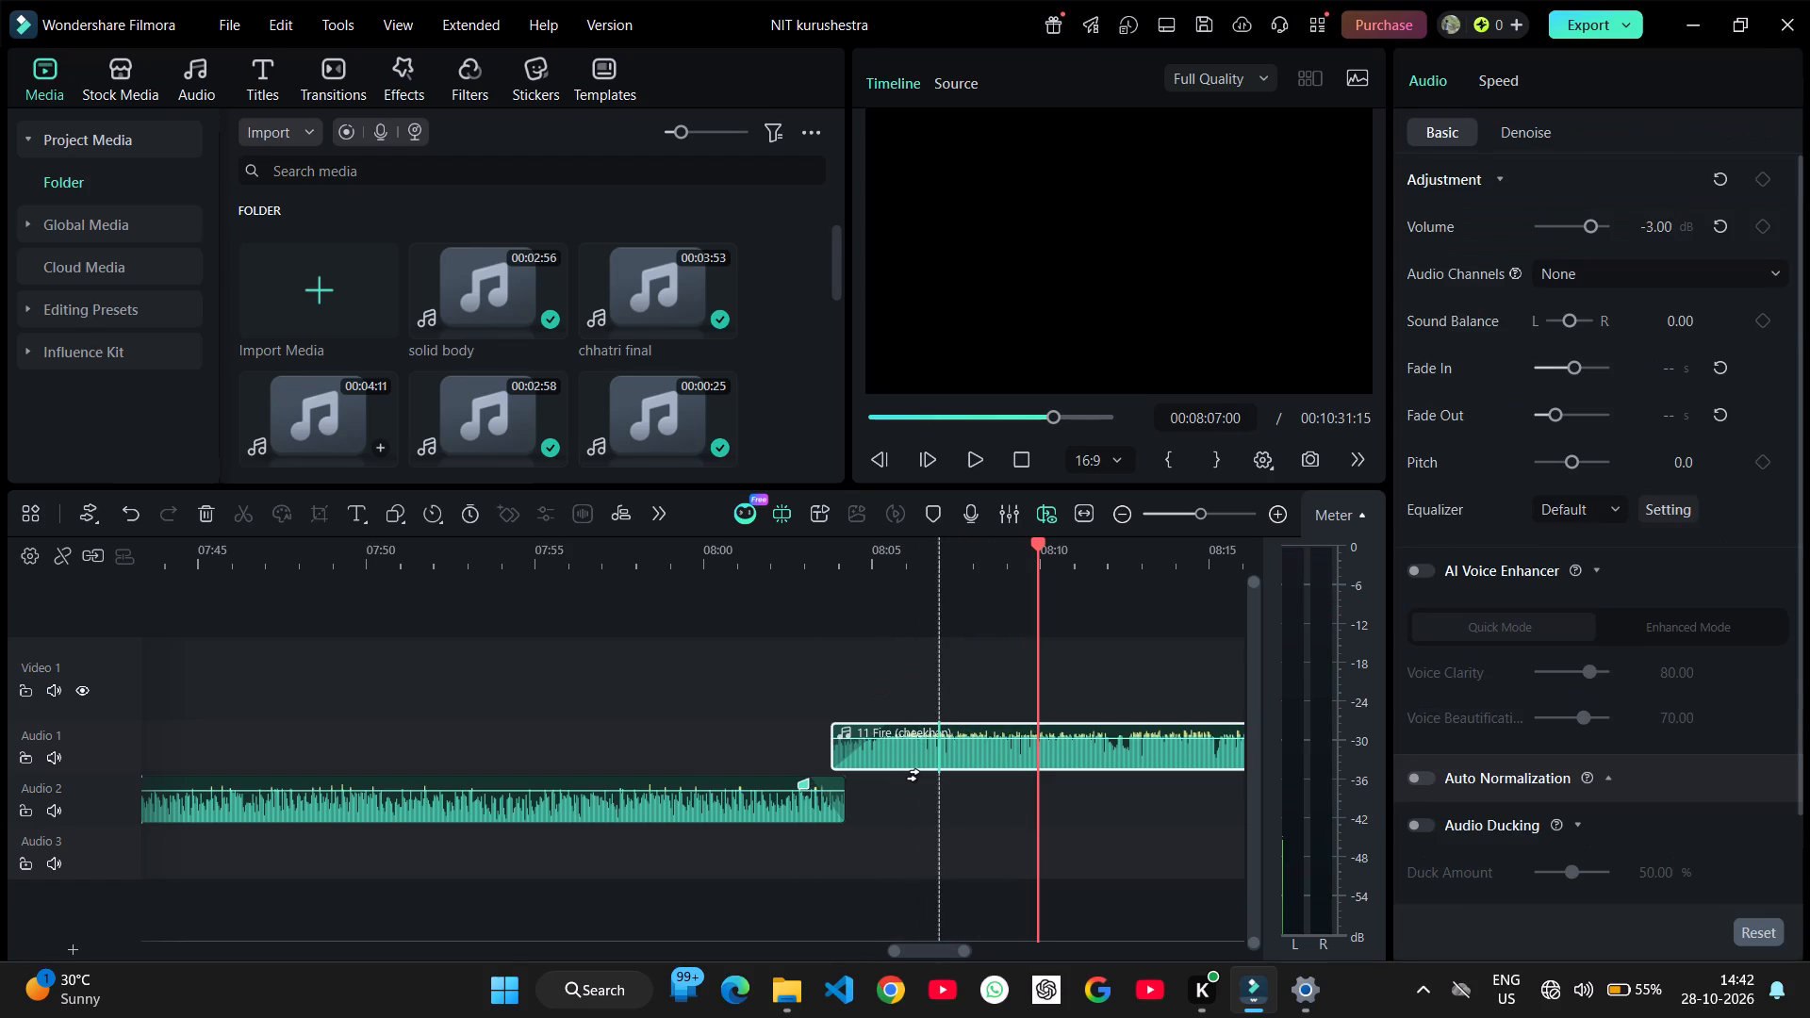
pyautogui.moveTo(941, 793); pyautogui.dragTo(939, 783)
pyautogui.click(939, 783)
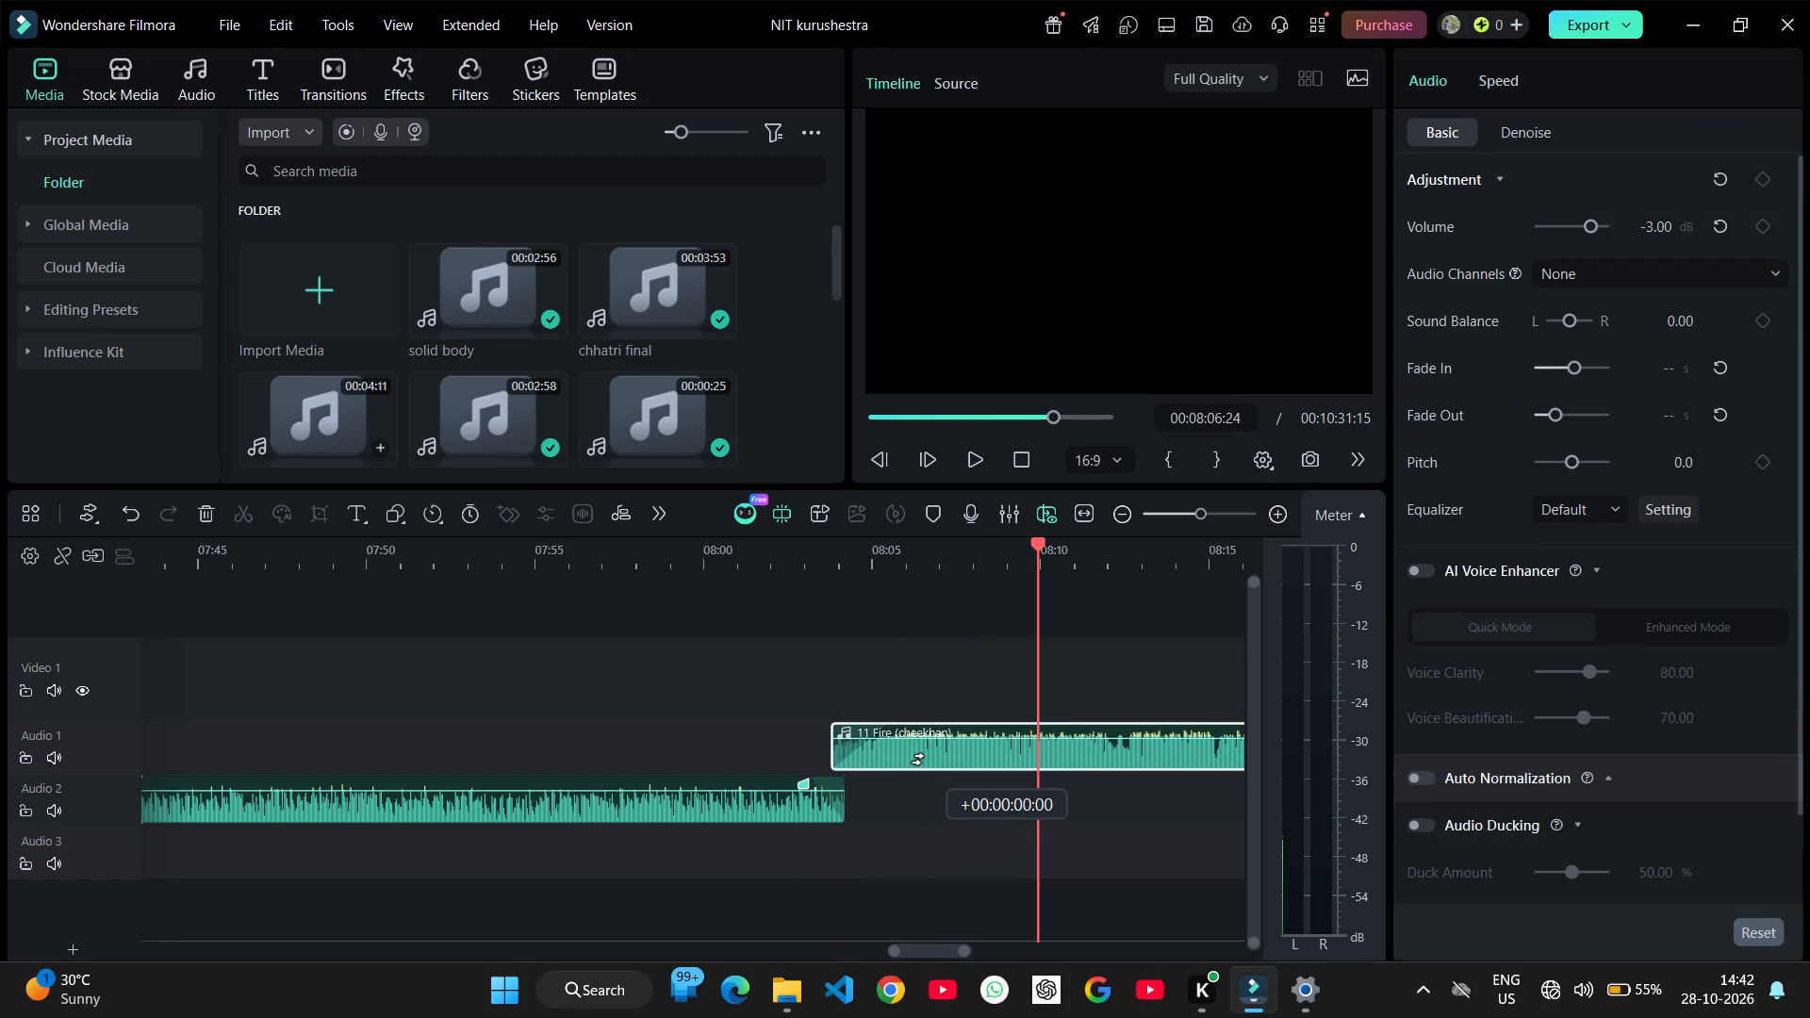
pyautogui.keyDown('ctrl'); pyautogui.scroll(9, 946, 776); pyautogui.keyUp('ctrl')
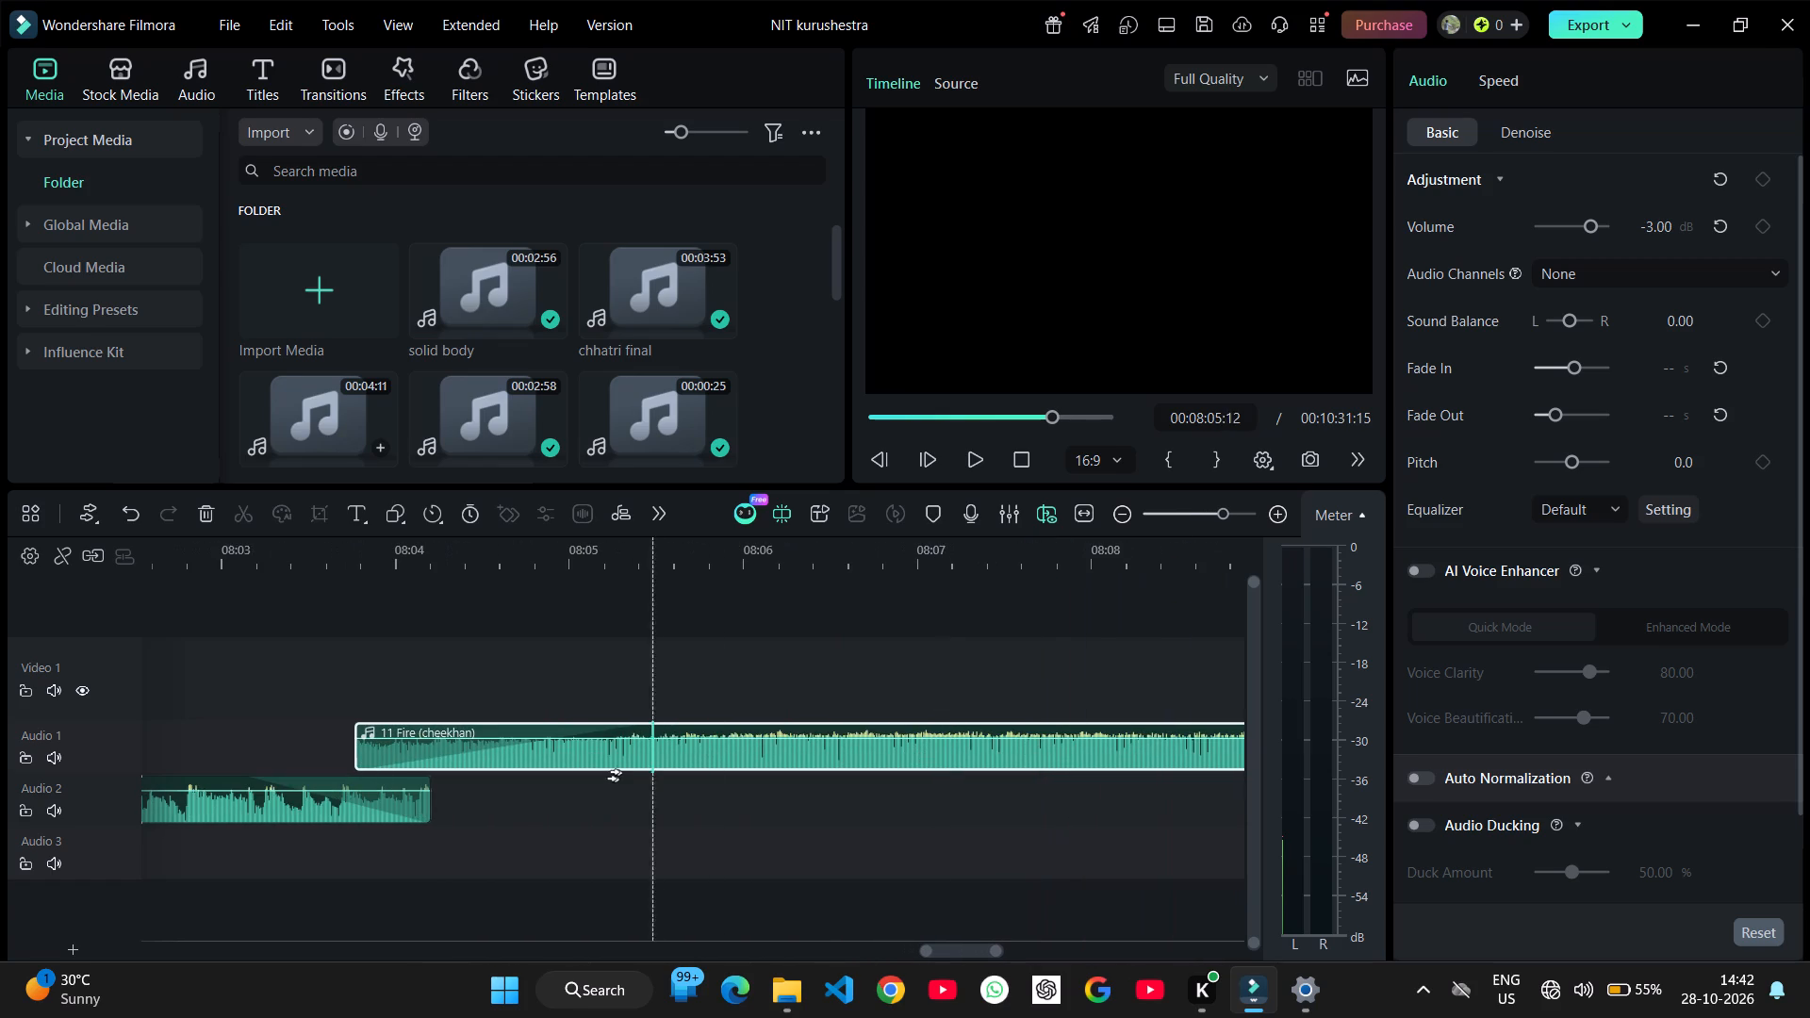
pyautogui.moveTo(565, 766); pyautogui.dragTo(594, 763)
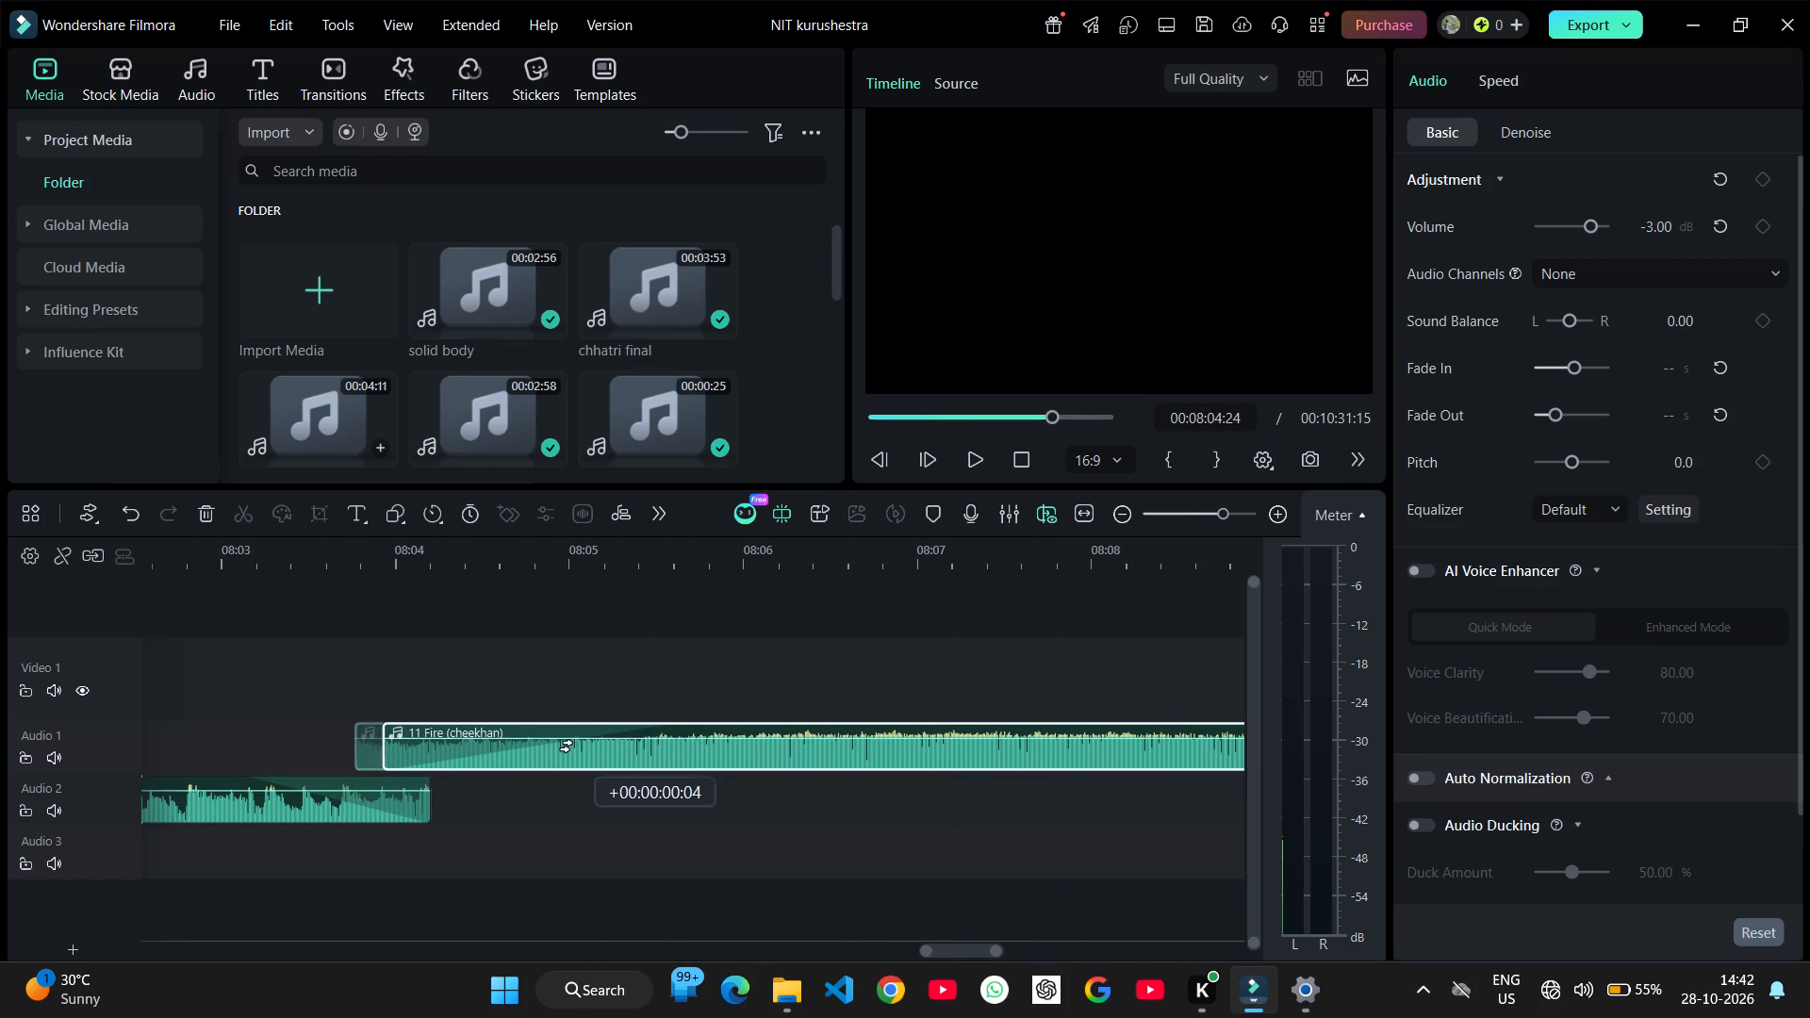
pyautogui.press('v')
# Audition the transition from 10 ankh into 11 Fire (cheekhan) twice, starting at about 07:58 and again at about 08:01.
pyautogui.keyDown('ctrl'); pyautogui.scroll(-5, 594, 763); pyautogui.keyUp('ctrl')
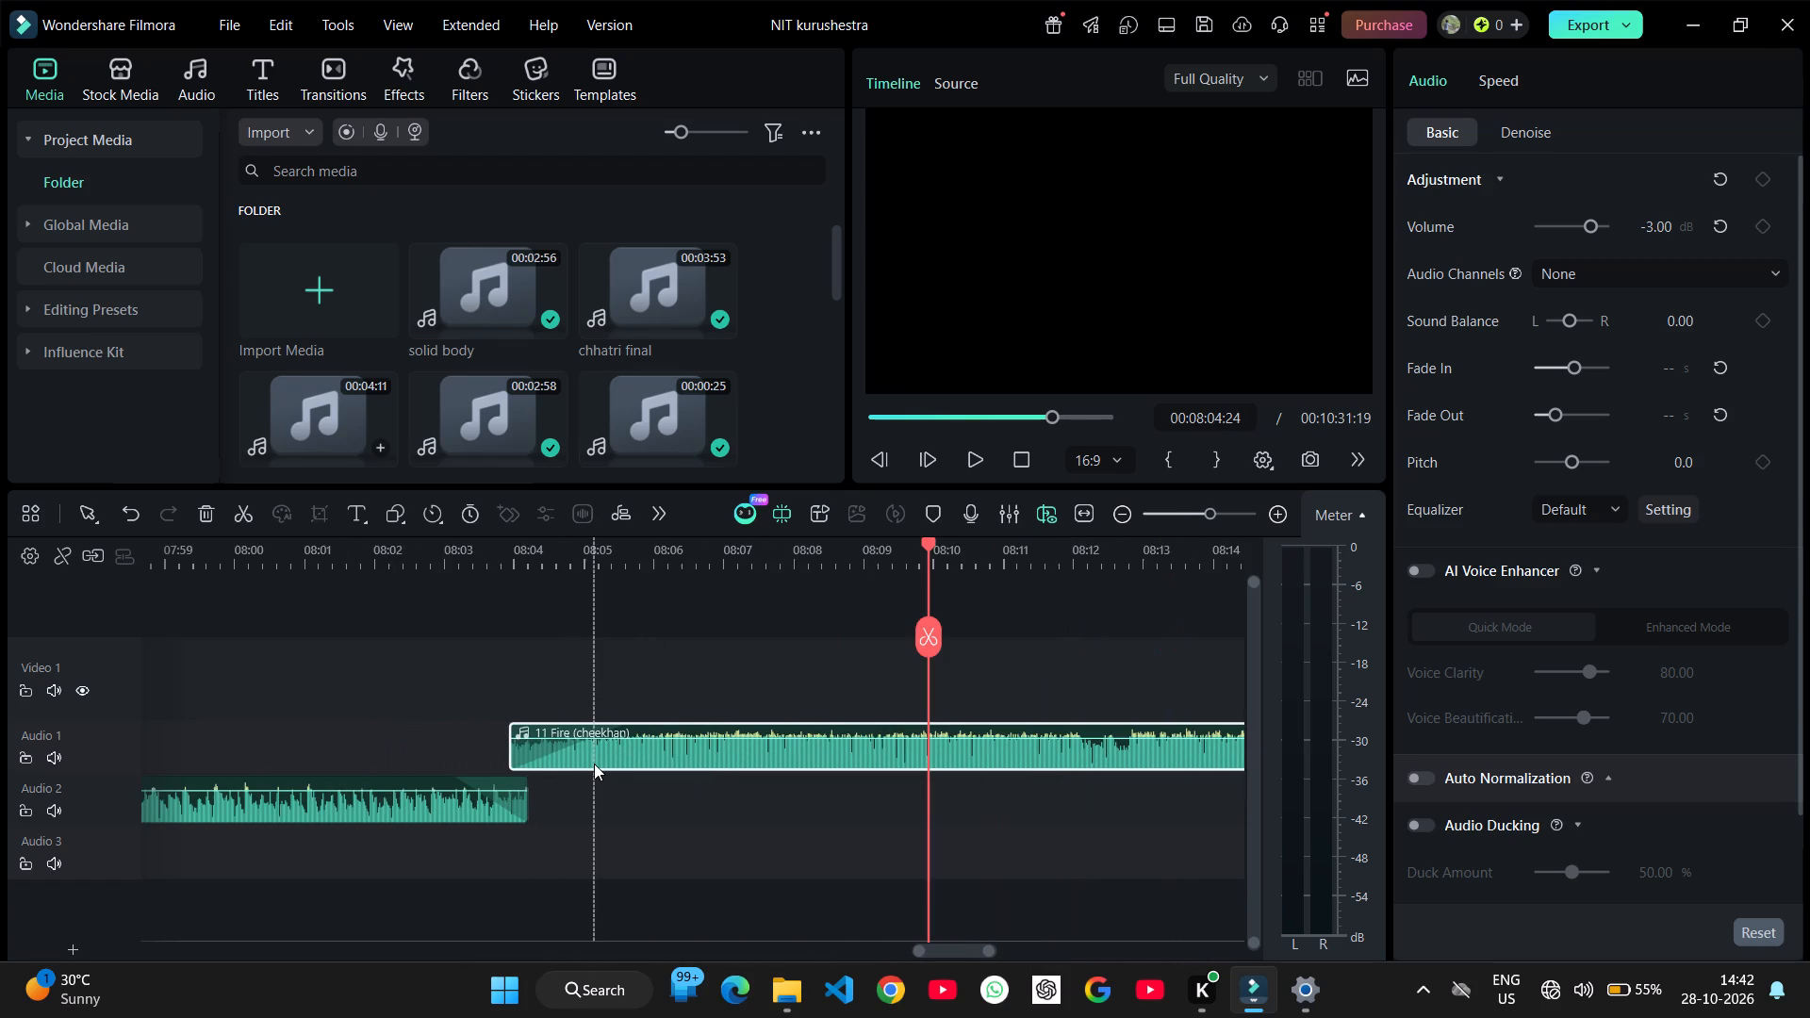
pyautogui.keyDown('ctrl'); pyautogui.scroll(-4, 594, 763); pyautogui.keyUp('ctrl')
pyautogui.click(387, 683)
pyautogui.press('space')
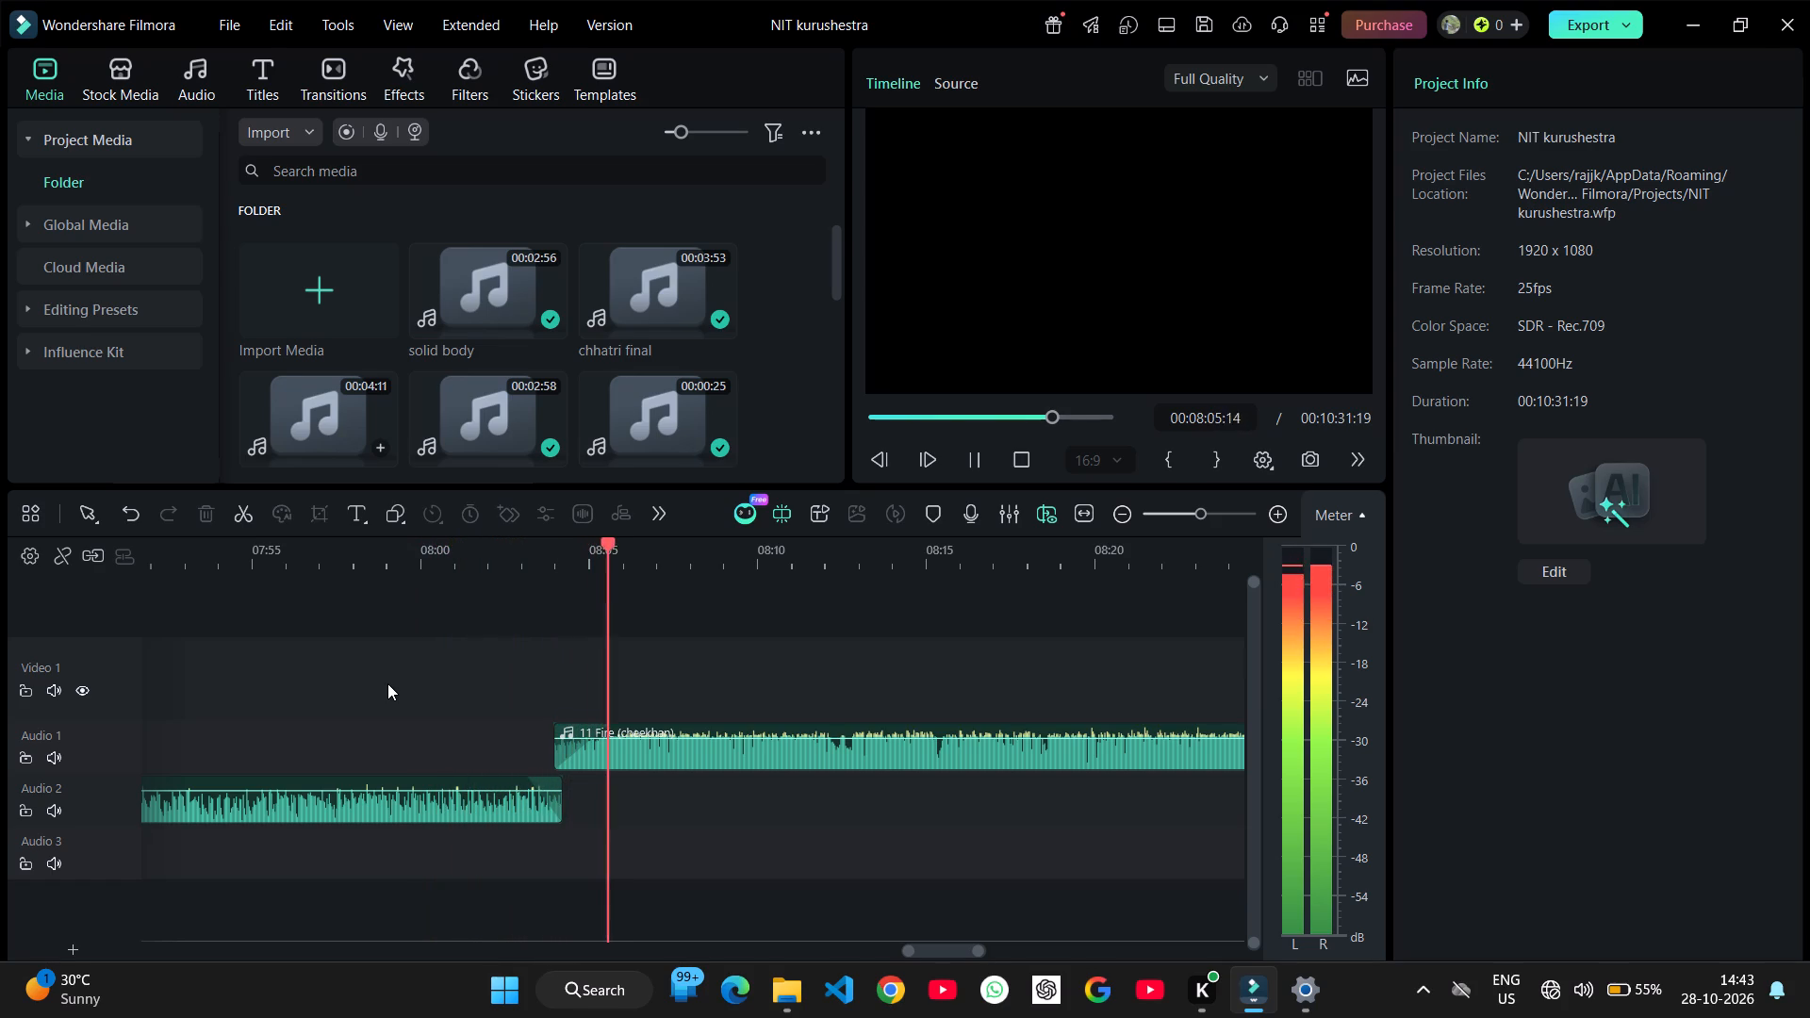
pyautogui.click(467, 703)
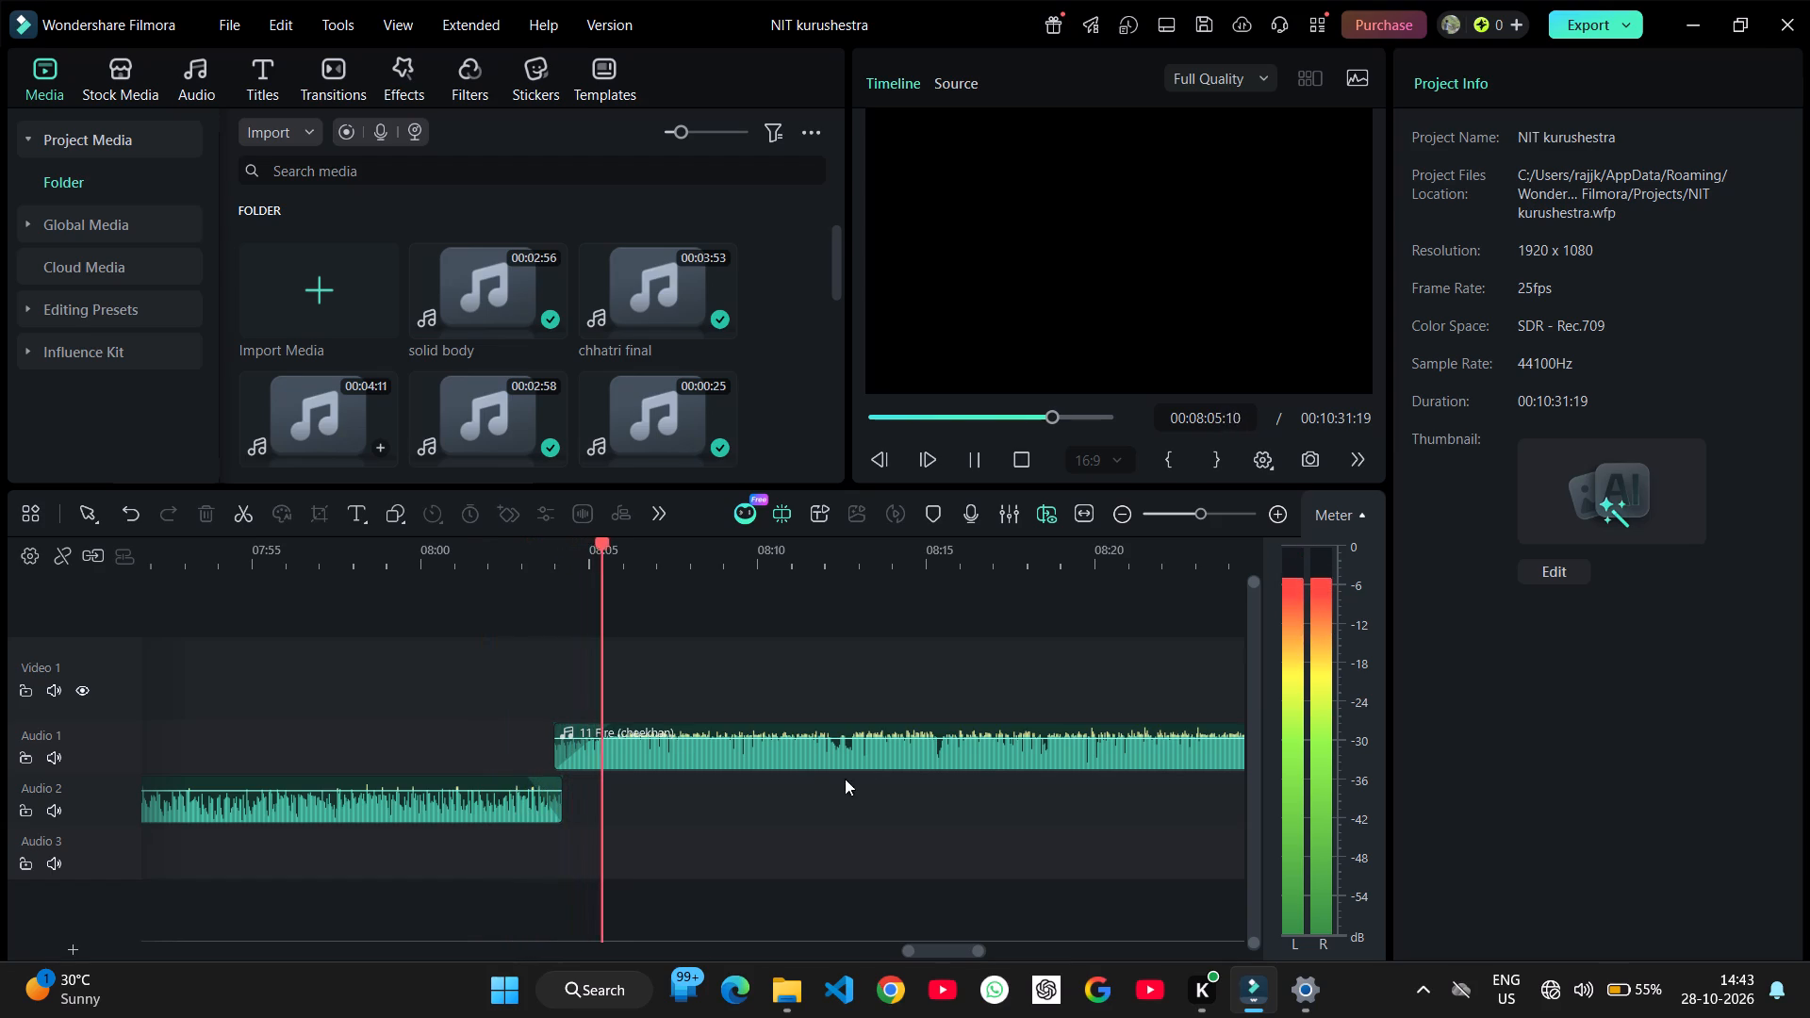
# Audition the transition from 11 Fire (cheekhan) into the 12 BECHELLA clip on Audio 2 twice, starting at about 08:40.
pyautogui.hscroll(-3, 956, 746)
pyautogui.keyDown('ctrl'); pyautogui.scroll(-3, 956, 746); pyautogui.keyUp('ctrl')
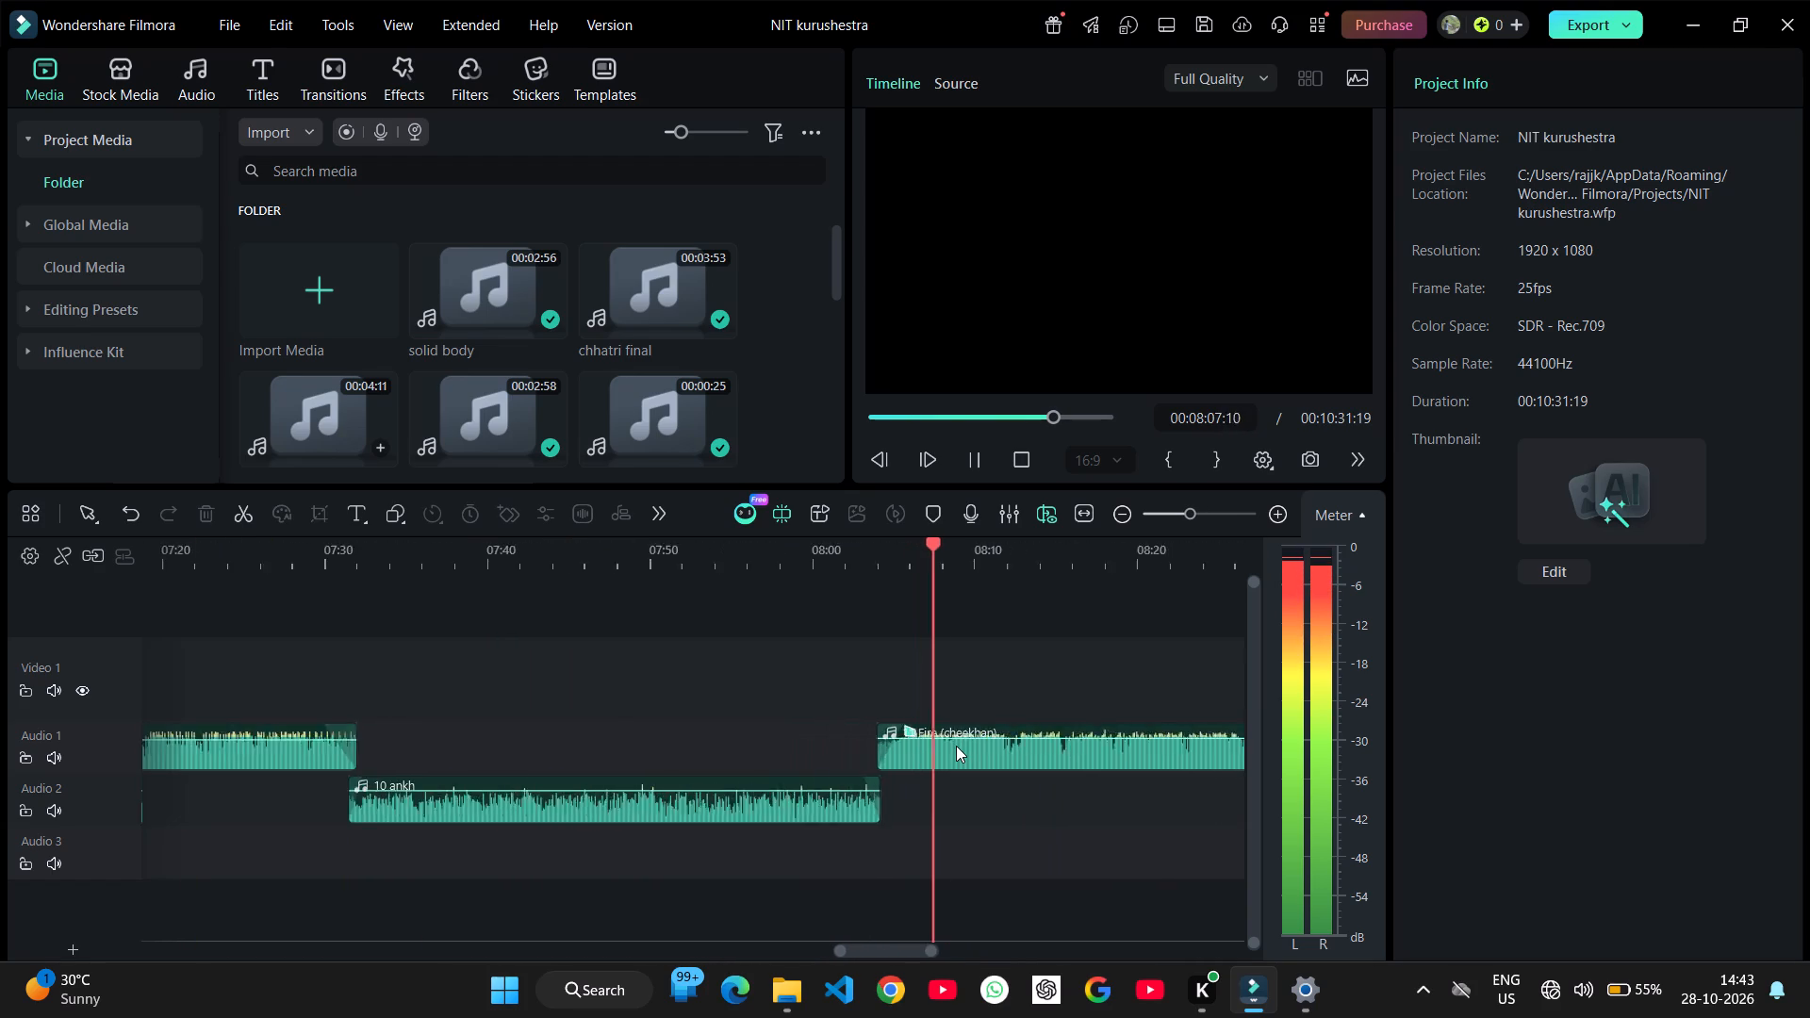
pyautogui.keyDown('ctrl'); pyautogui.scroll(-4, 956, 746); pyautogui.keyUp('ctrl')
pyautogui.hscroll(-2, 956, 746)
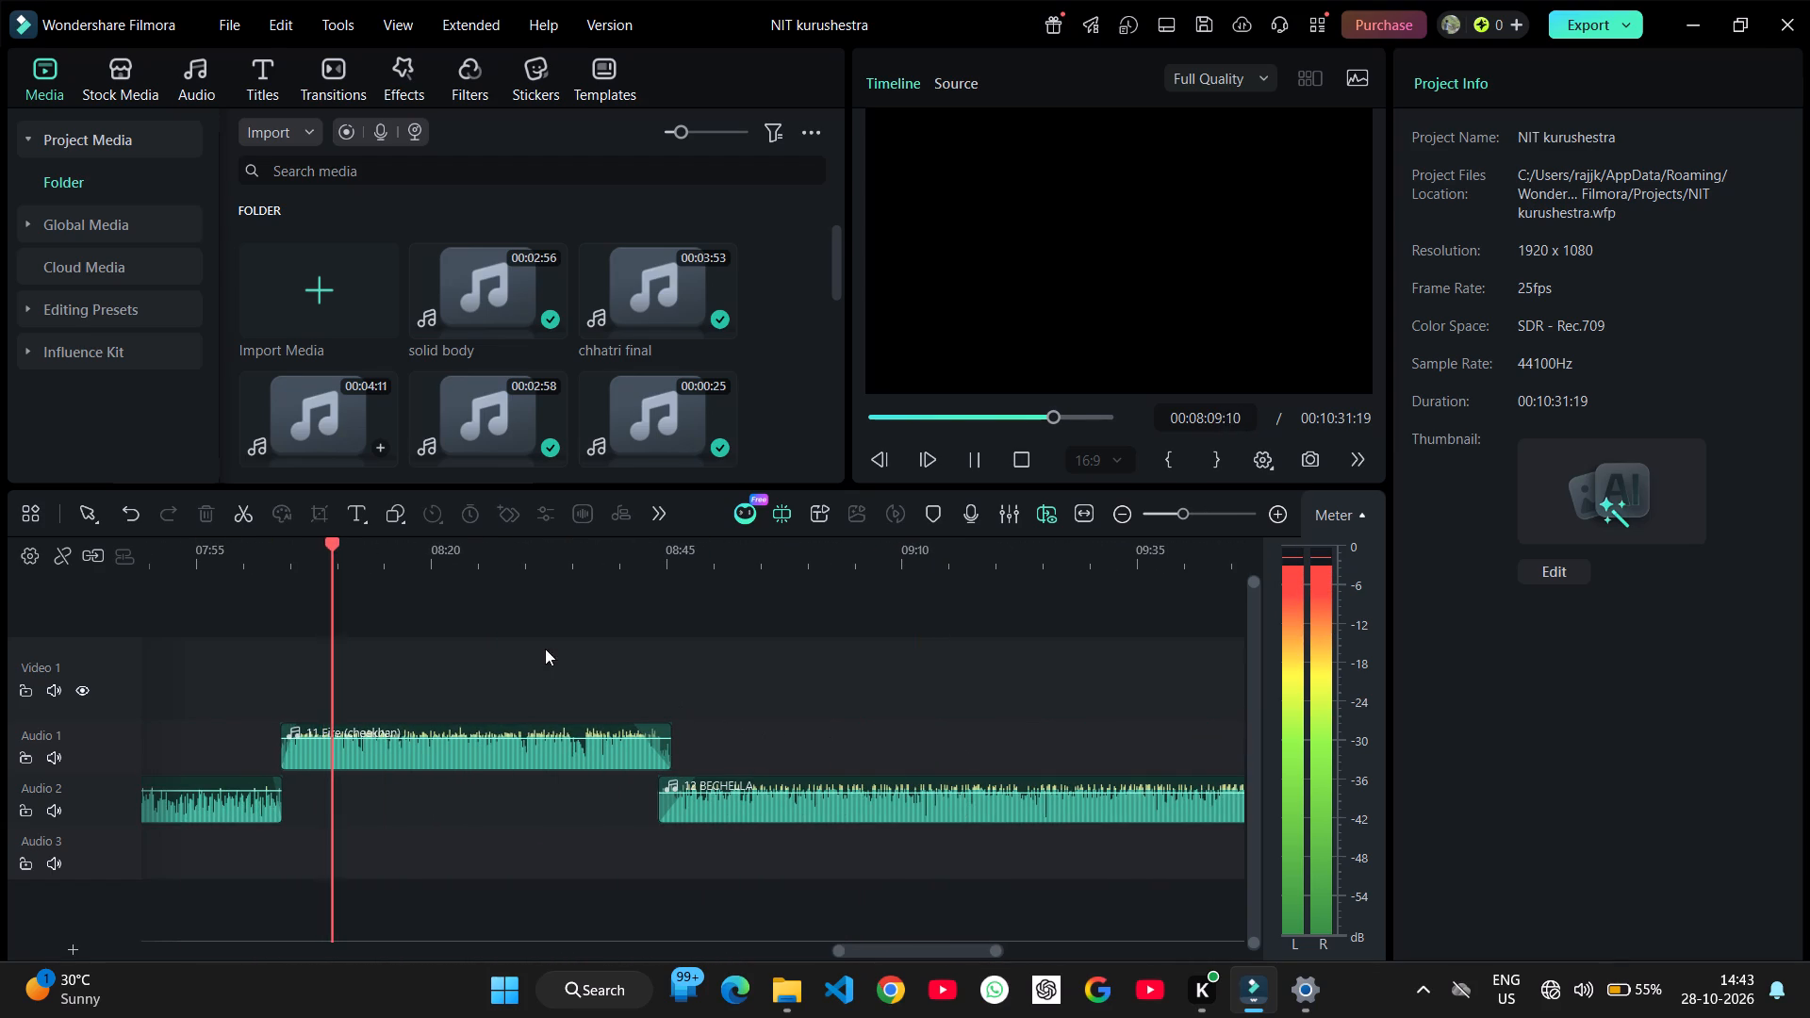
pyautogui.click(619, 661)
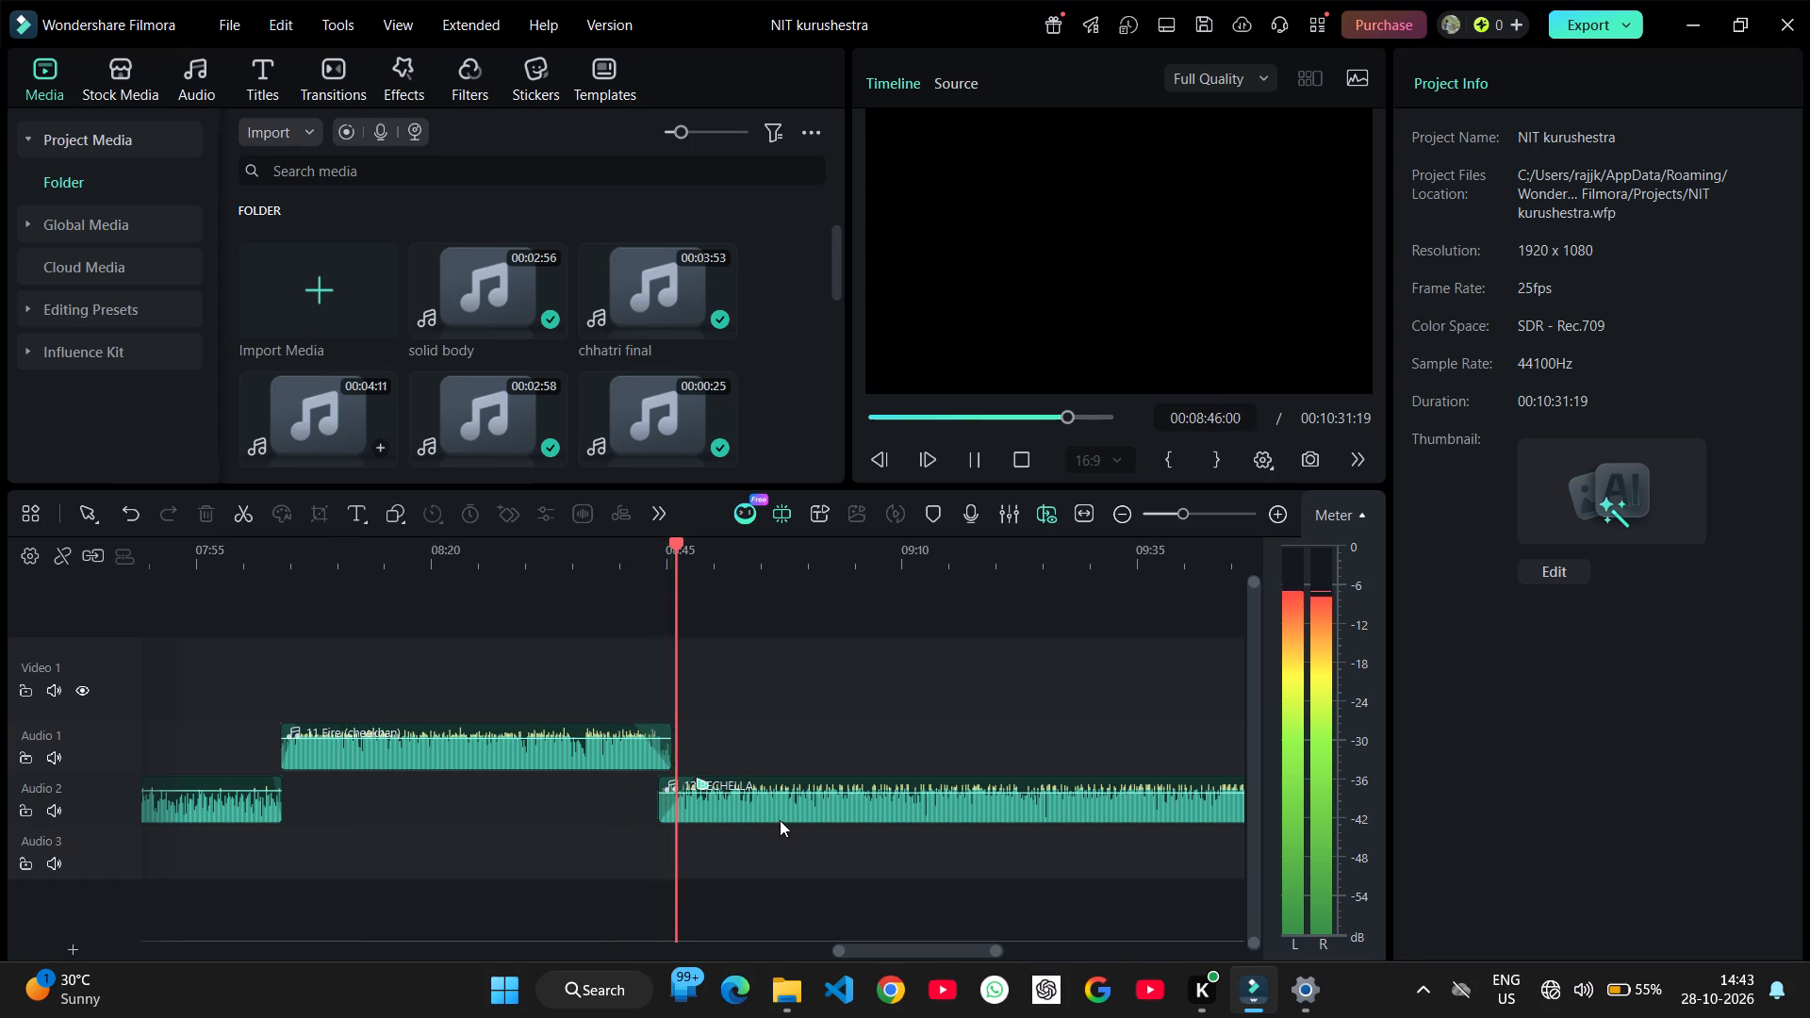
pyautogui.click(610, 680)
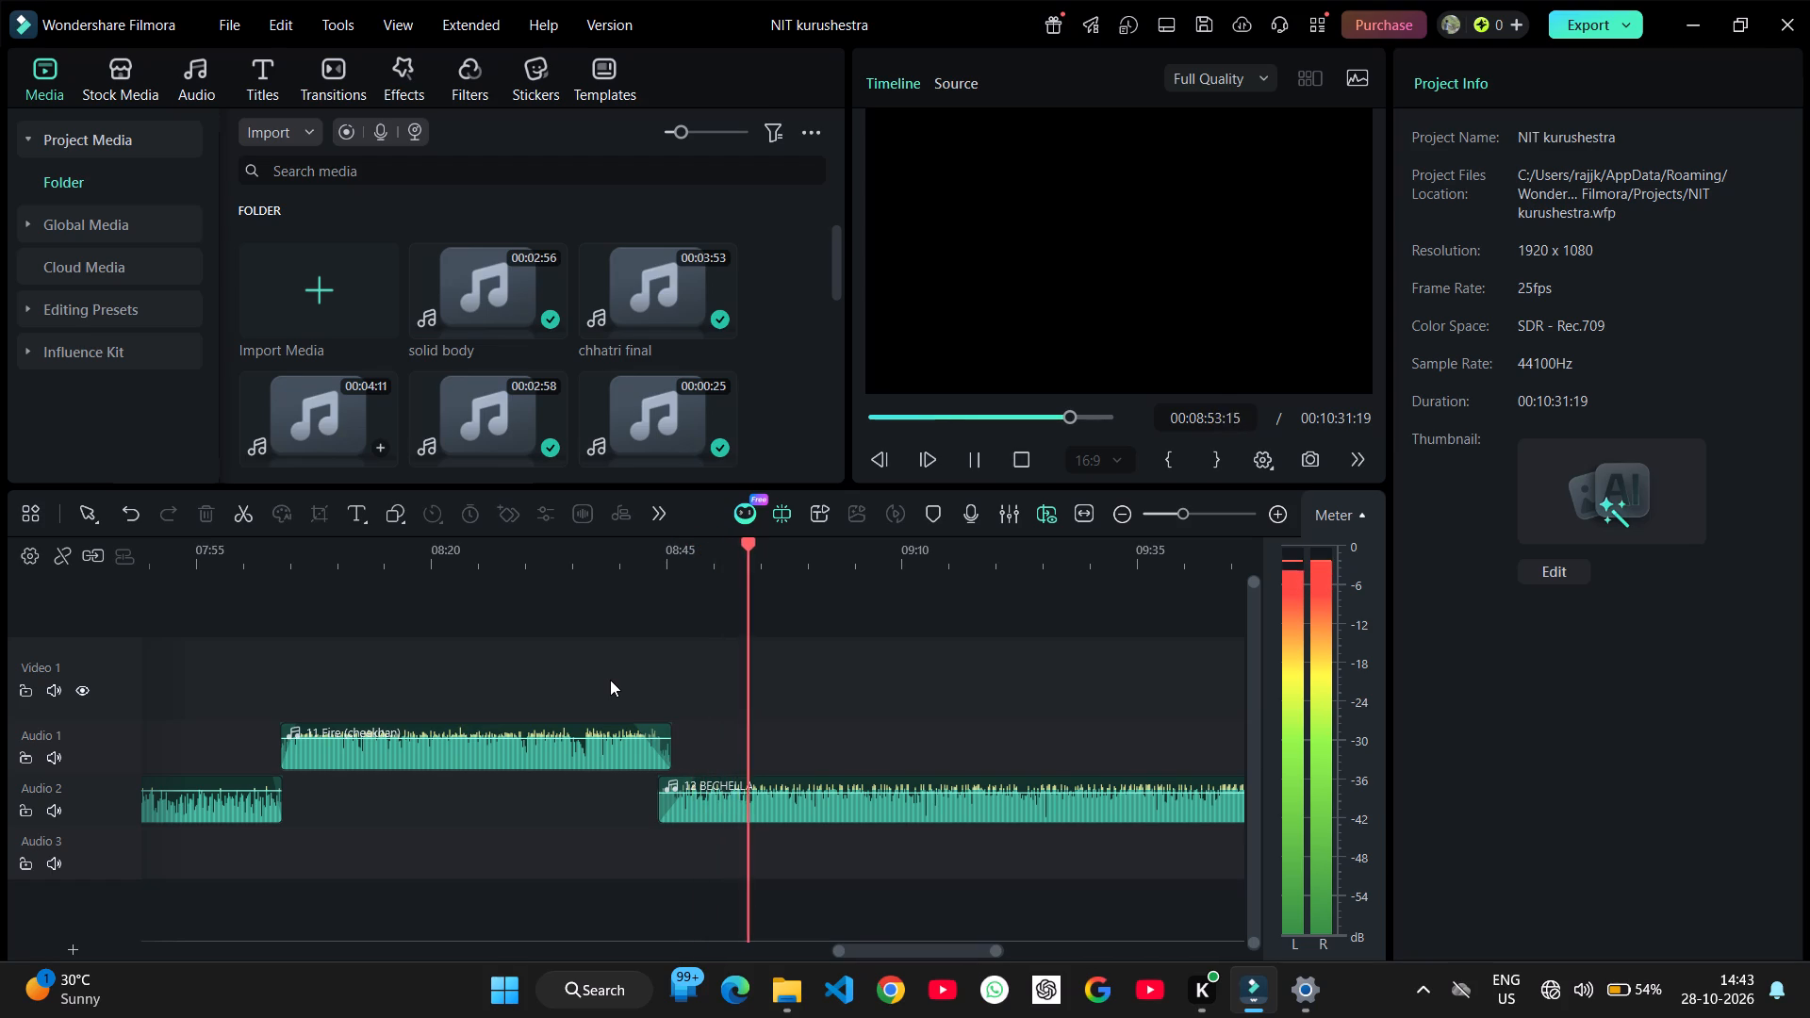
# Audition the transition from 12 BECHELLA into clip 13 on Audio 1, from about 10:00 to 10:11.
pyautogui.hscroll(-2, 610, 680)
pyautogui.keyDown('ctrl'); pyautogui.scroll(-2, 610, 680); pyautogui.keyUp('ctrl')
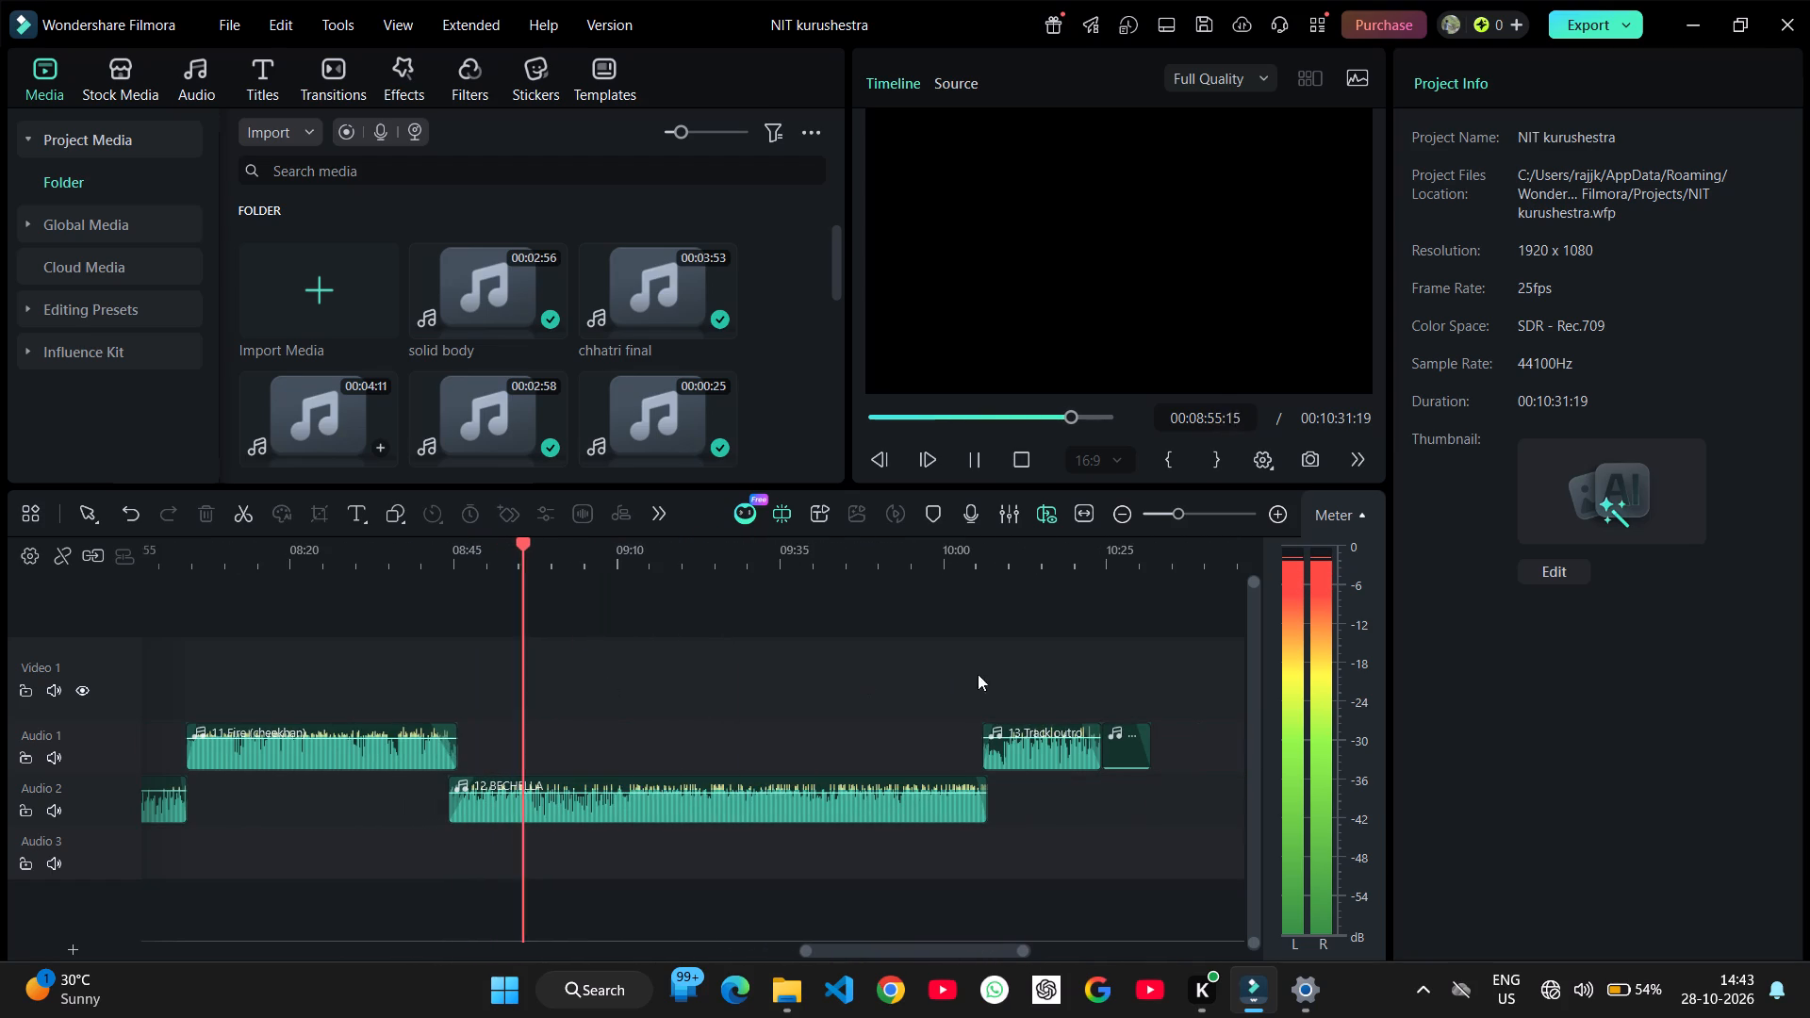
pyautogui.click(942, 698)
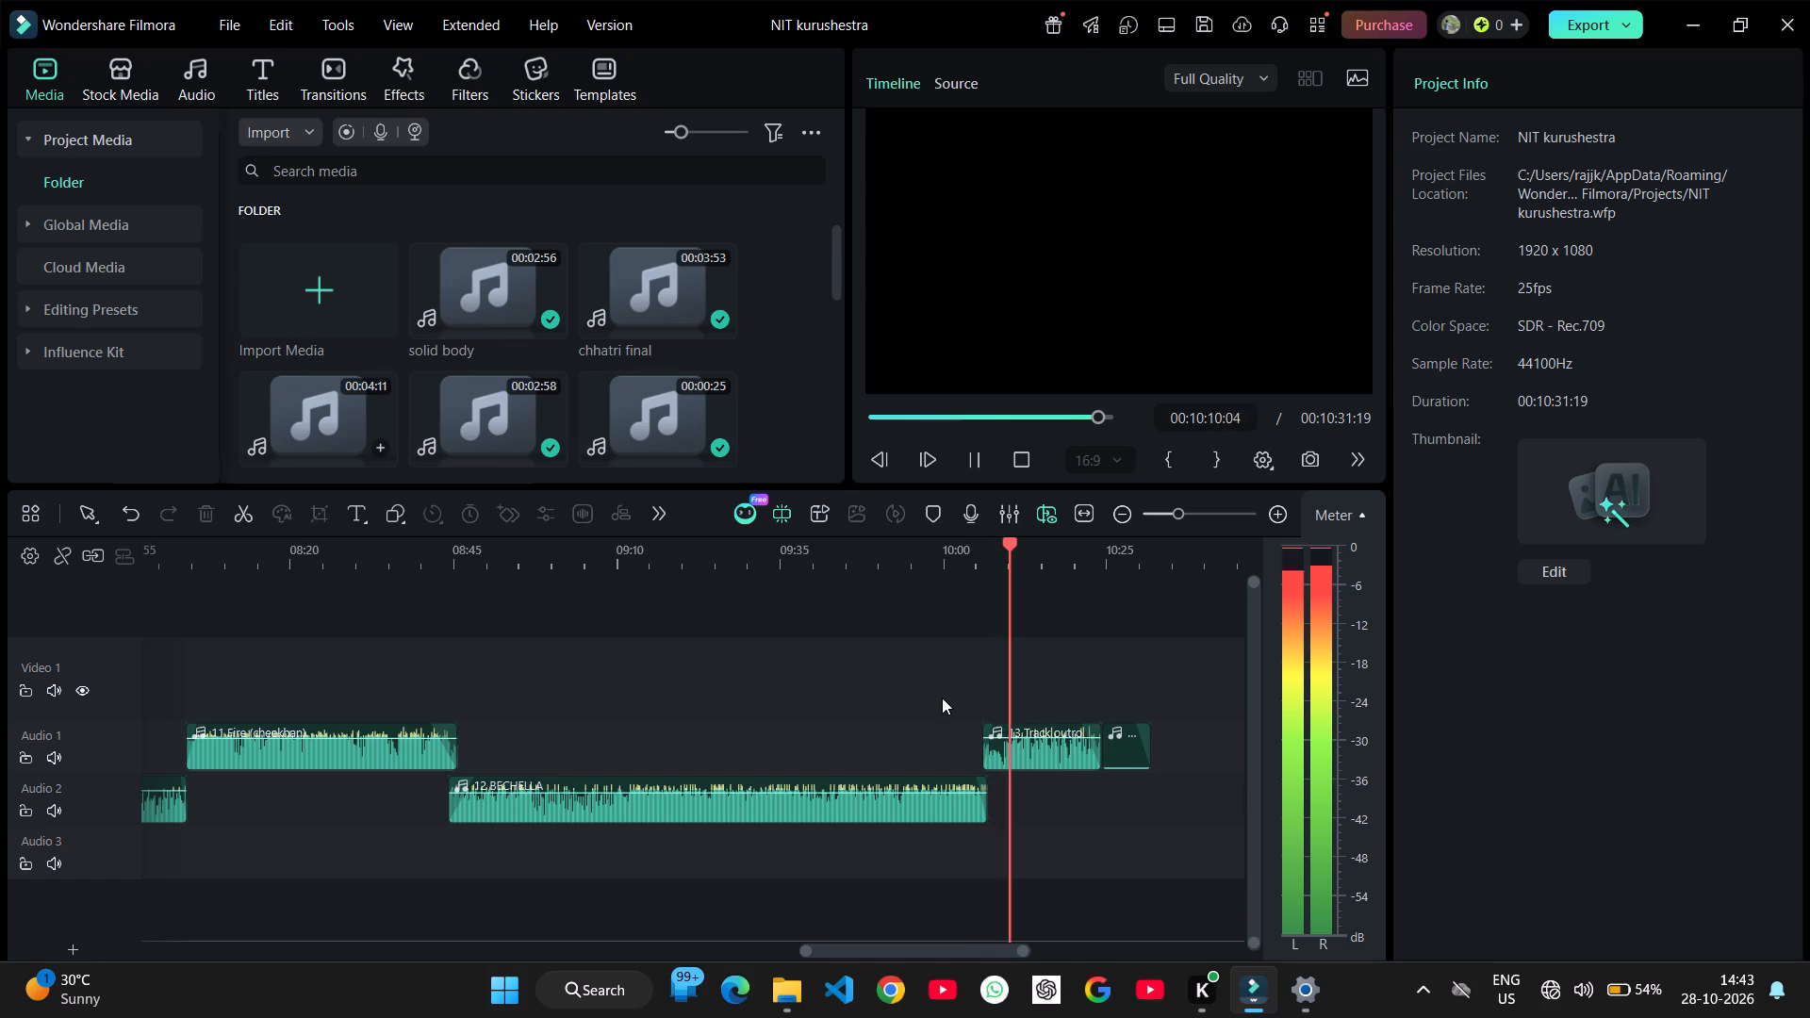
pyautogui.press('space')
# Check the volume settings of 1 kainchi at the start of the mix and of the clip following it on Audio 2.
pyautogui.keyDown('ctrl'); pyautogui.scroll(-7, 942, 698); pyautogui.keyUp('ctrl')
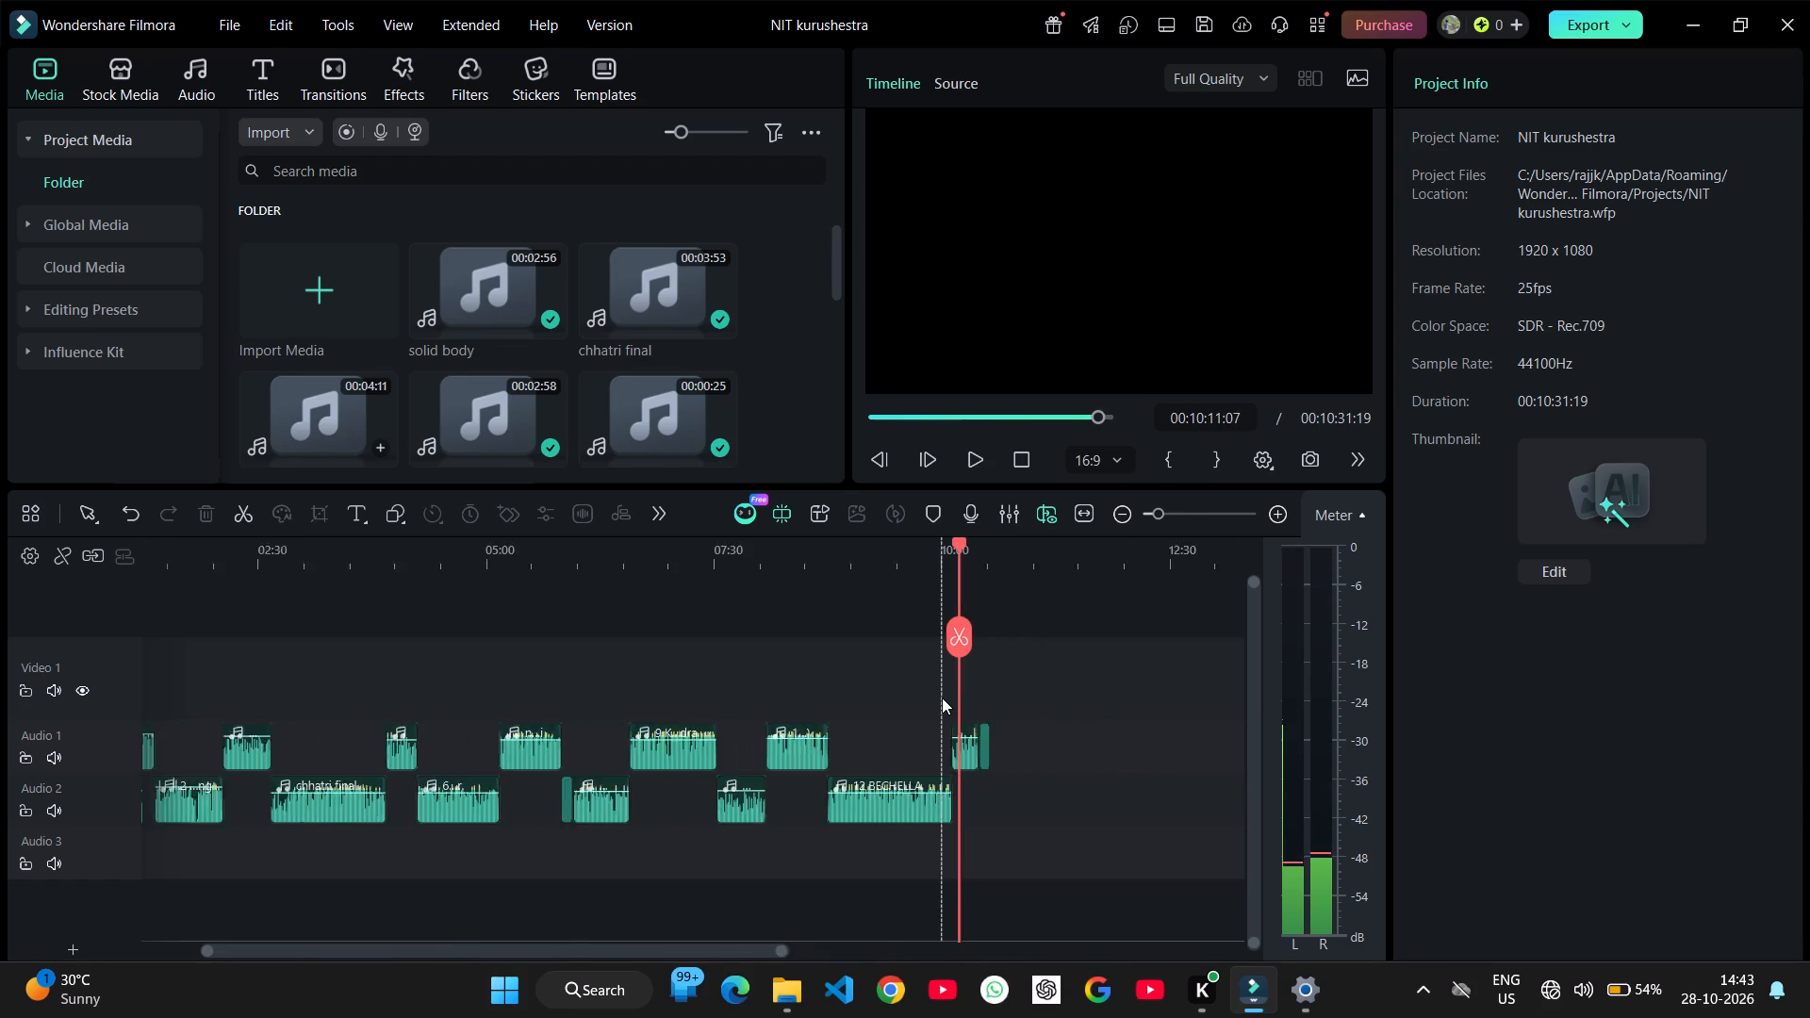
pyautogui.keyDown('ctrl'); pyautogui.scroll(-7, 942, 698); pyautogui.keyUp('ctrl')
pyautogui.keyDown('ctrl'); pyautogui.scroll(6, 313, 792); pyautogui.keyUp('ctrl')
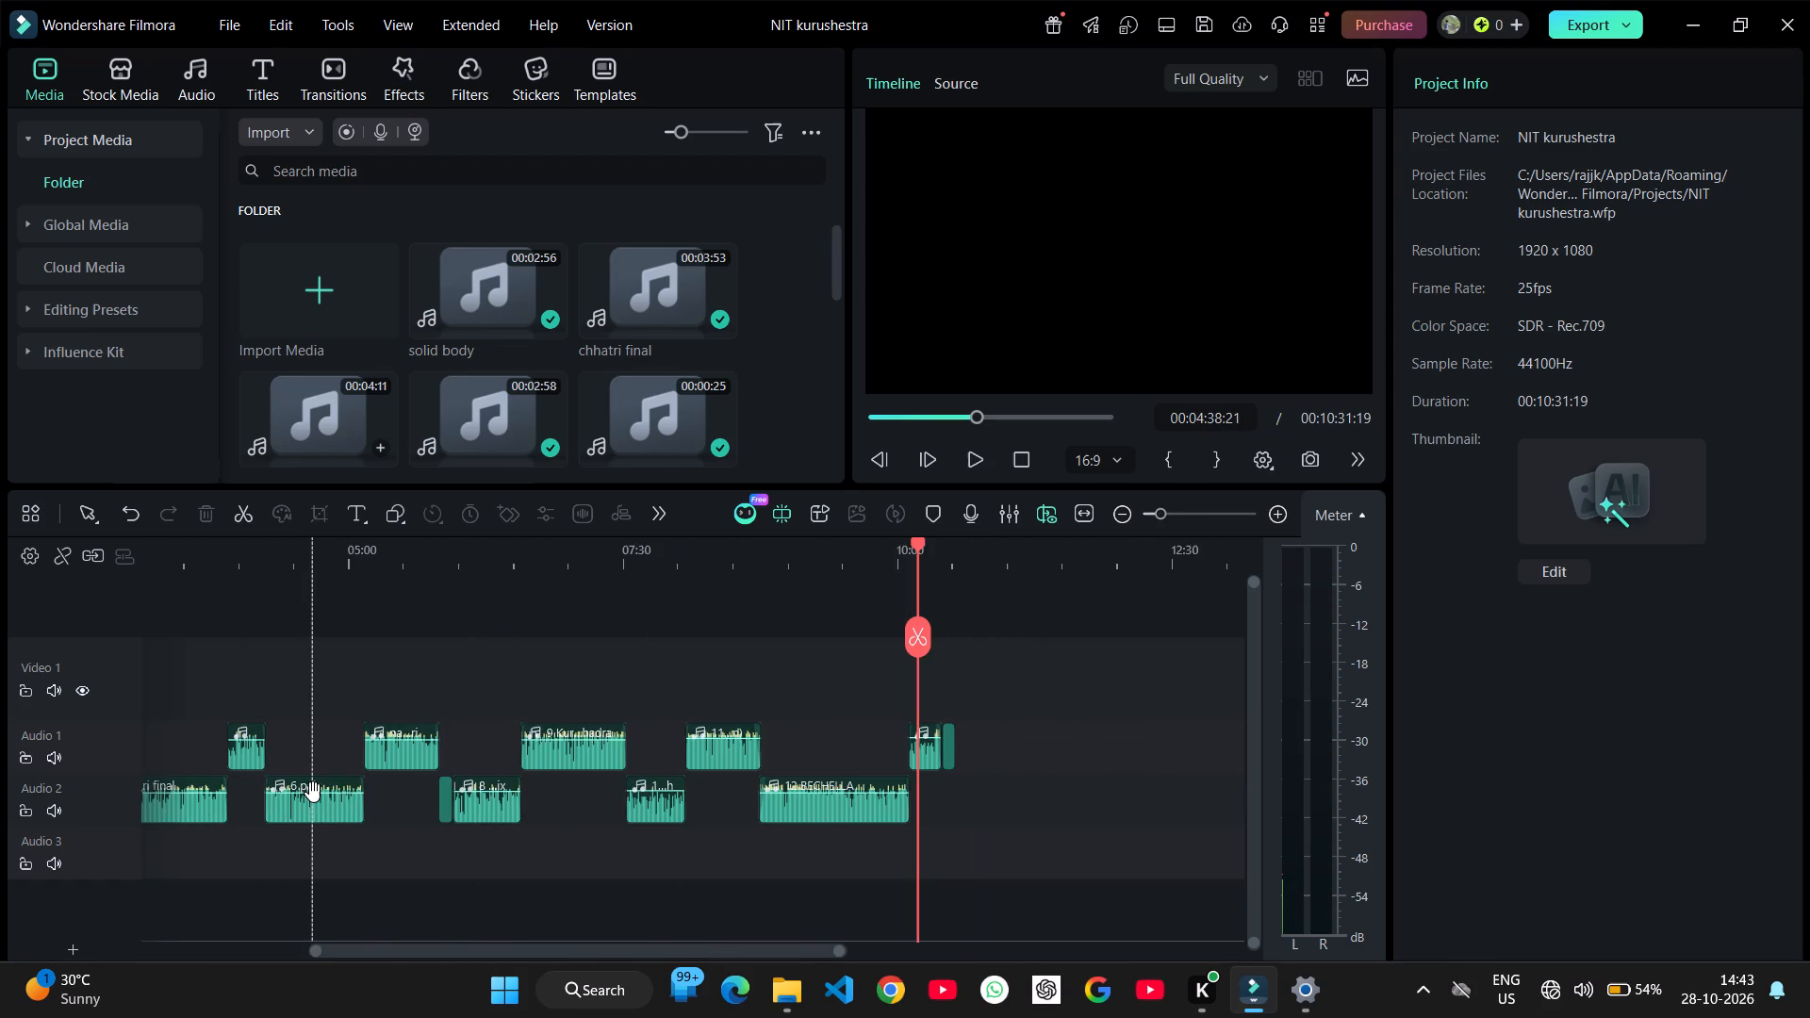
pyautogui.keyDown('ctrl'); pyautogui.scroll(7, 313, 792); pyautogui.keyUp('ctrl')
pyautogui.hscroll(16, 313, 792)
pyautogui.click(284, 751)
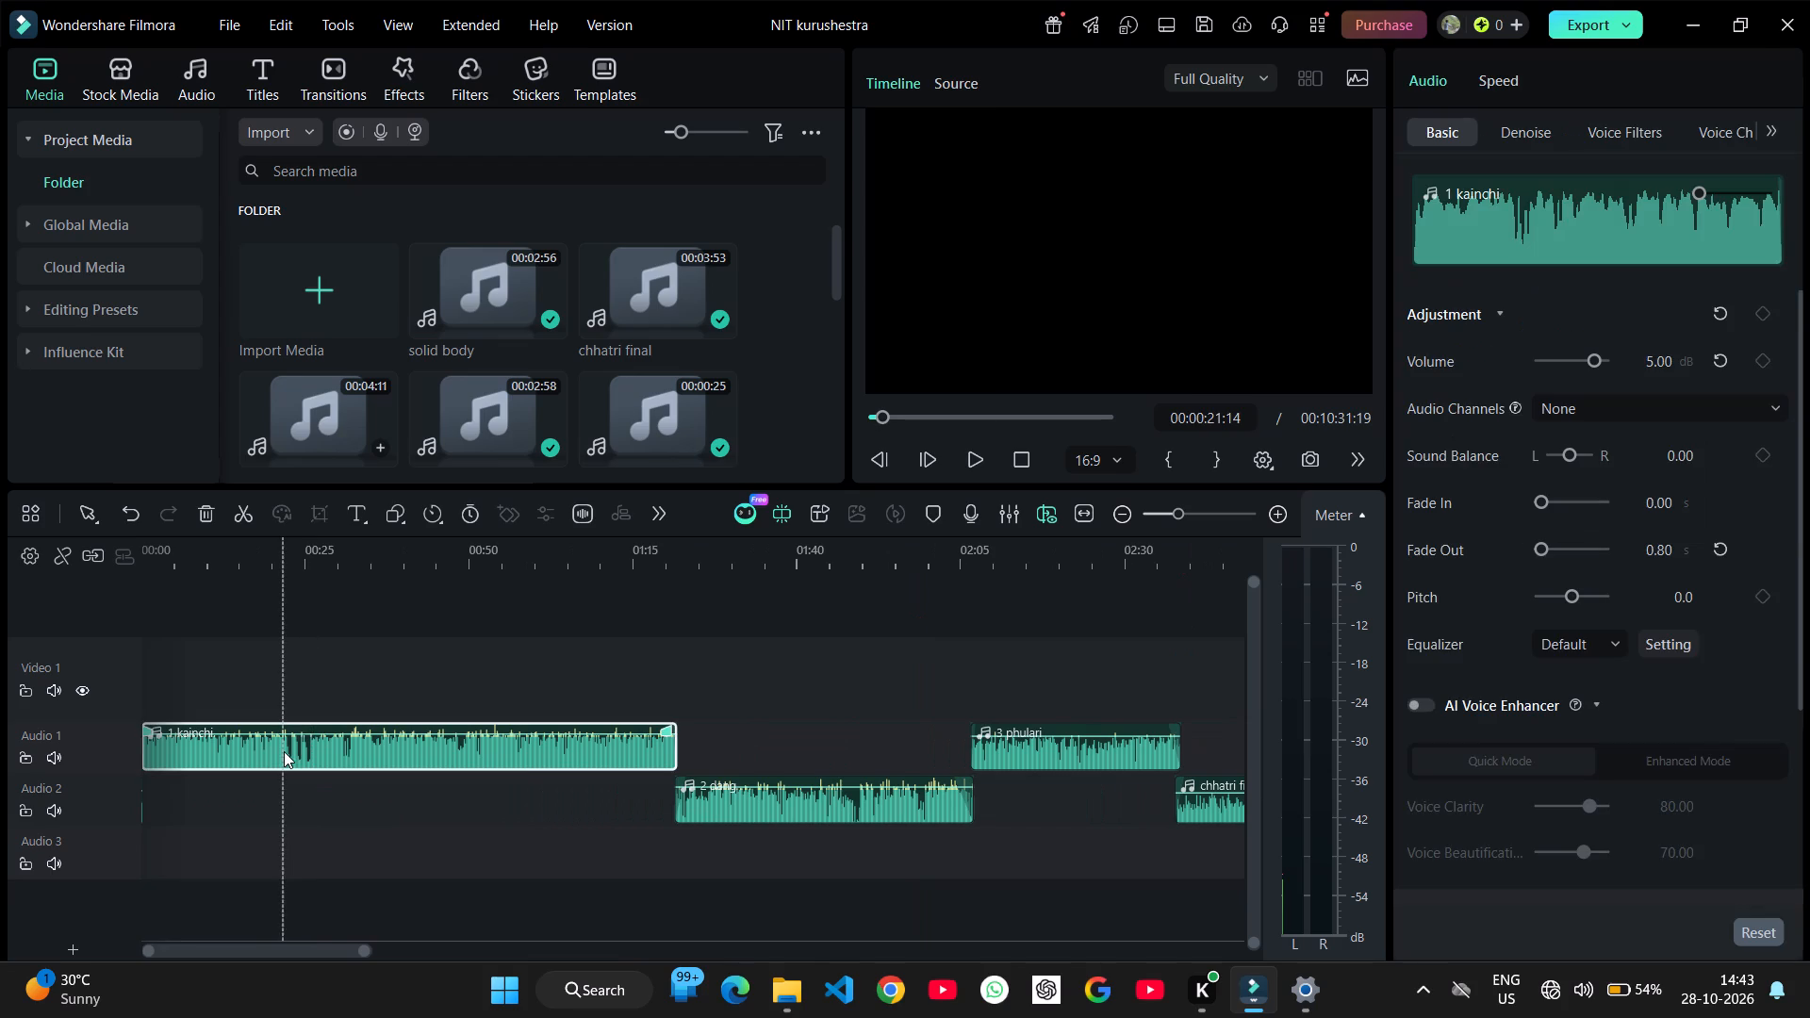
pyautogui.click(889, 796)
# Set the volume of the 3 phulari clip on Audio 1 to 4 dB.
pyautogui.hscroll(-1, 889, 796)
pyautogui.click(772, 757)
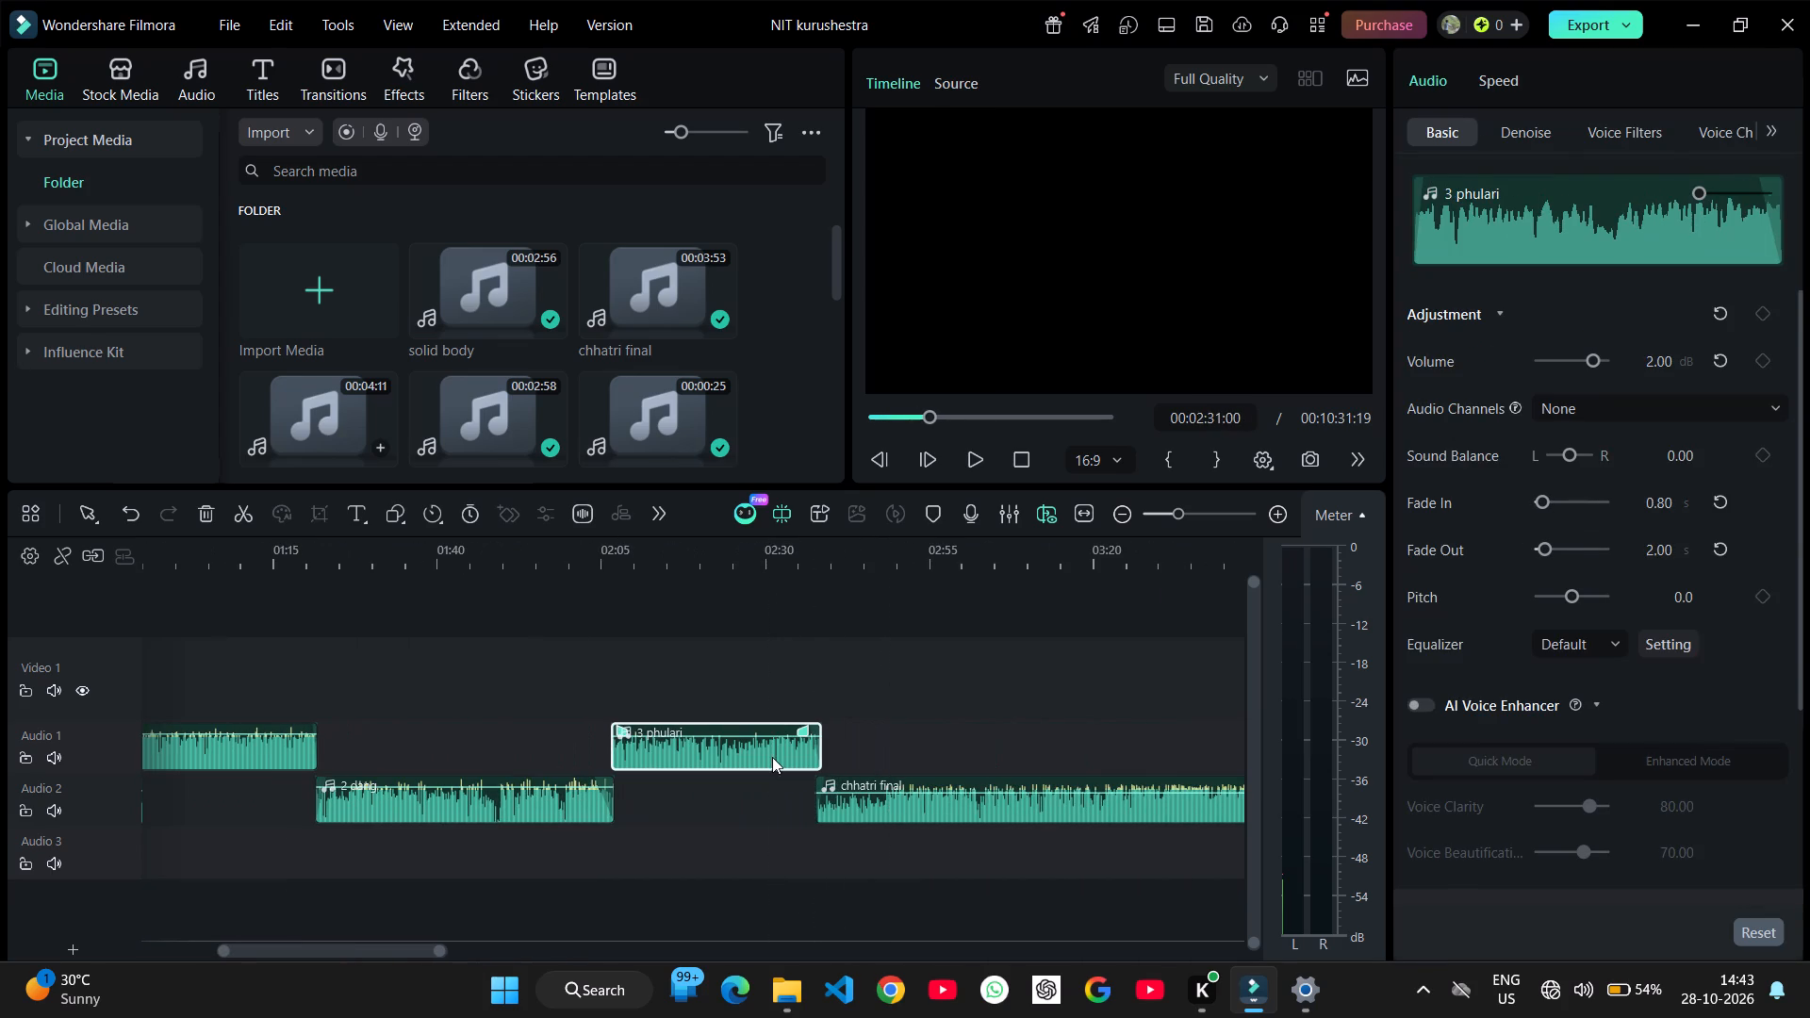
pyautogui.click(1637, 356)
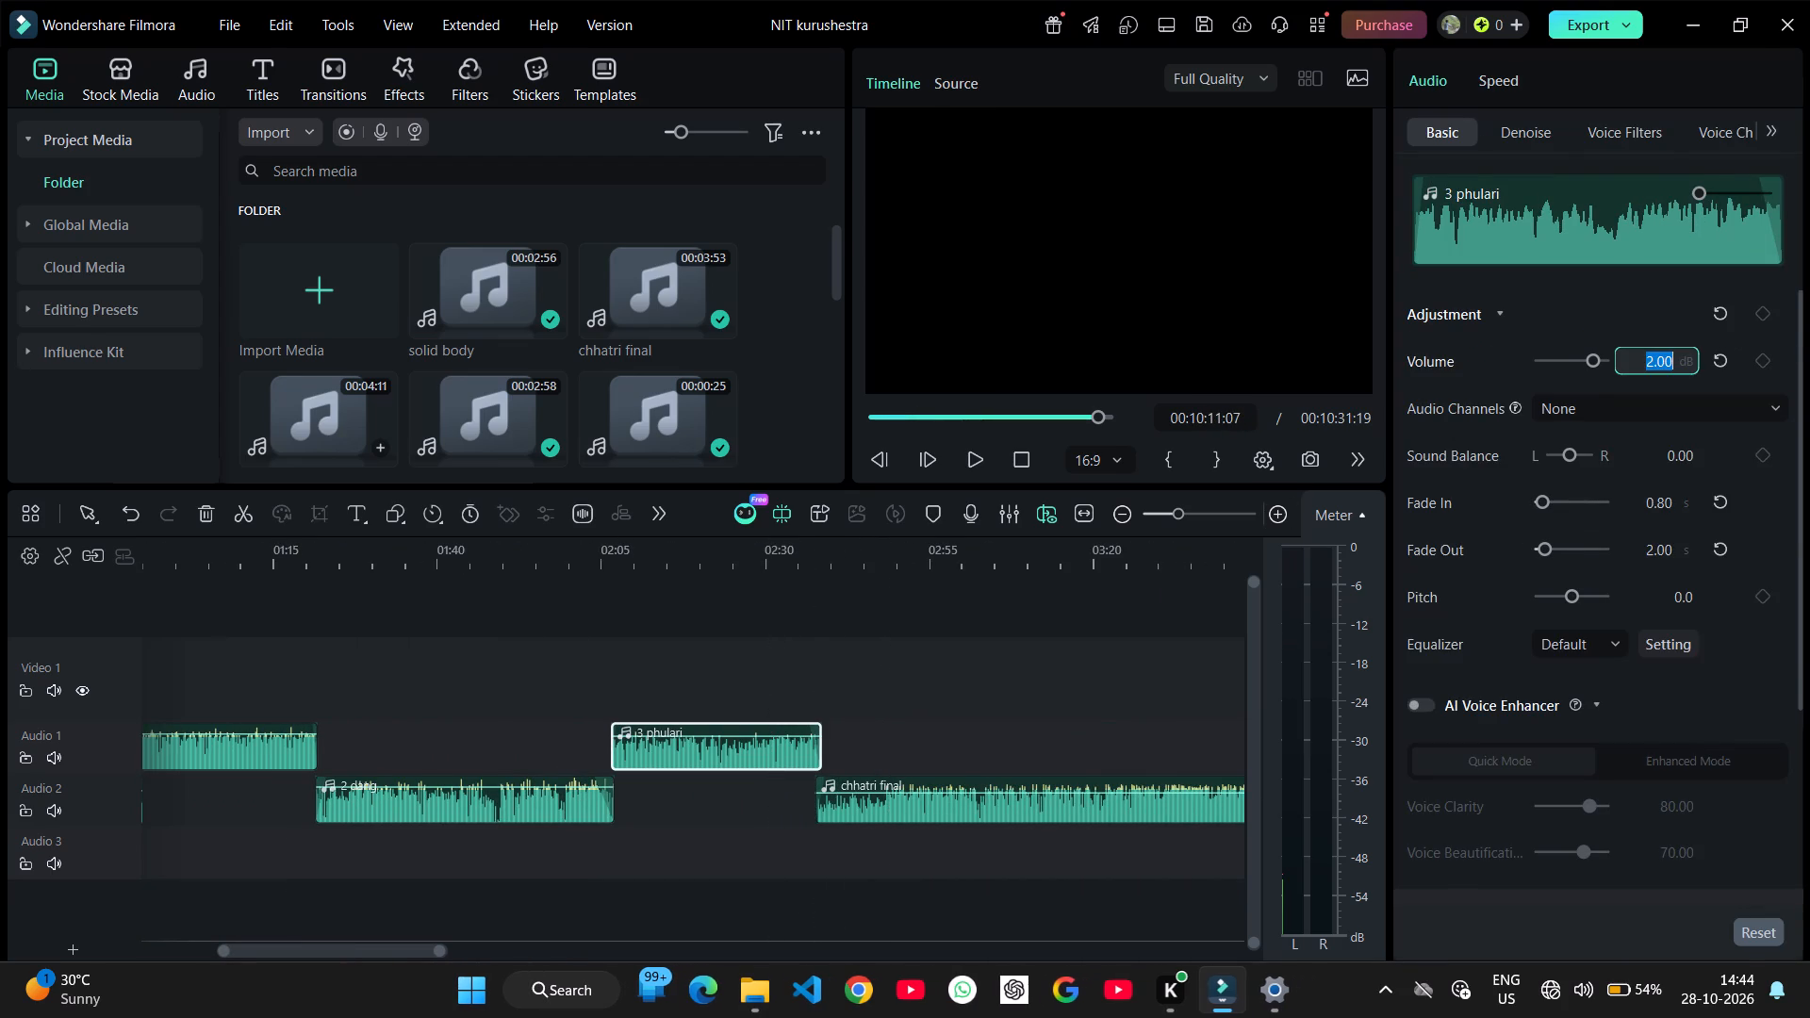
pyautogui.press('4')
pyautogui.press('Return')
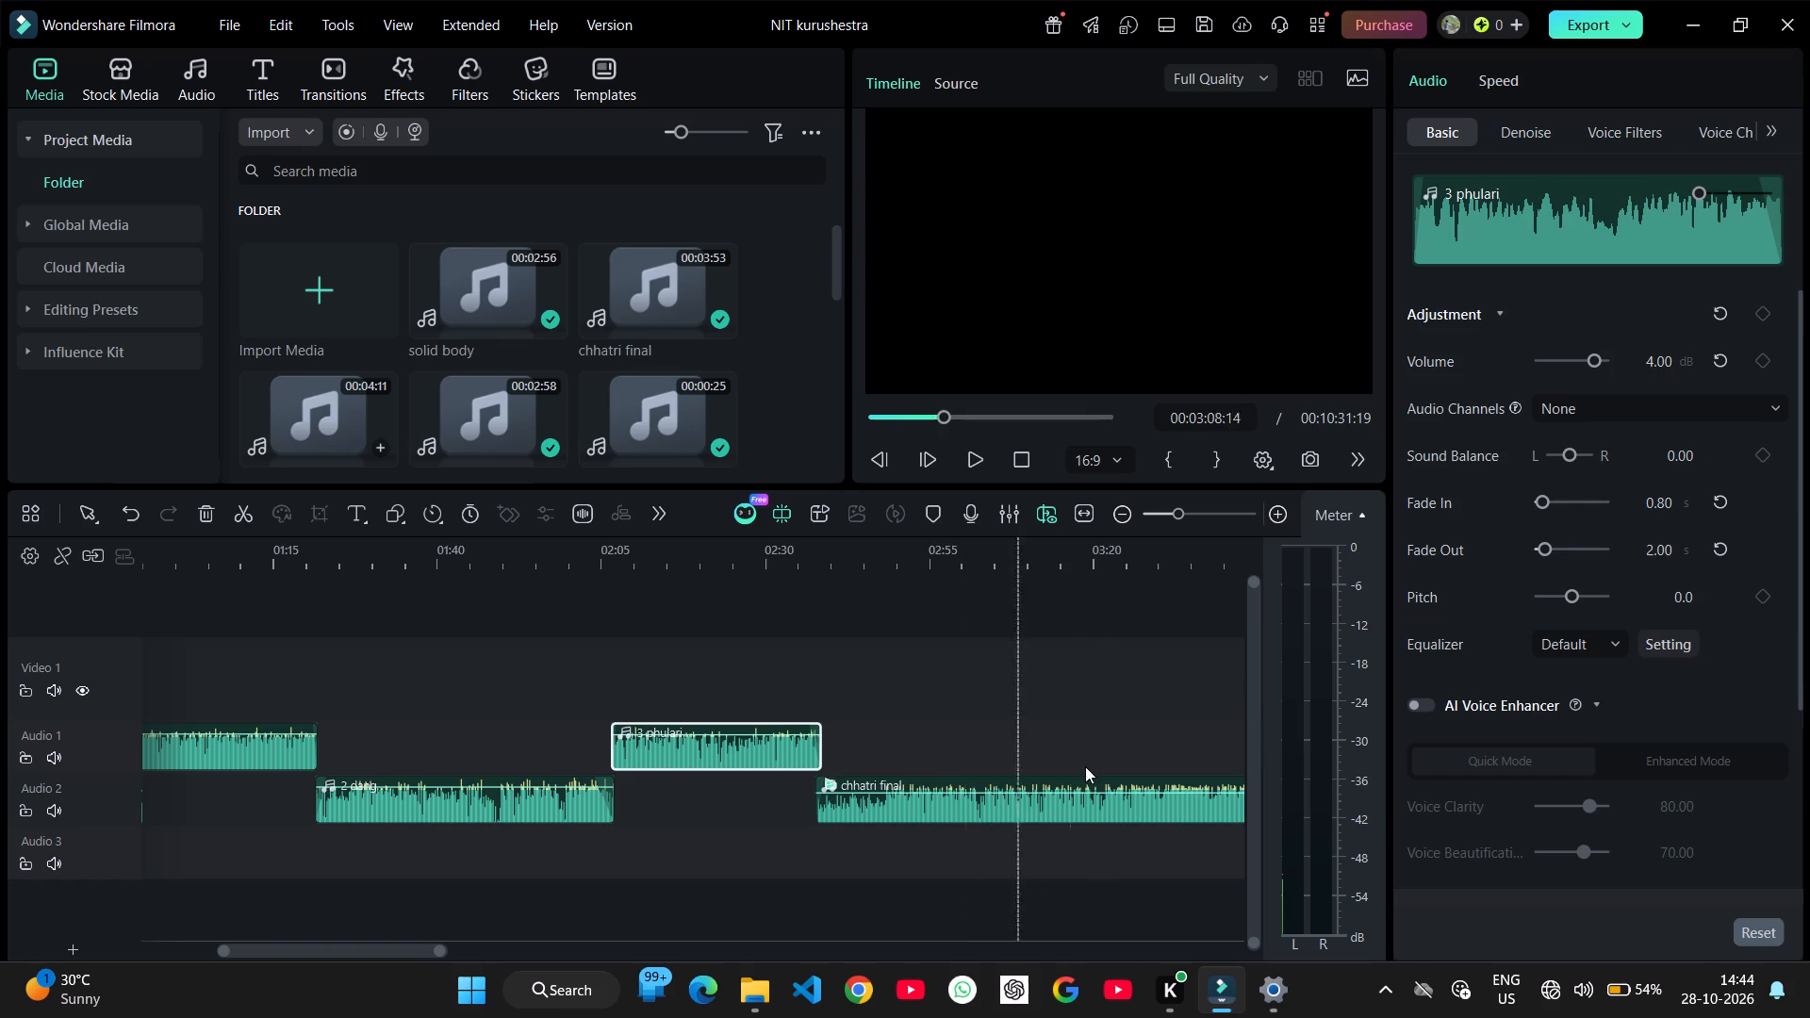
# Set the volume of the solid body clip on Audio 1 to 0 dB.
pyautogui.hscroll(-2, 1100, 796)
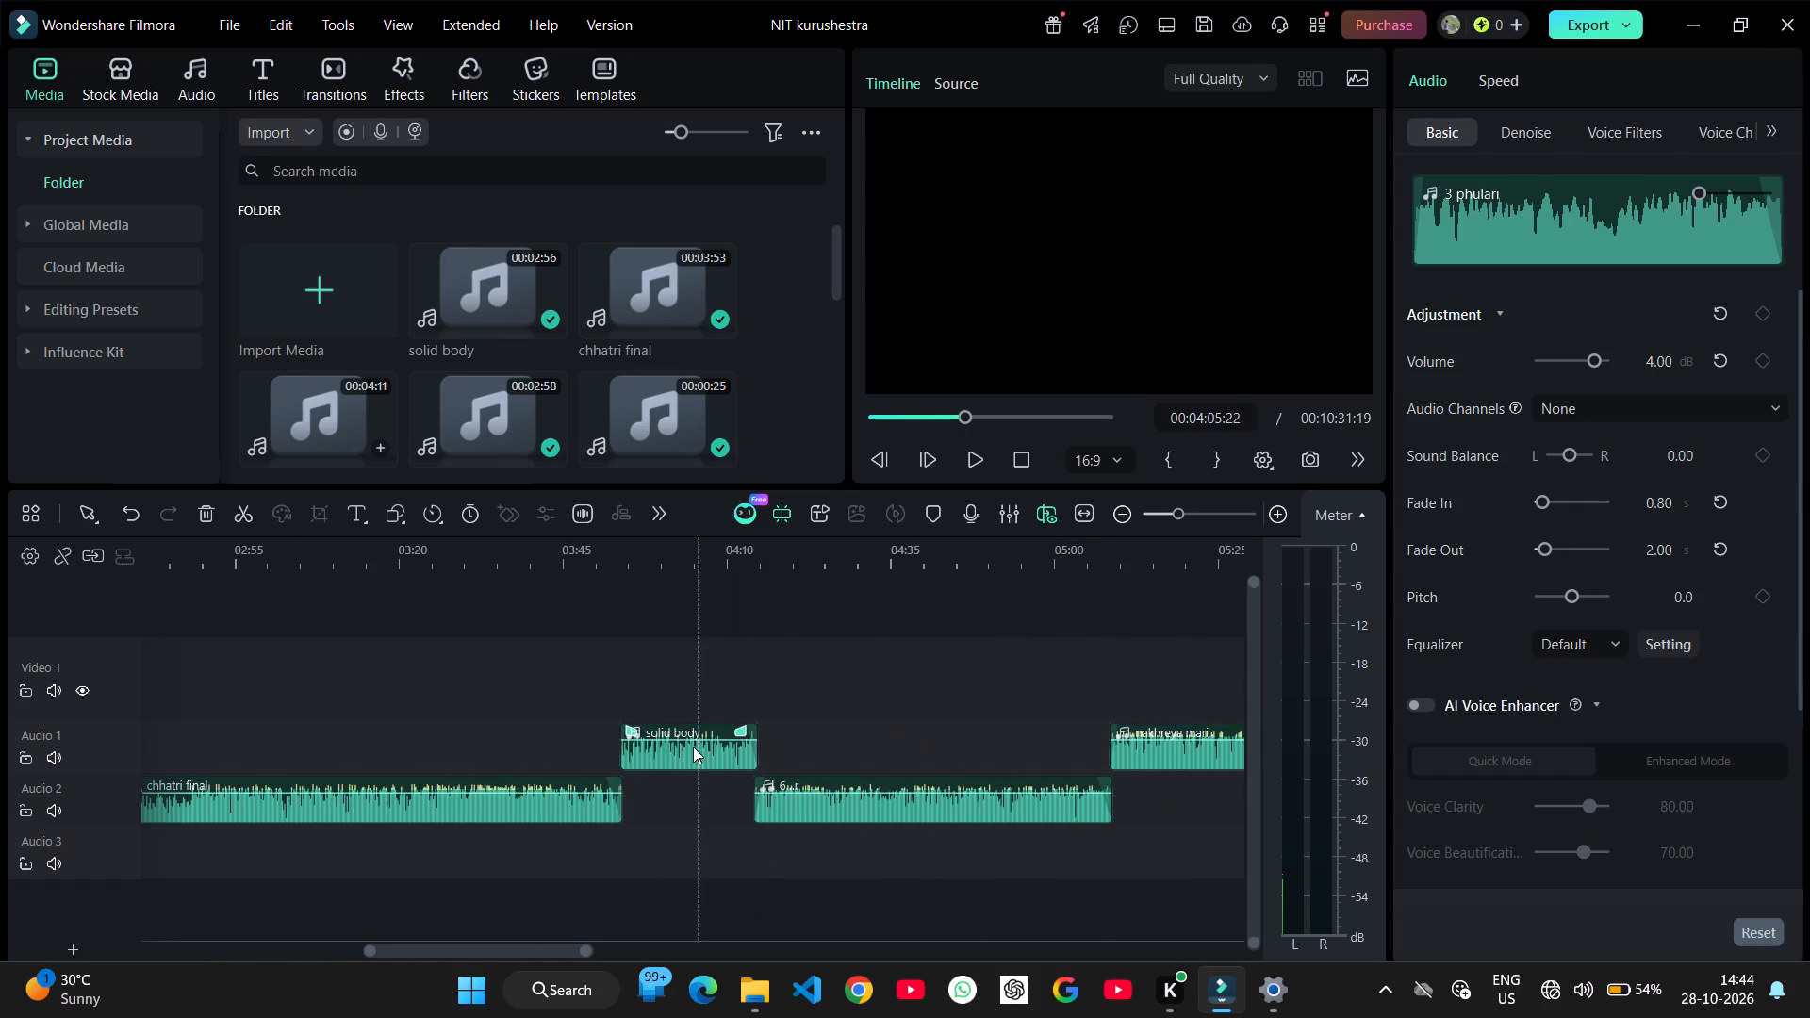
pyautogui.click(691, 749)
pyautogui.click(1653, 355)
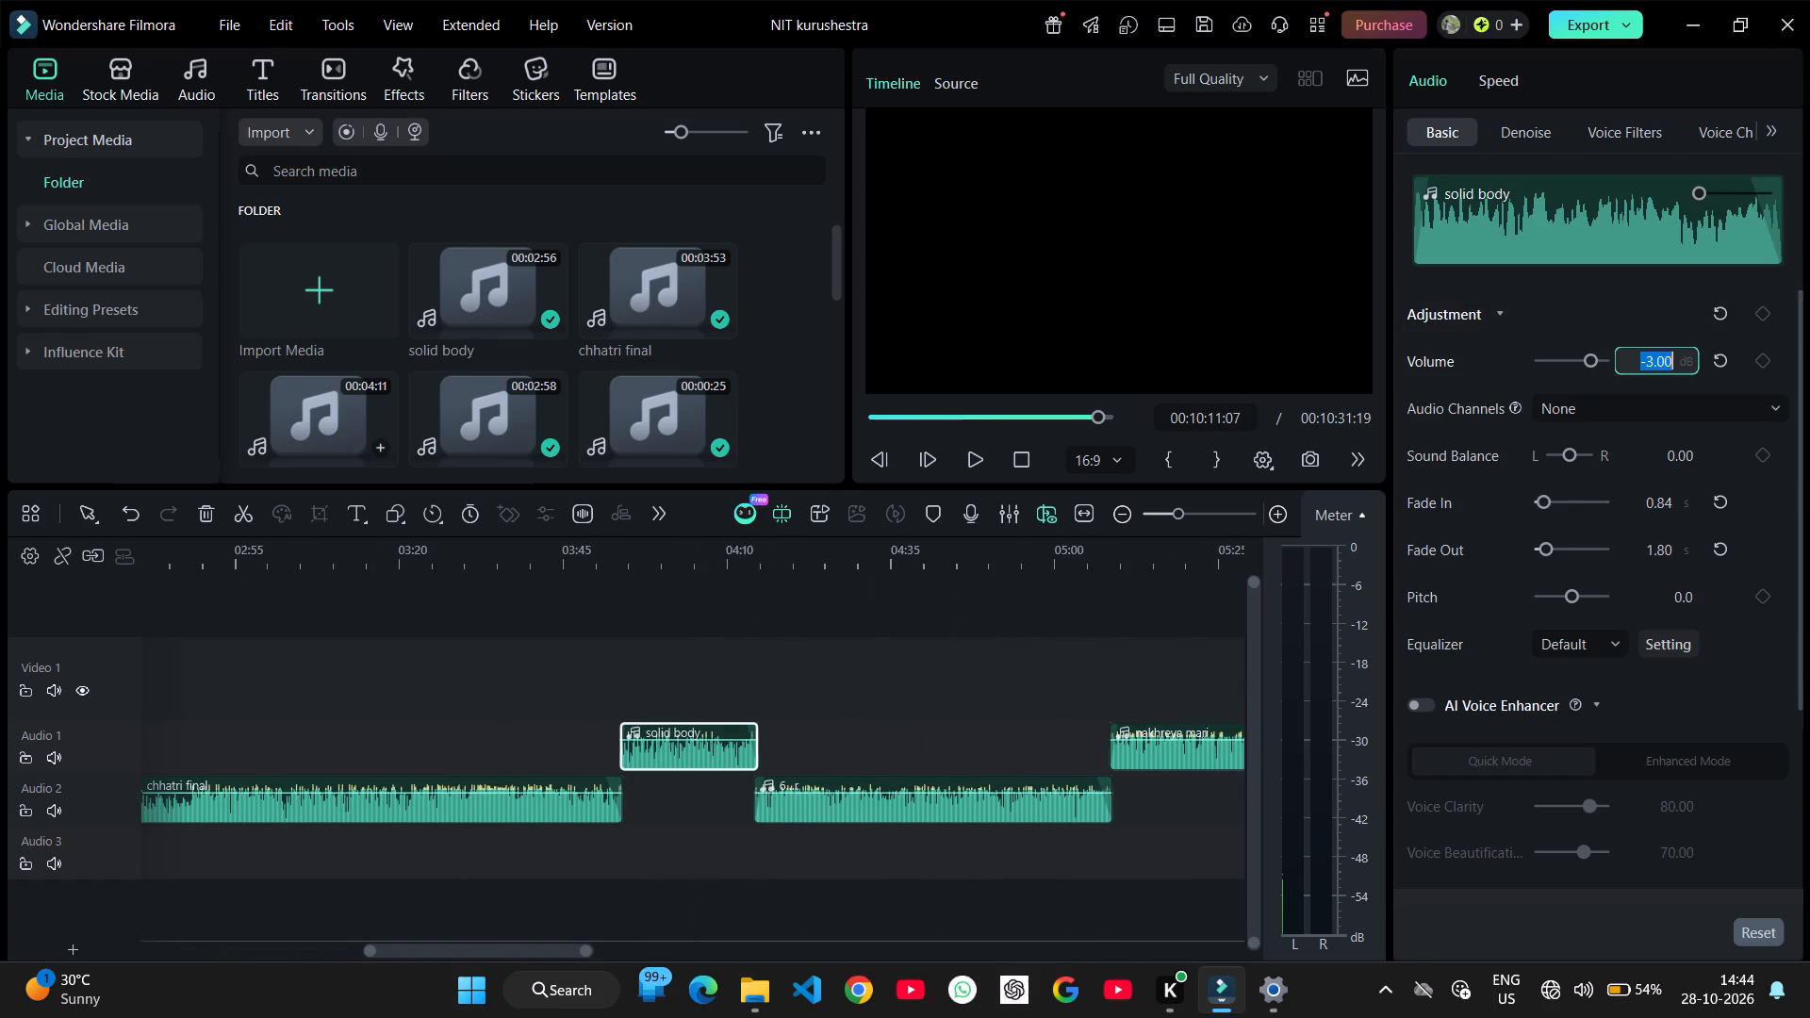
pyautogui.press('0')
pyautogui.press('Return')
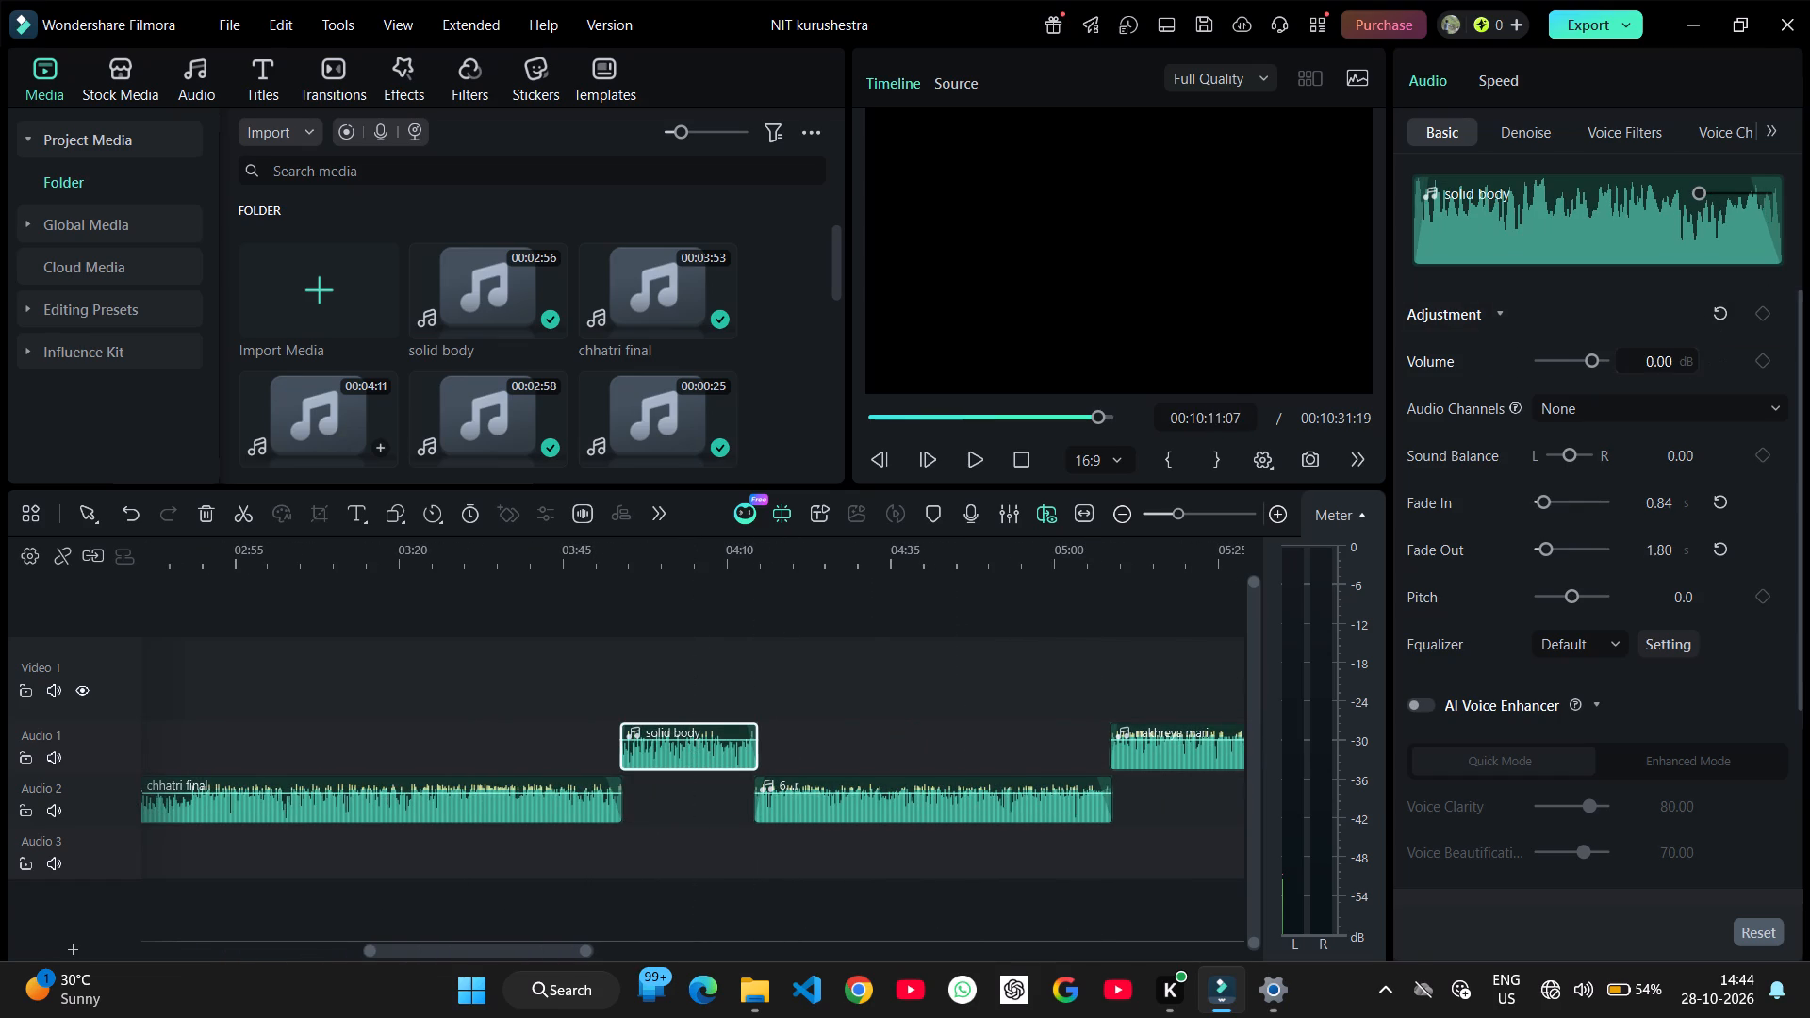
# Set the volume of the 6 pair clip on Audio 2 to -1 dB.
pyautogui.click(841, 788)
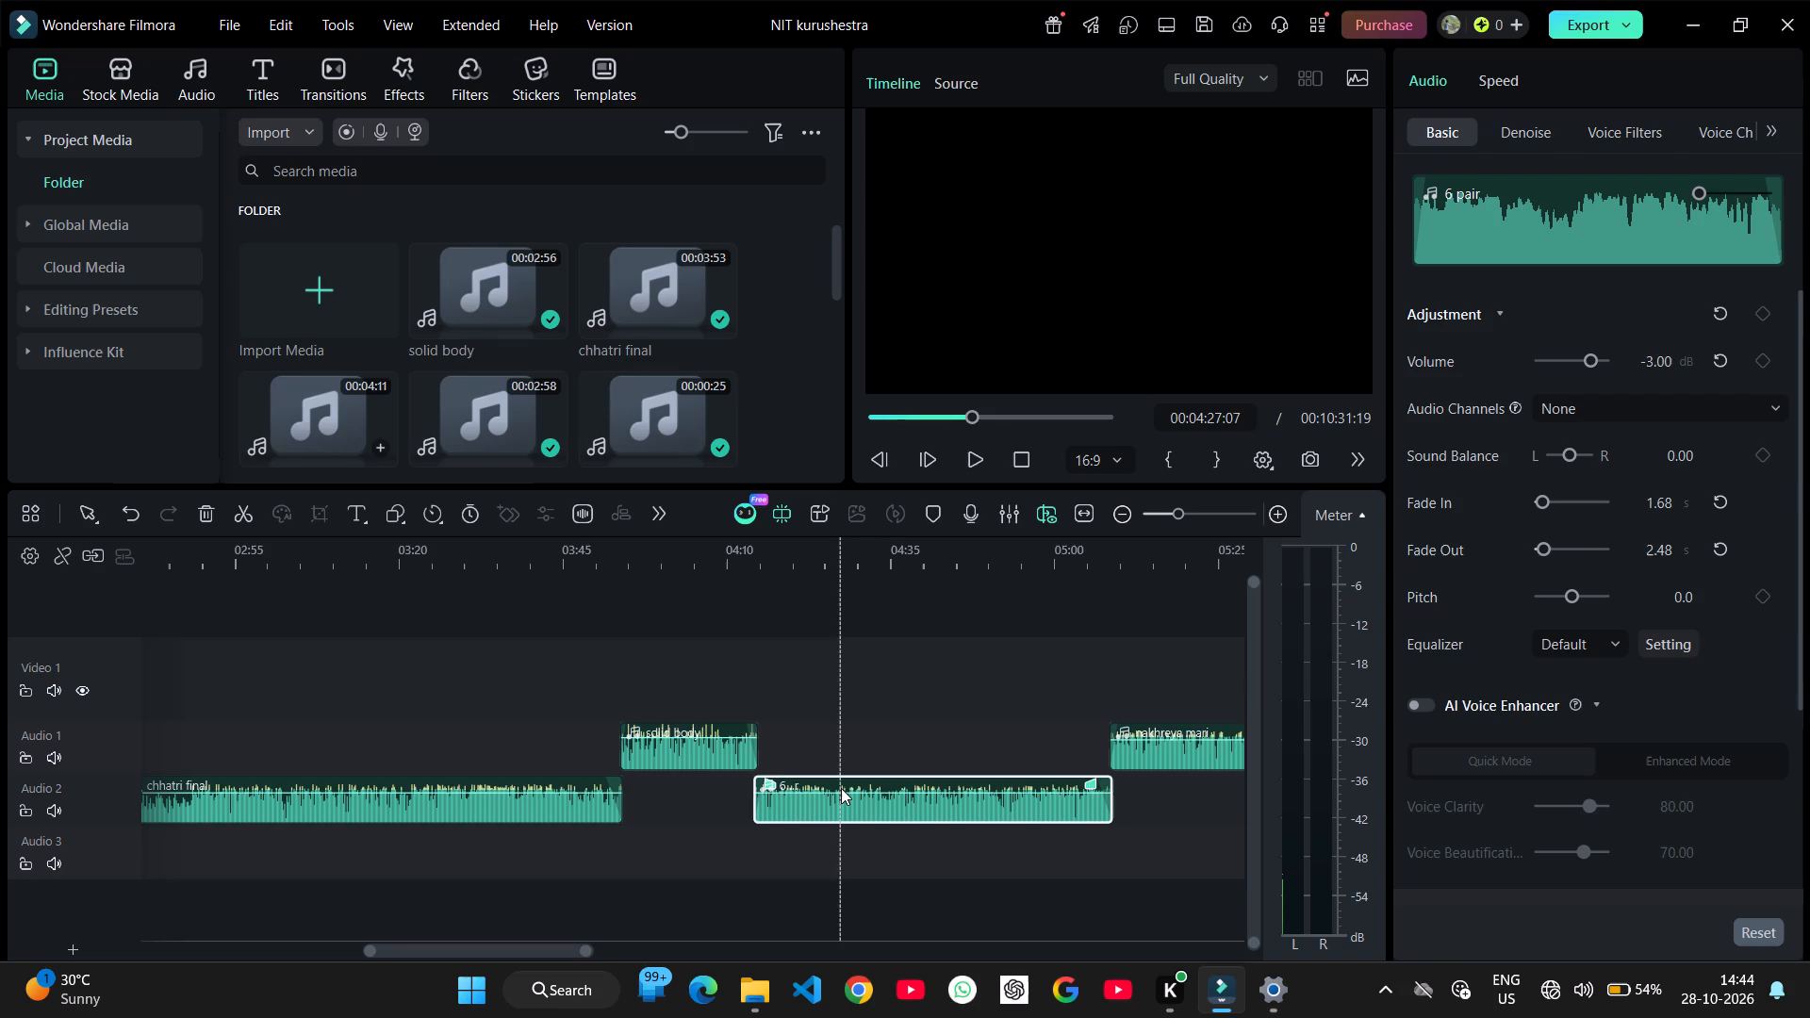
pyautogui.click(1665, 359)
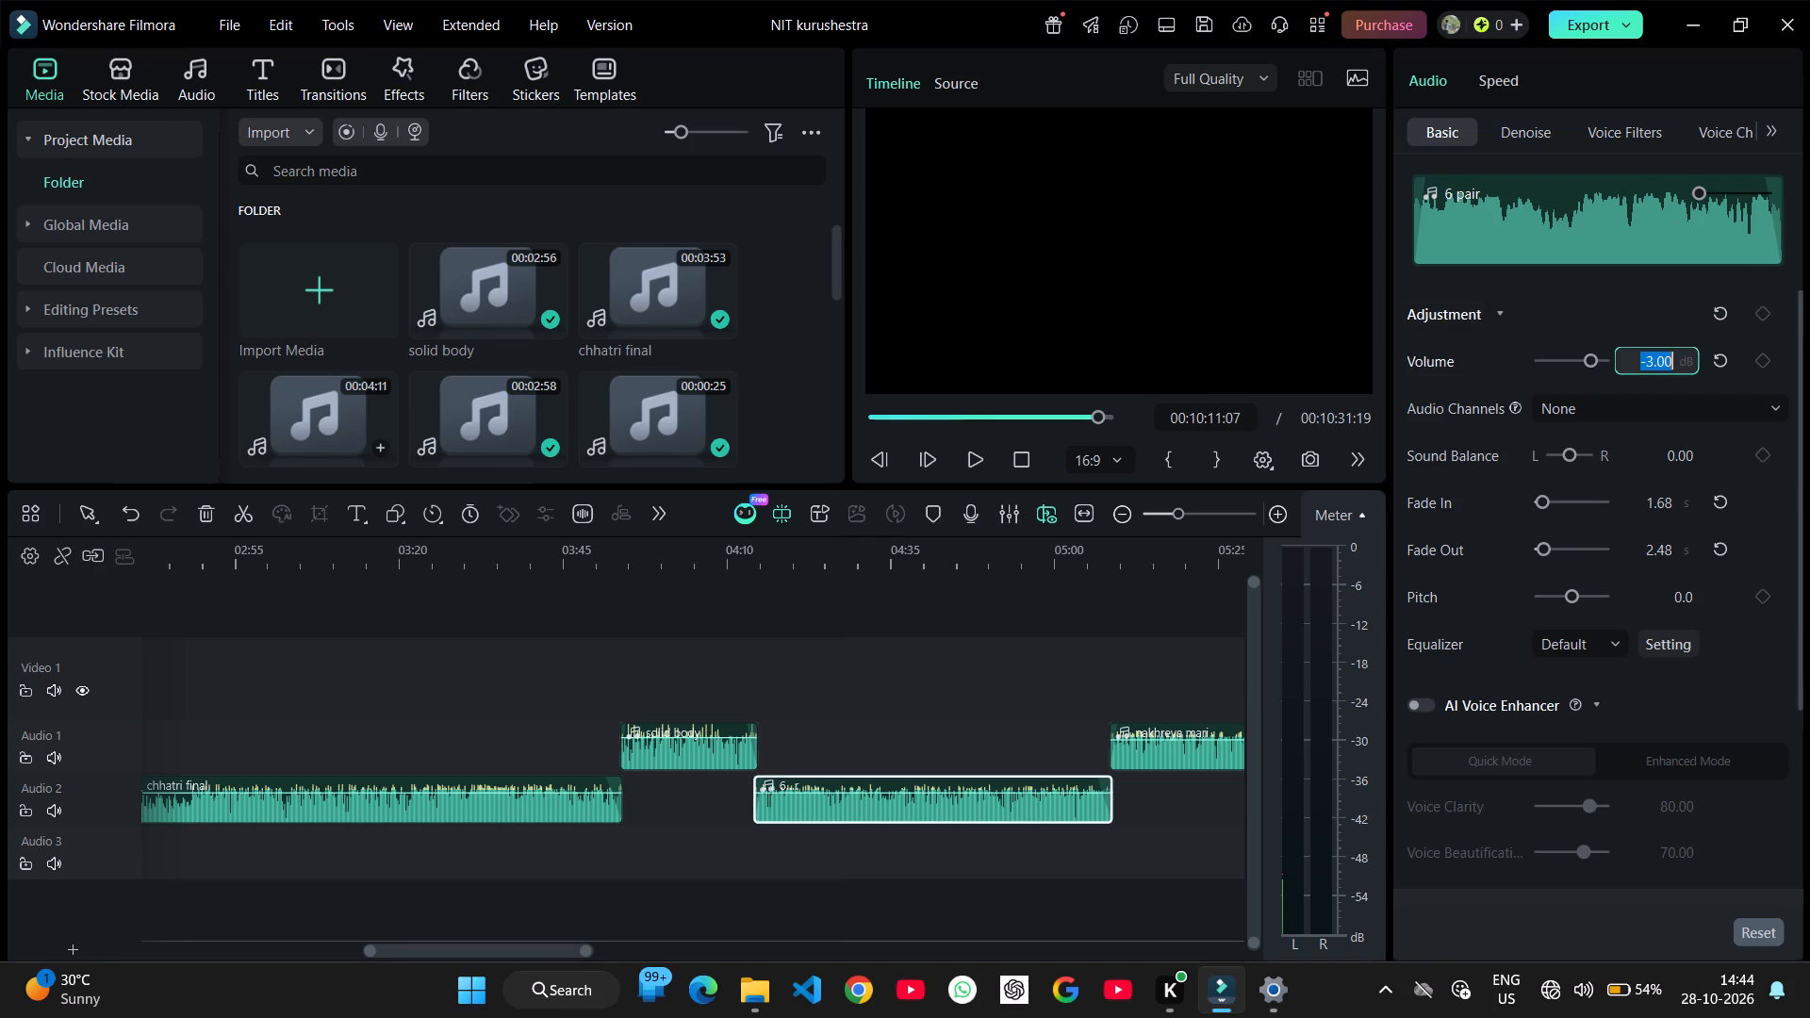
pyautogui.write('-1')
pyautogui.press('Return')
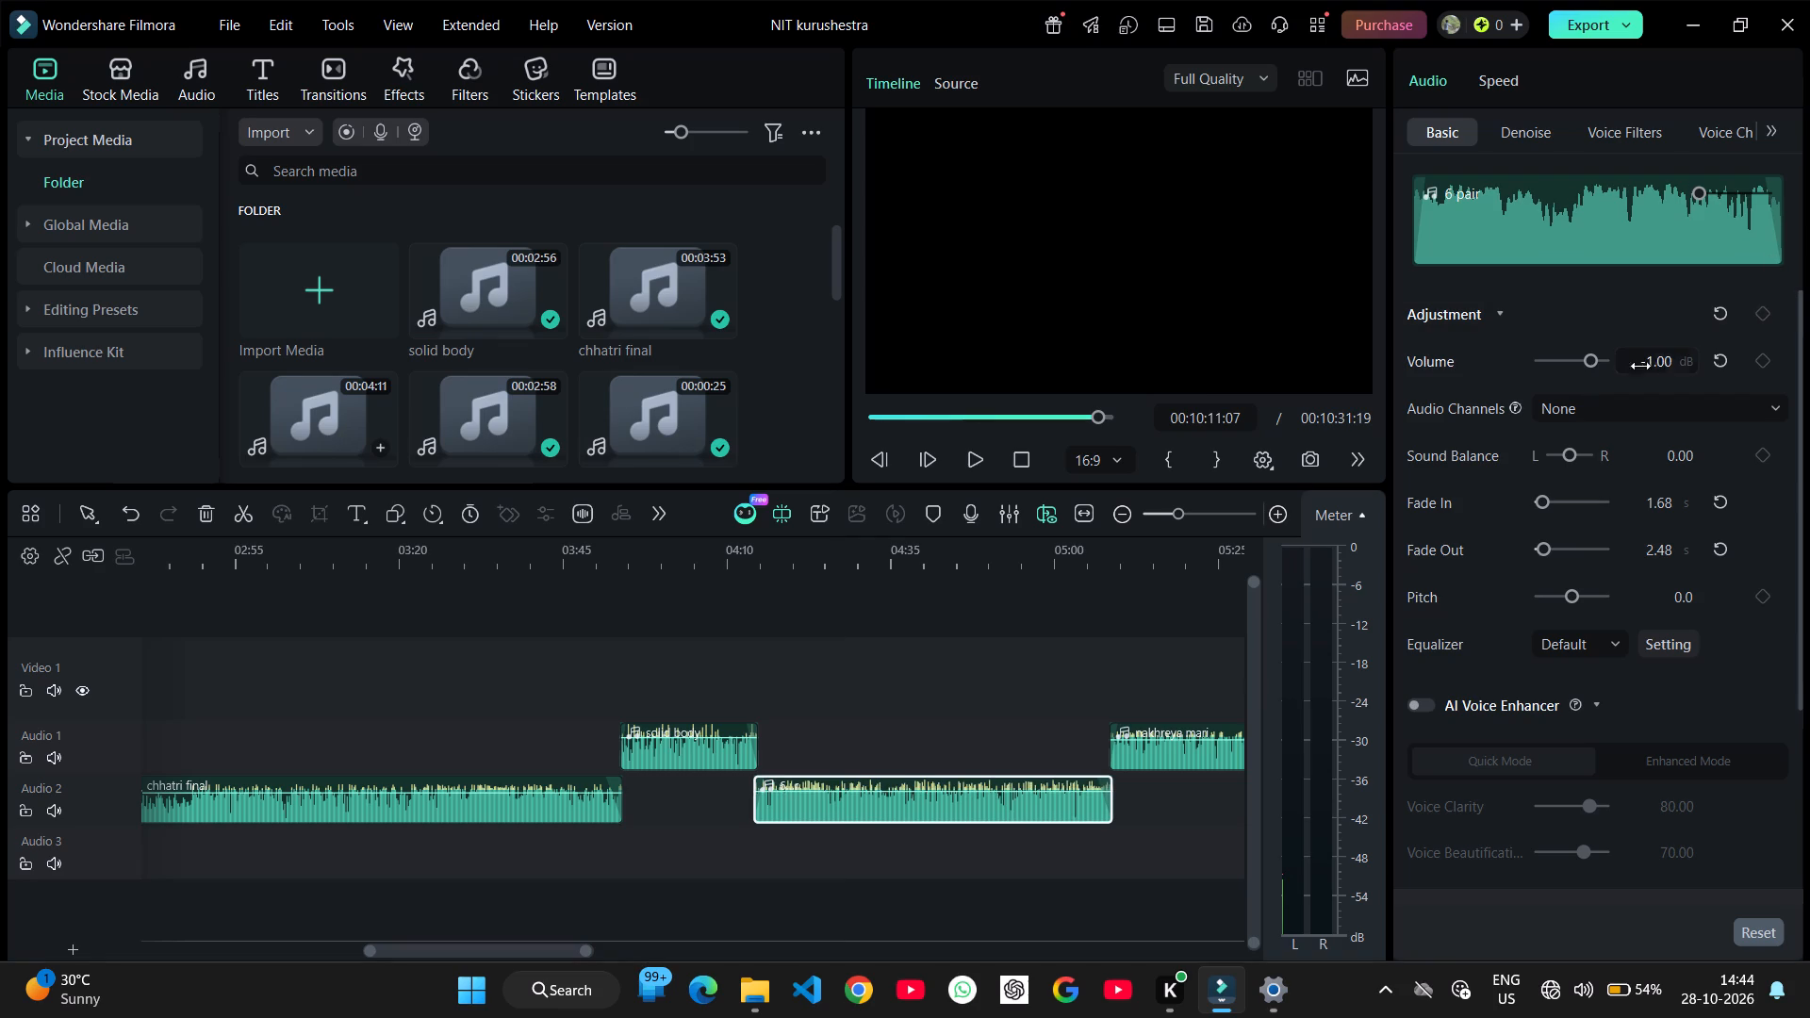
# Audition the opening of the 6 pair clip from about 04:18 to 04:21.
pyautogui.click(782, 738)
pyautogui.press('space')
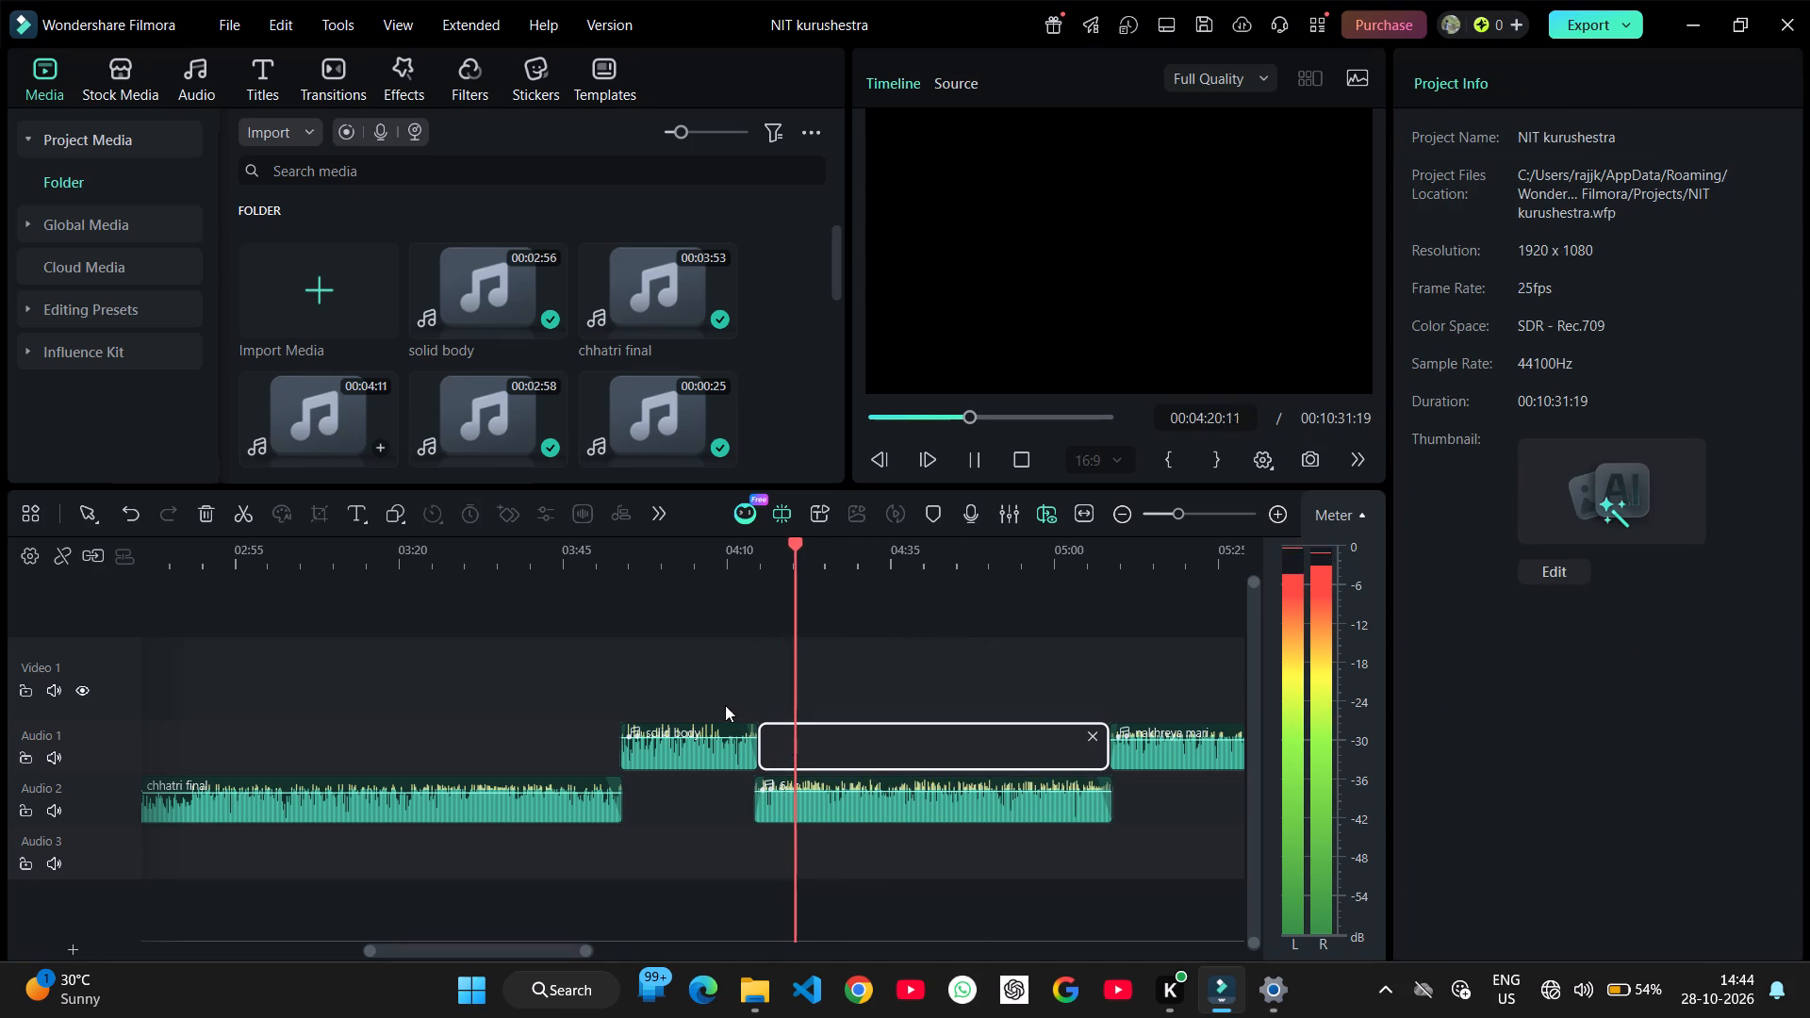
pyautogui.press('space')
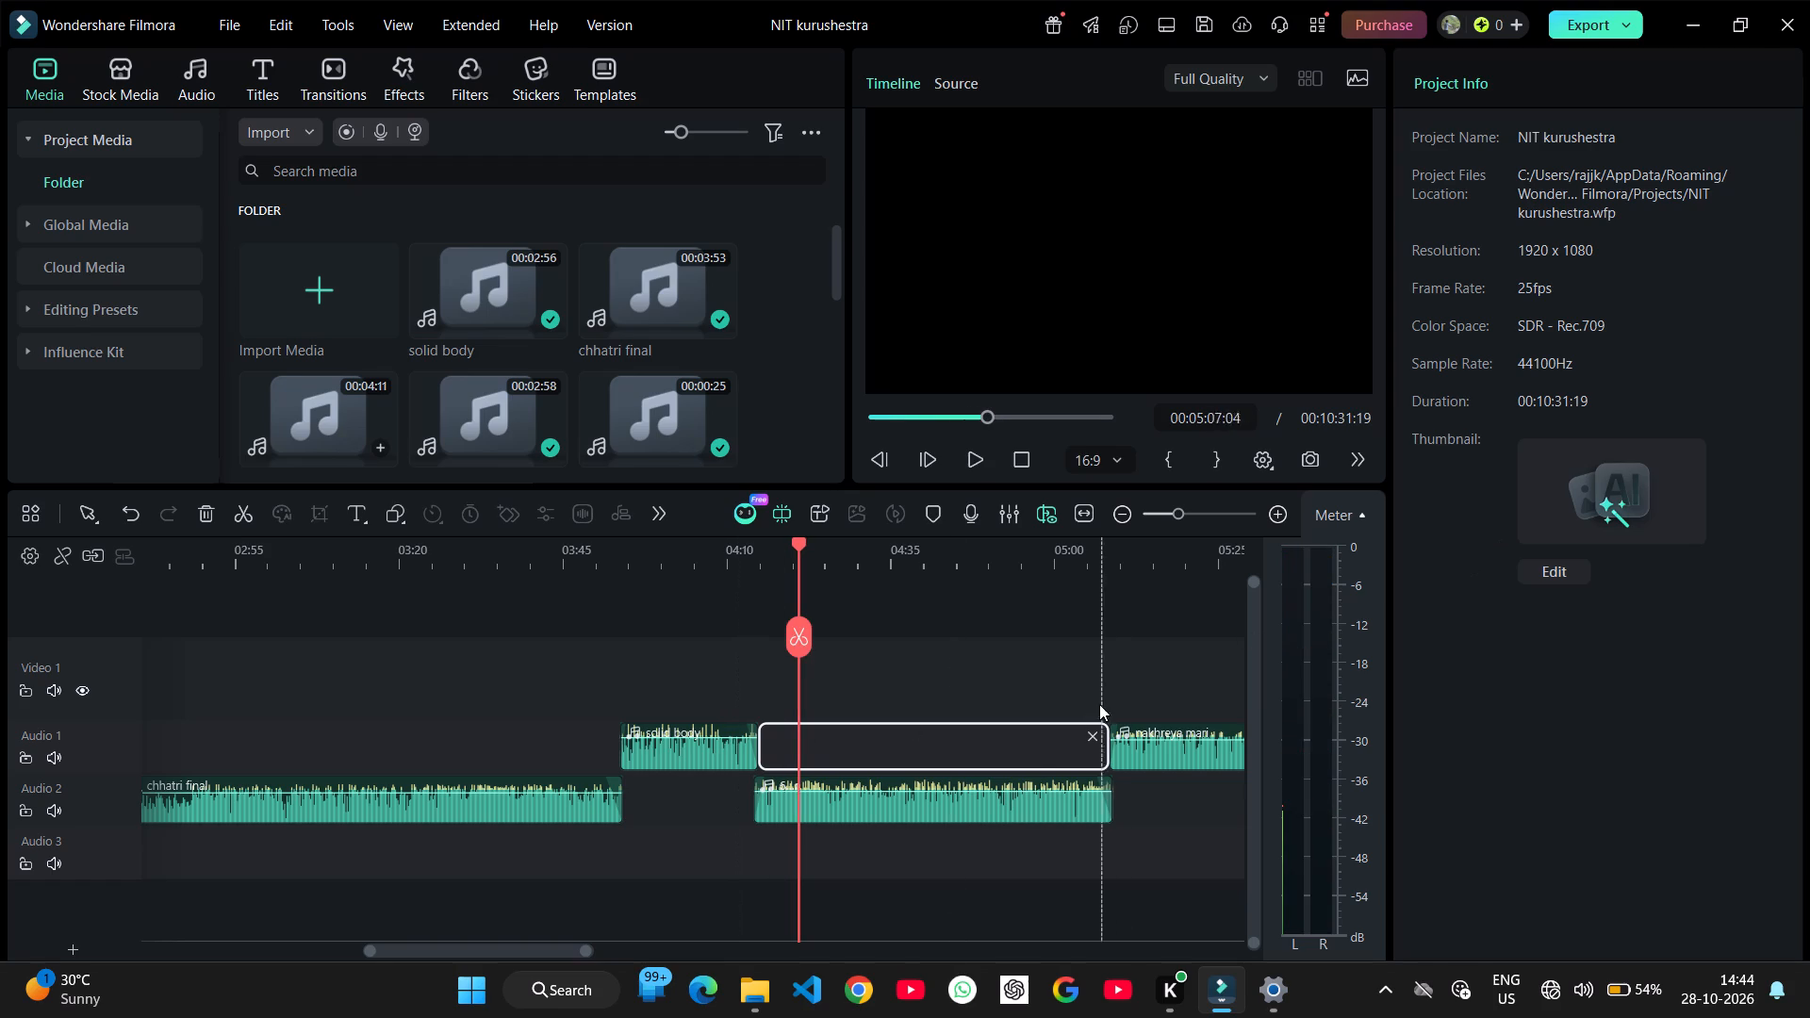
# Set the volume of the 6 pair clip on Audio 2 to -1.5 dB.
pyautogui.click(1084, 794)
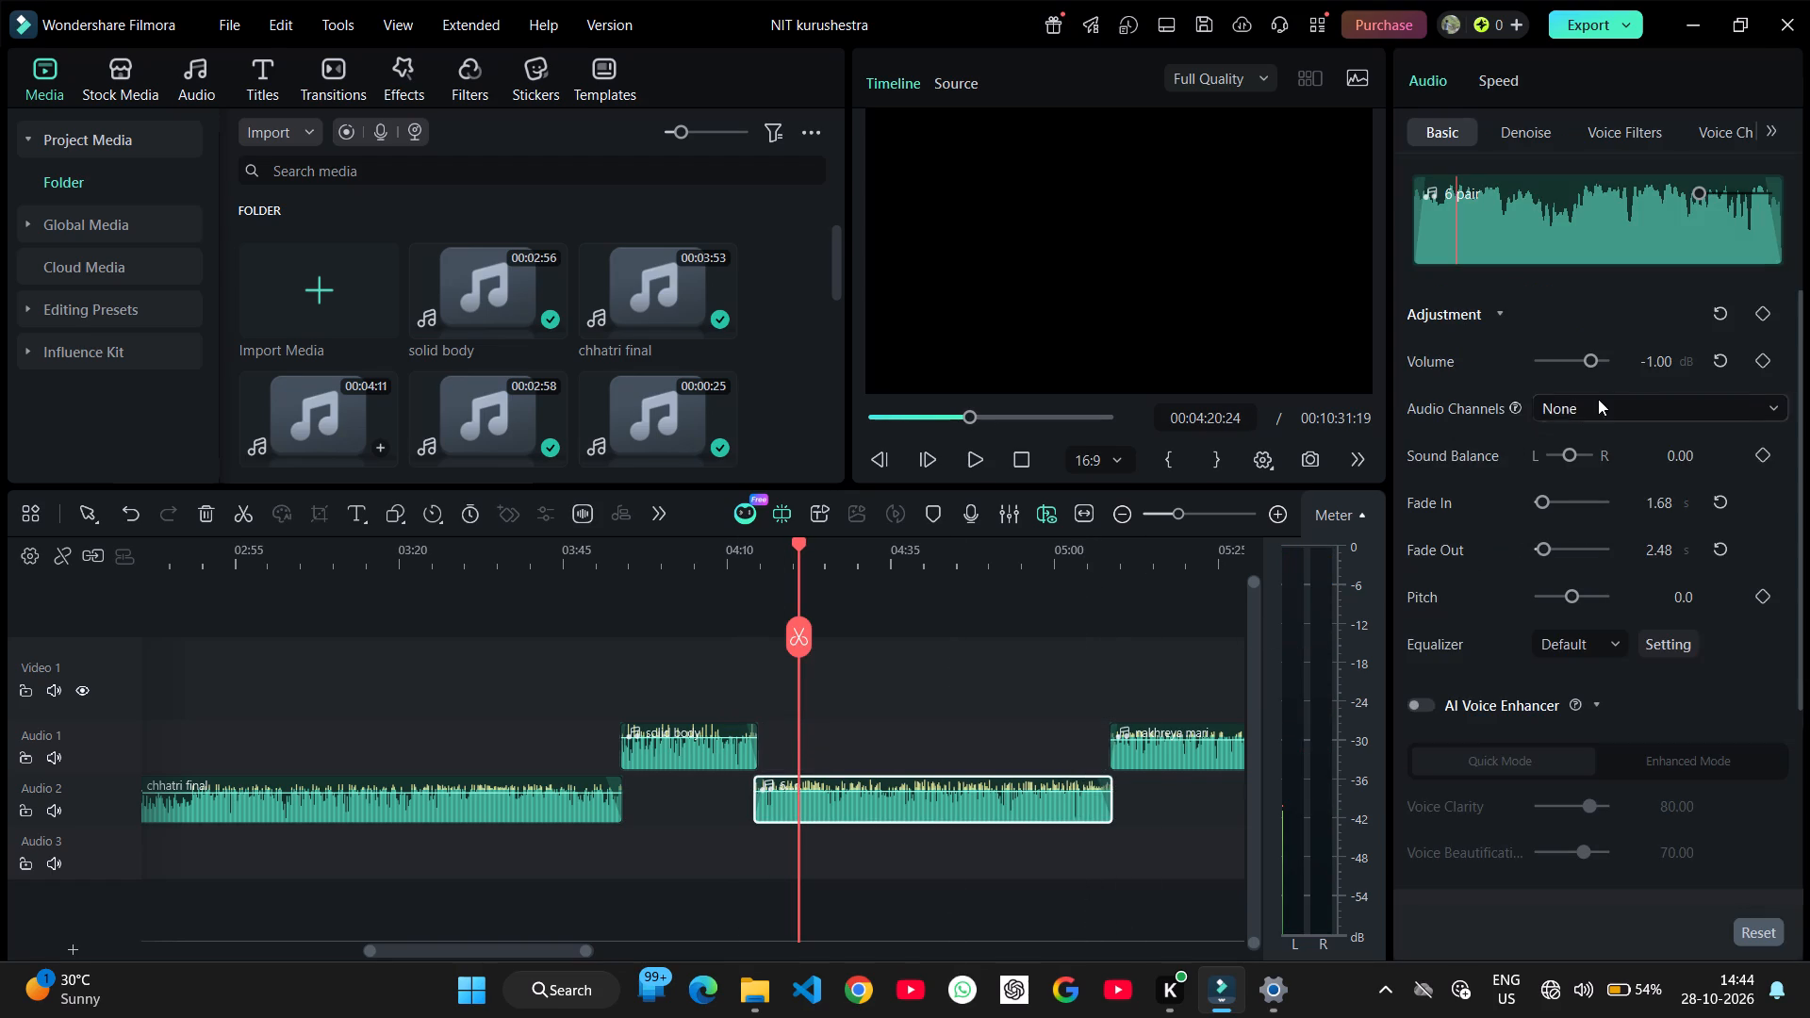
pyautogui.click(1662, 359)
pyautogui.write('1.')
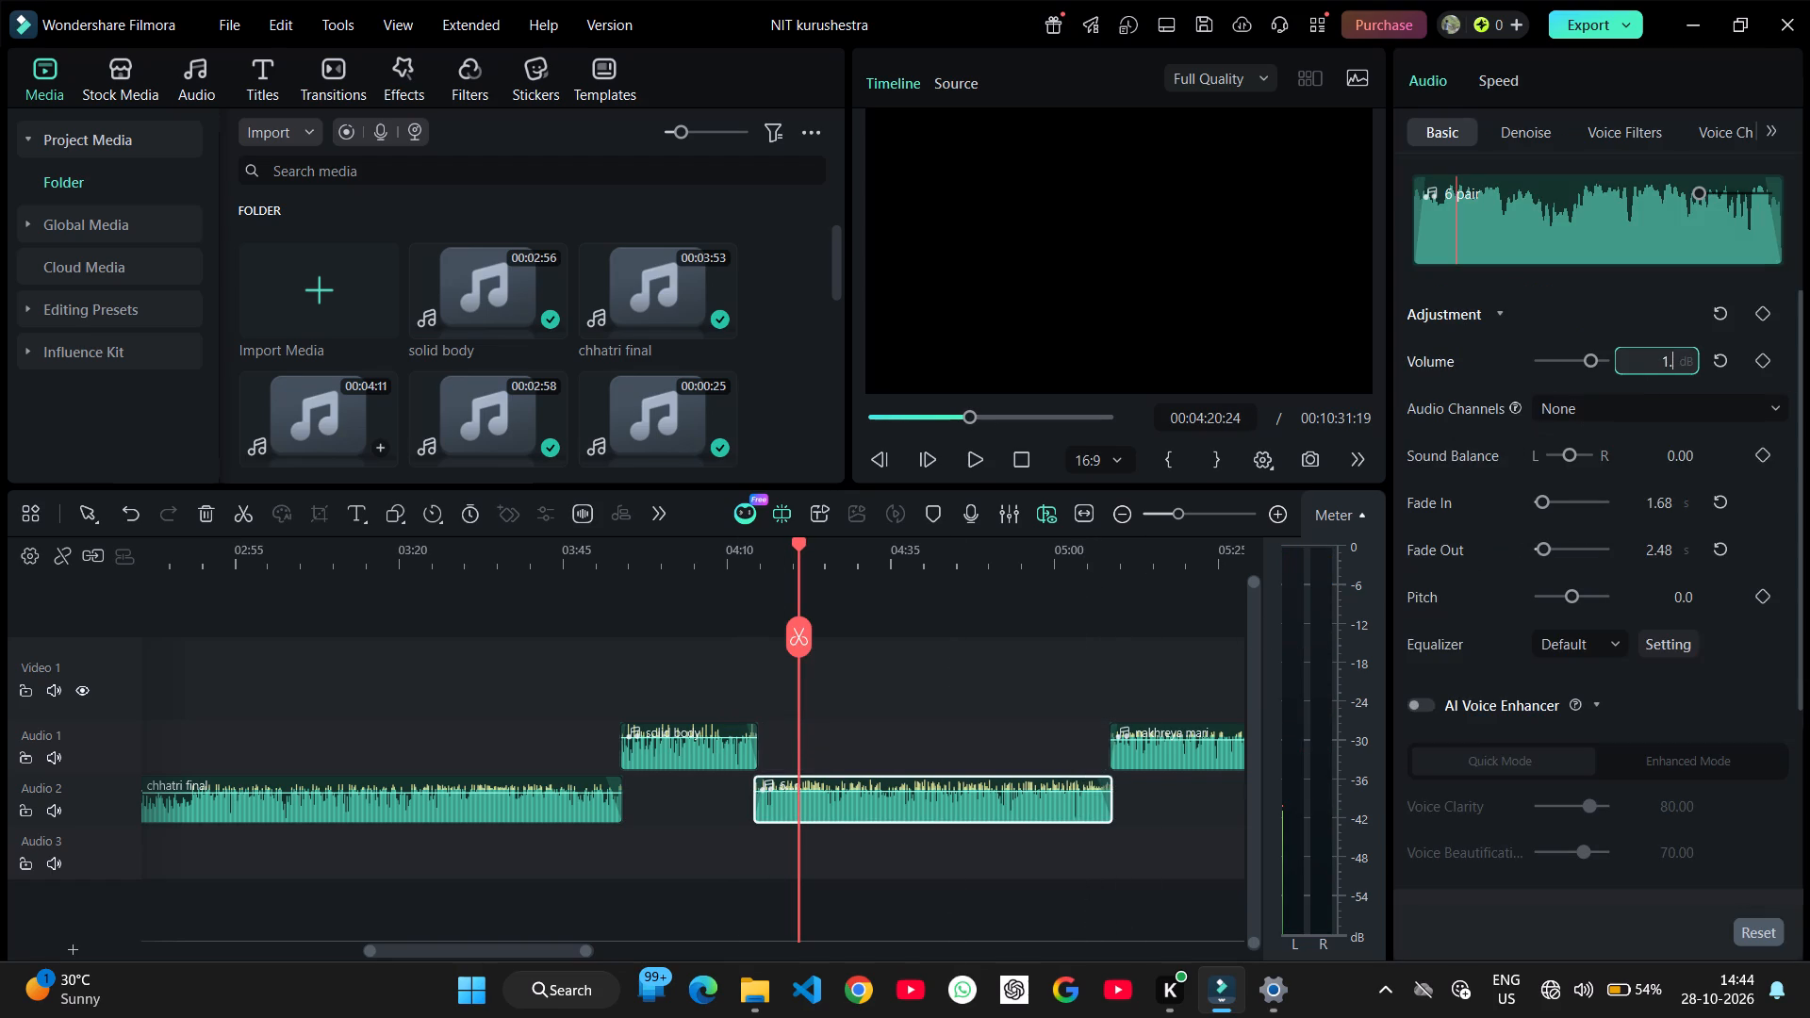
pyautogui.press('BackSpace')
pyautogui.press('BackSpace')
pyautogui.write('-1.5')
pyautogui.press('Return')
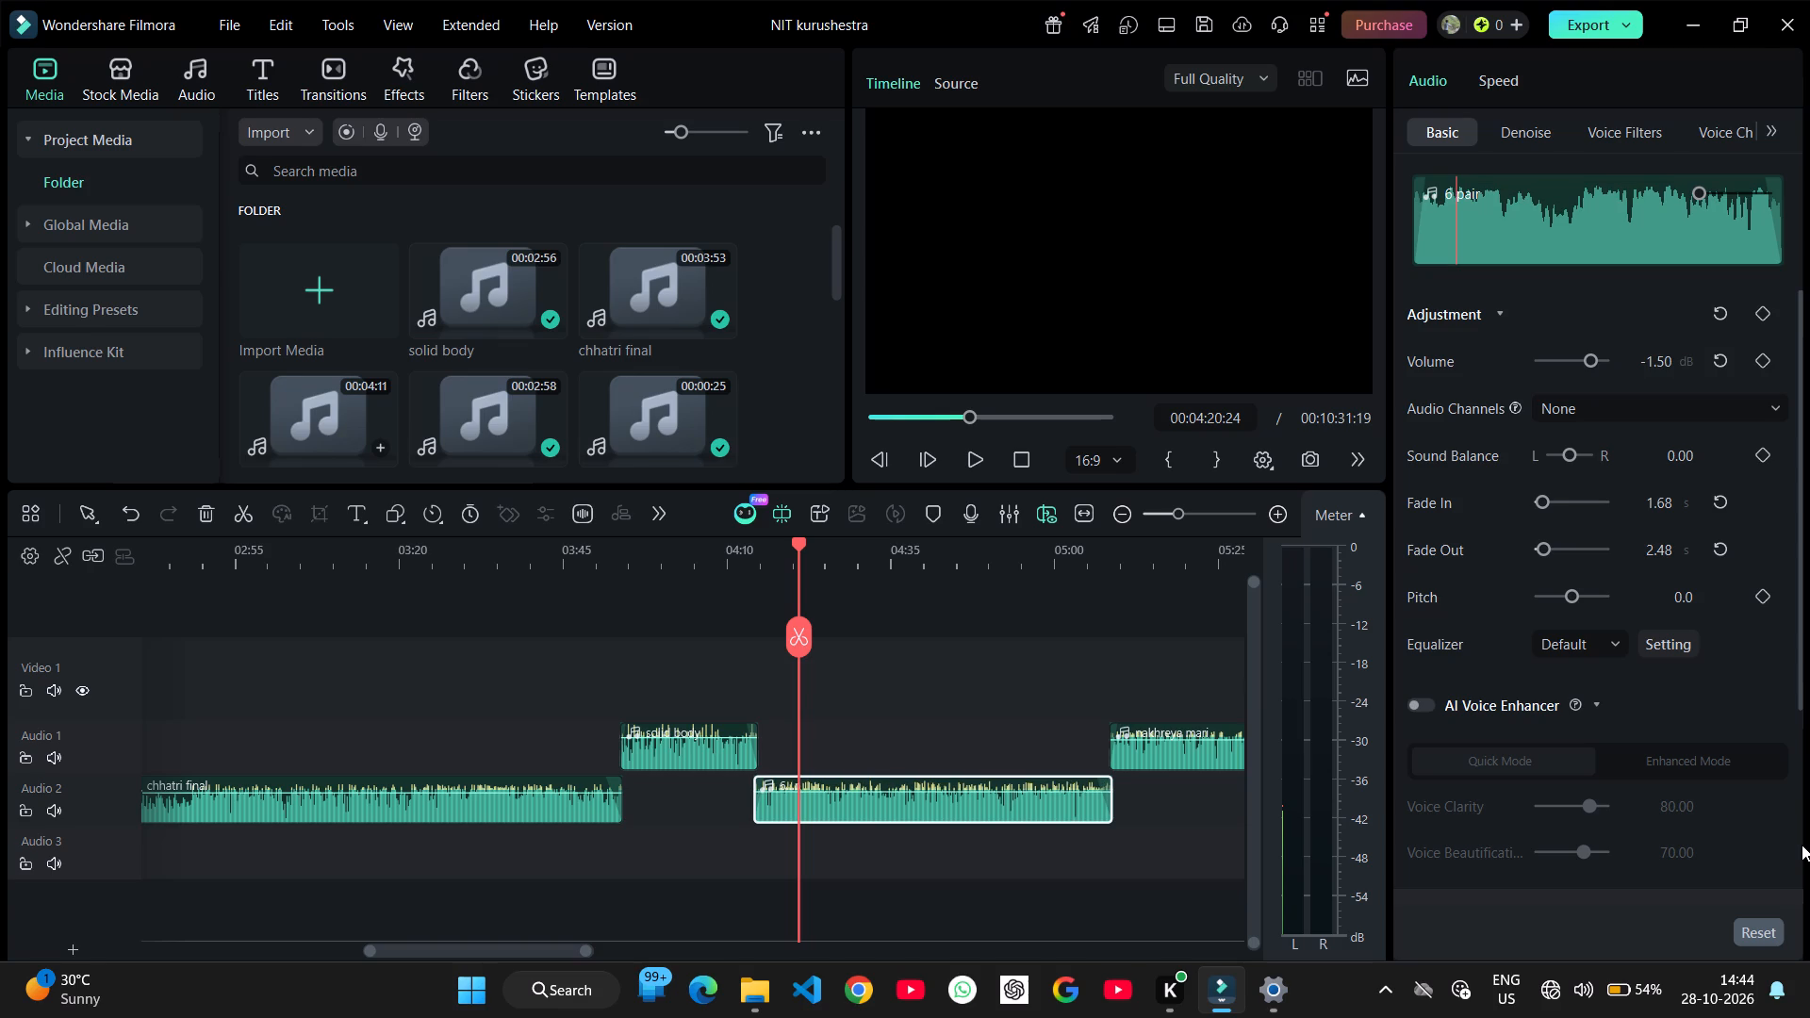
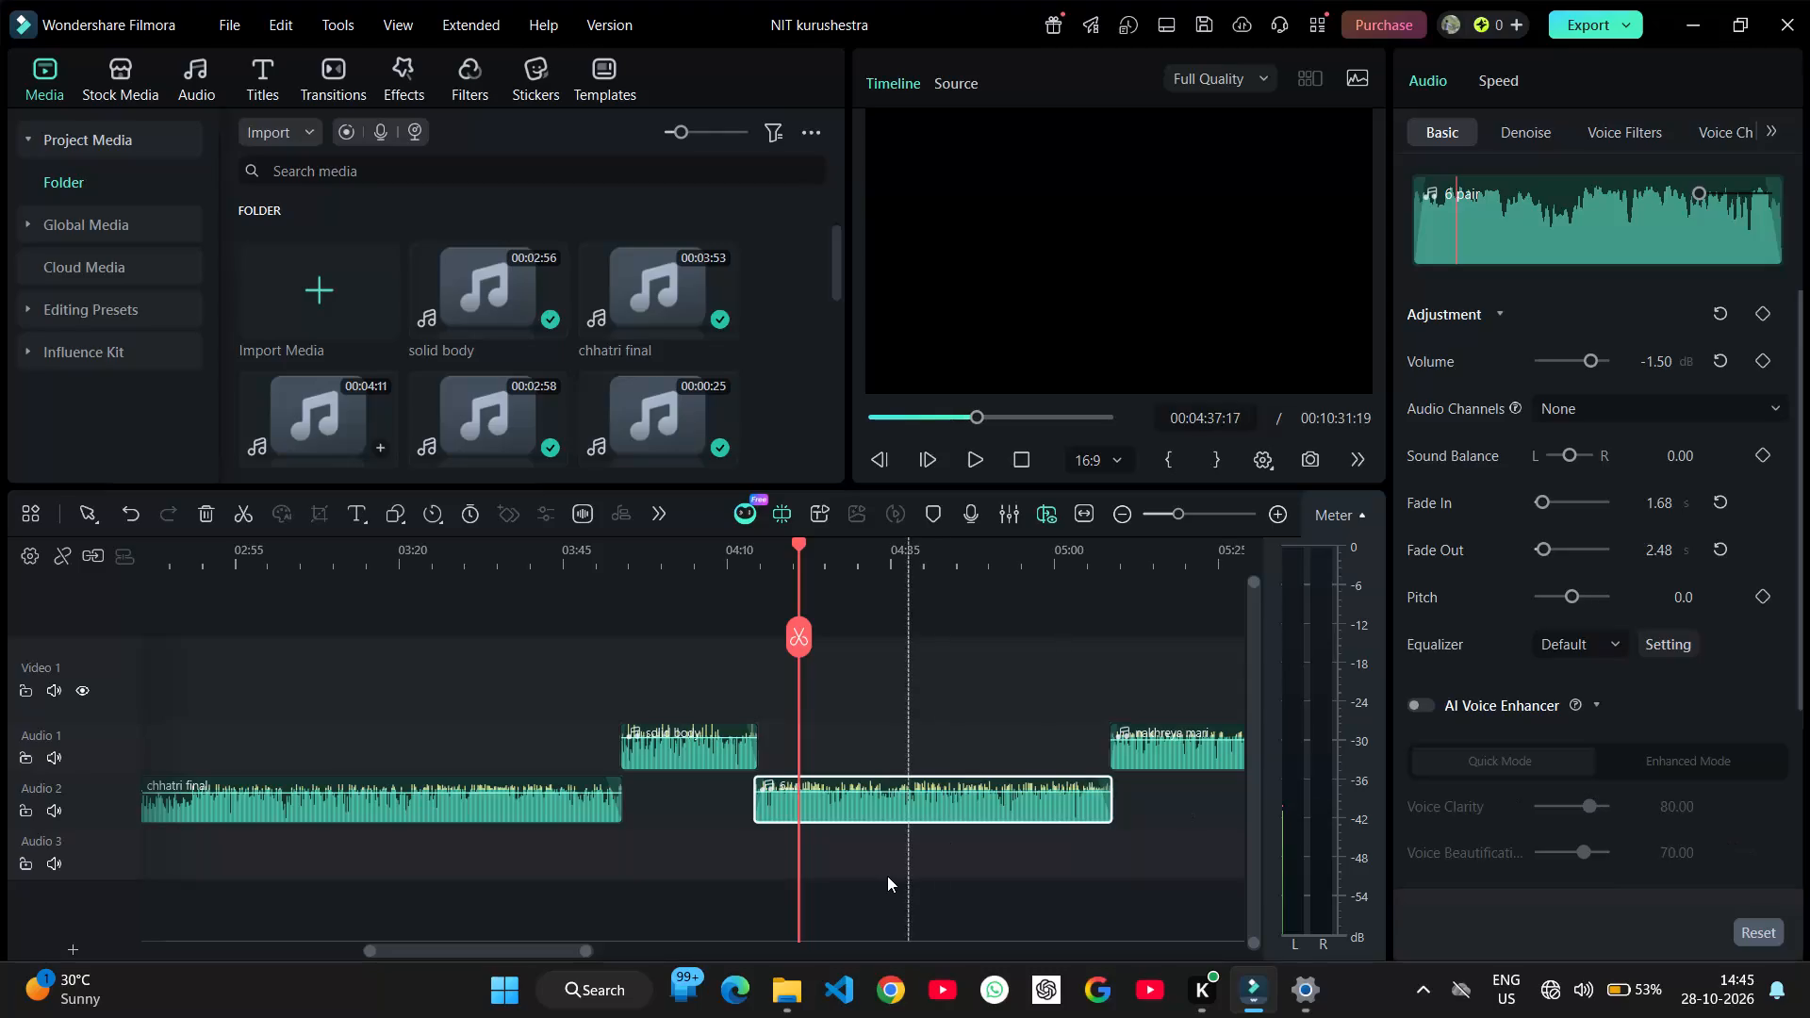
# Set the volume of the first, shorter 8 Morni remix clip on Audio 2 to 1 dB.
pyautogui.hscroll(-1, 1030, 747)
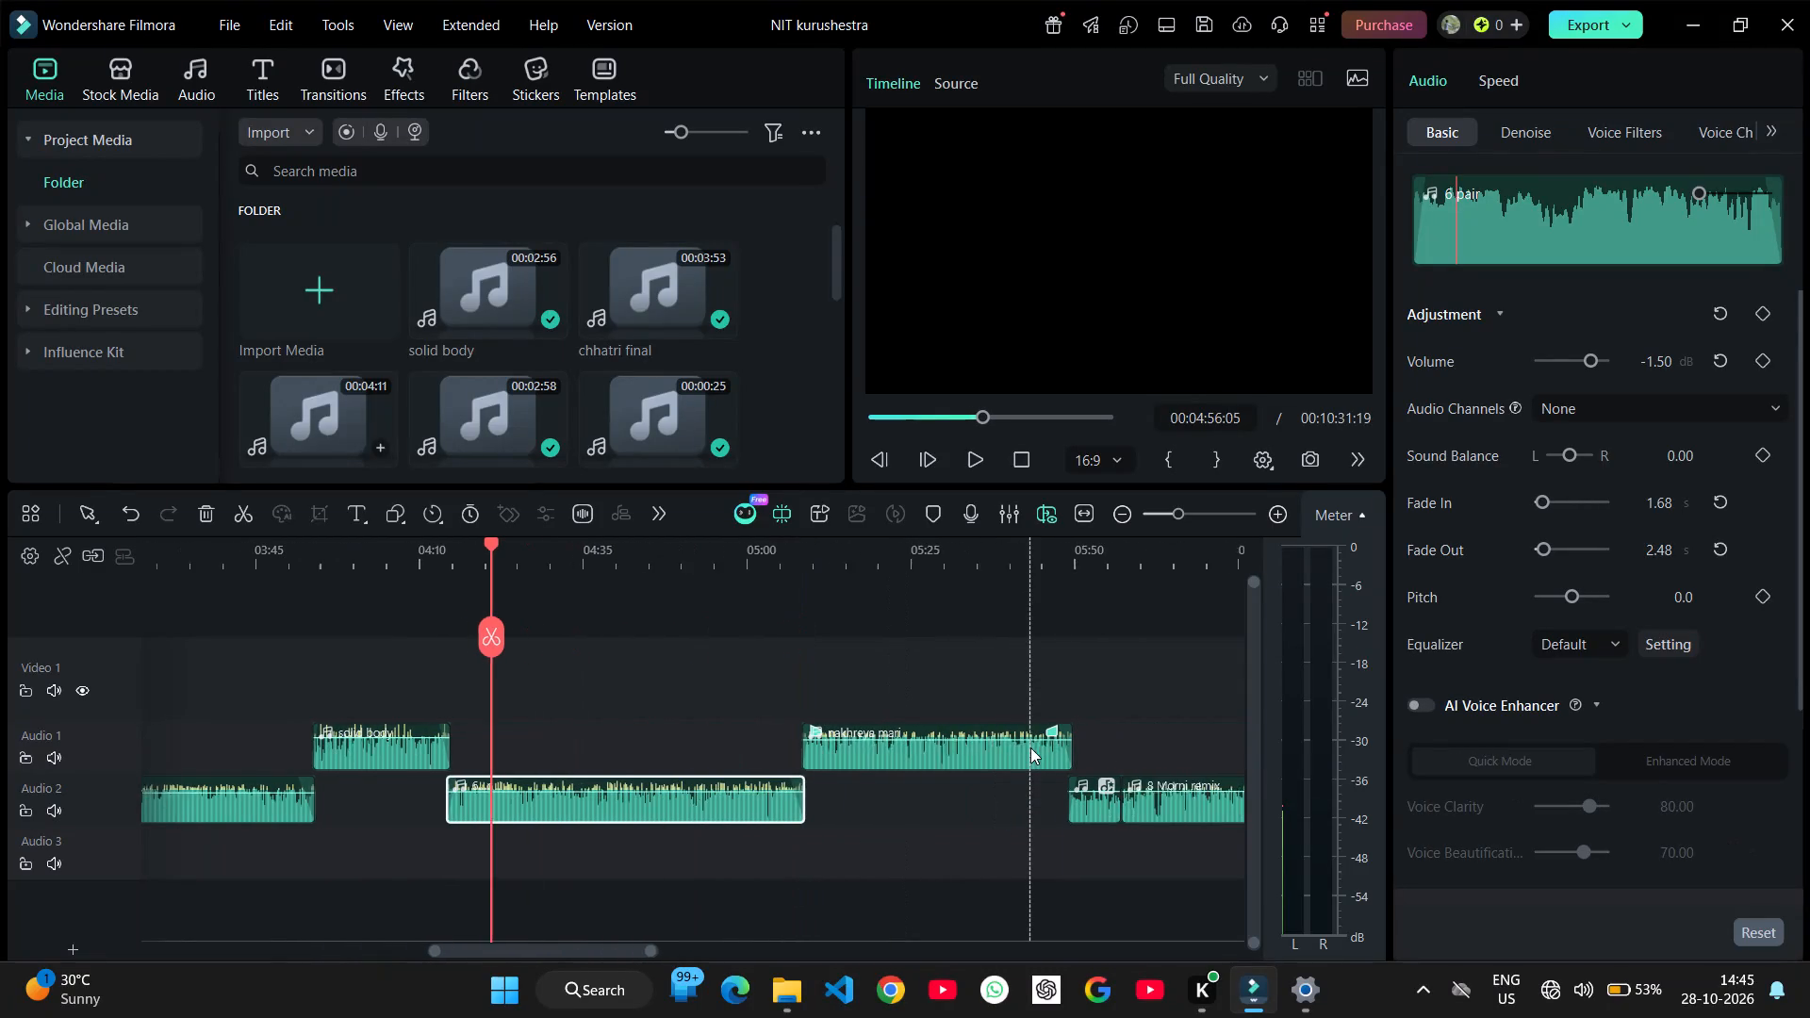
pyautogui.hscroll(-1, 1030, 747)
pyautogui.click(977, 747)
pyautogui.hscroll(-1, 977, 747)
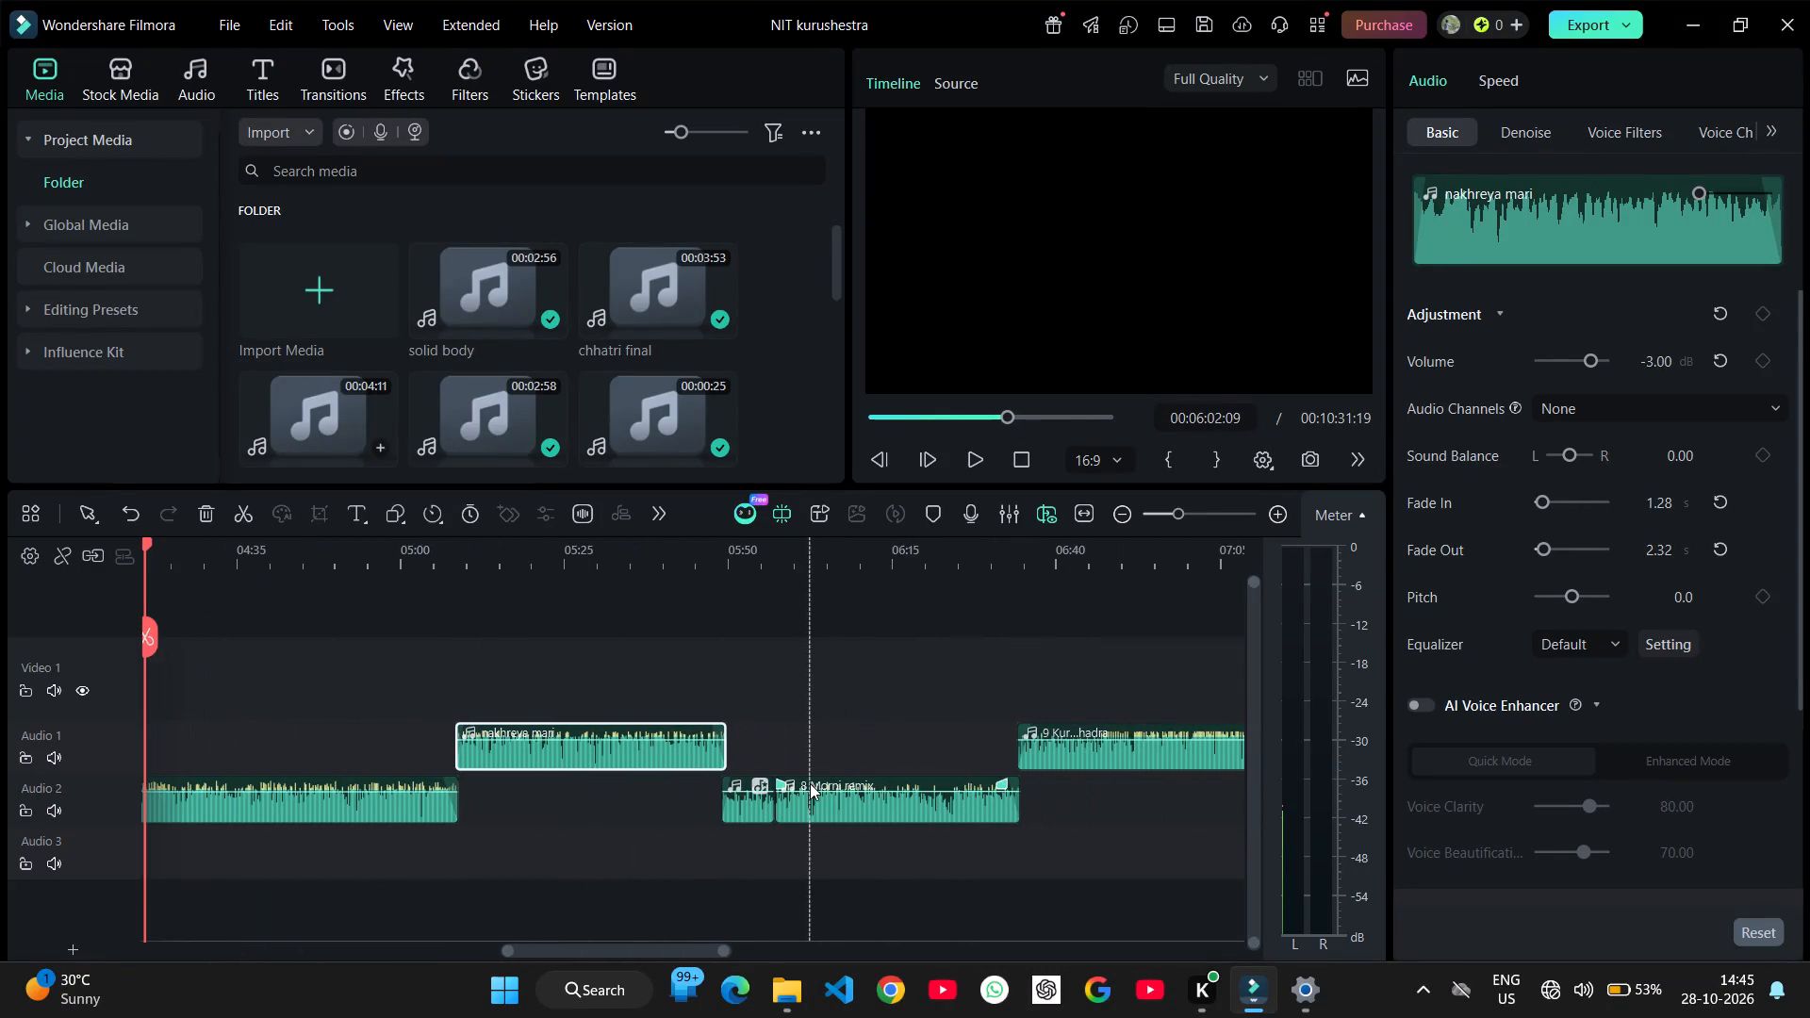
pyautogui.keyDown('ctrl'); pyautogui.scroll(9, 810, 783); pyautogui.keyUp('ctrl')
pyautogui.click(531, 800)
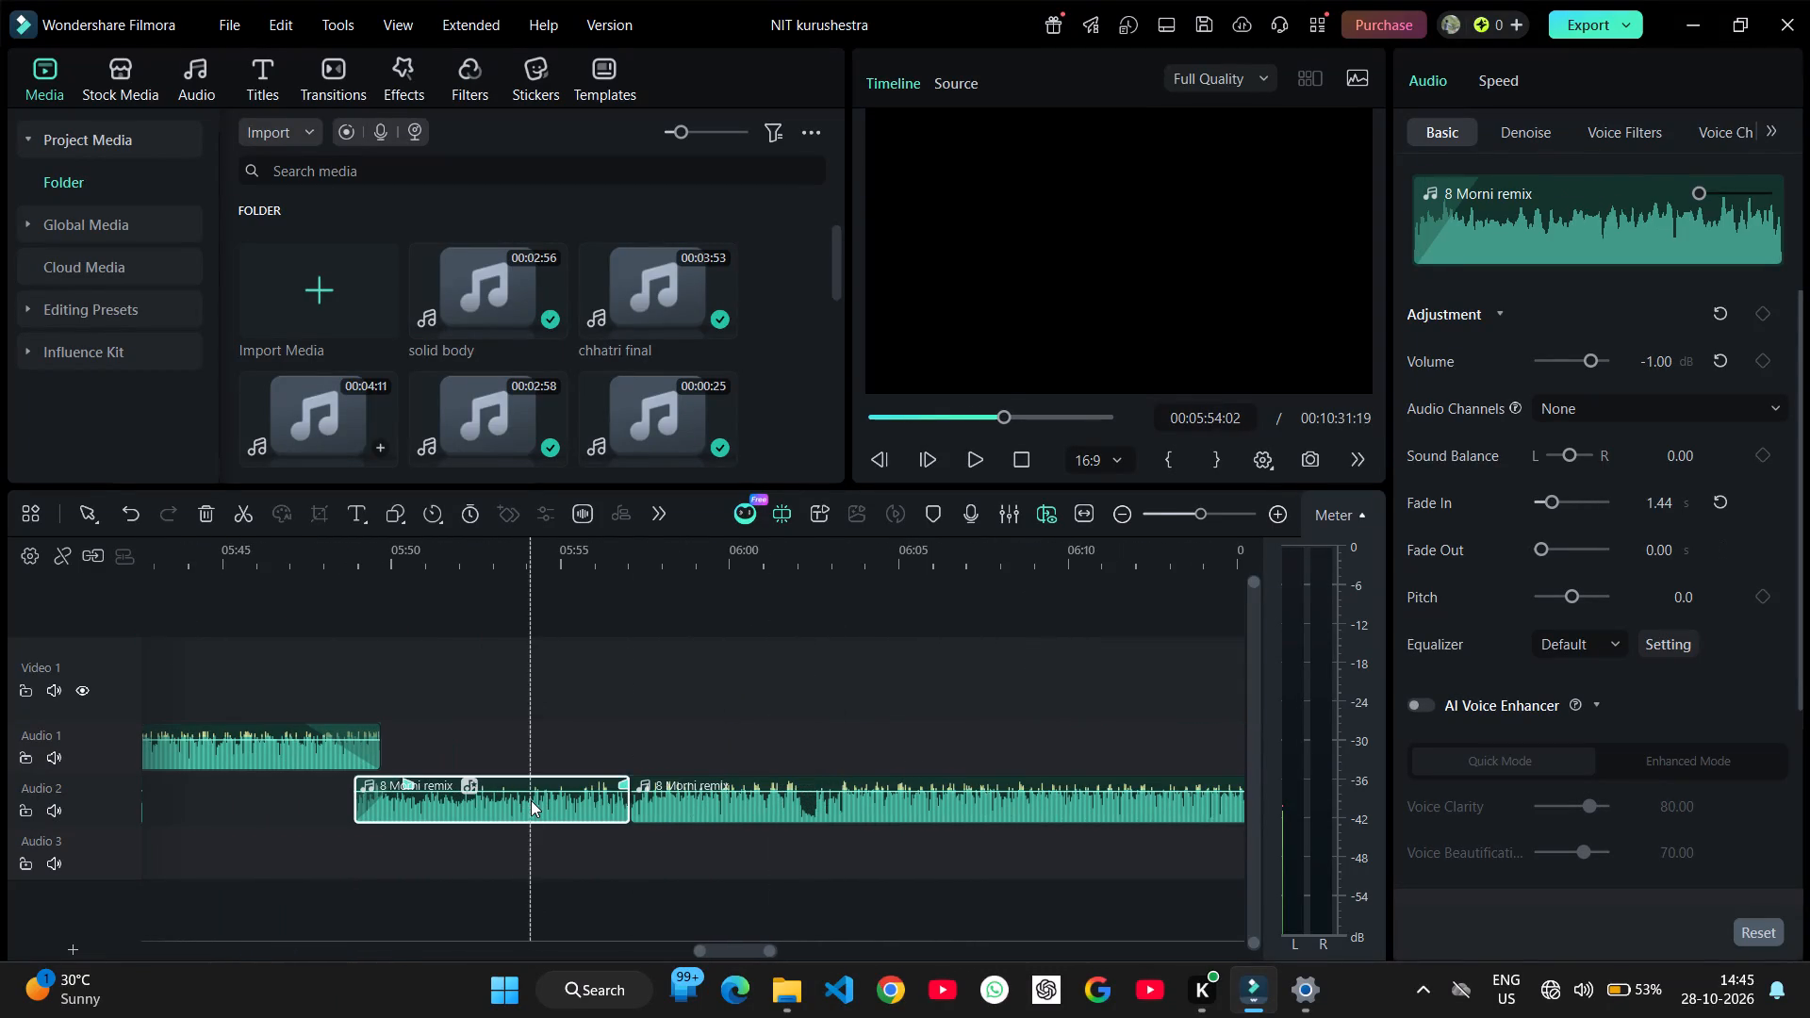
pyautogui.click(1671, 362)
pyautogui.press('1')
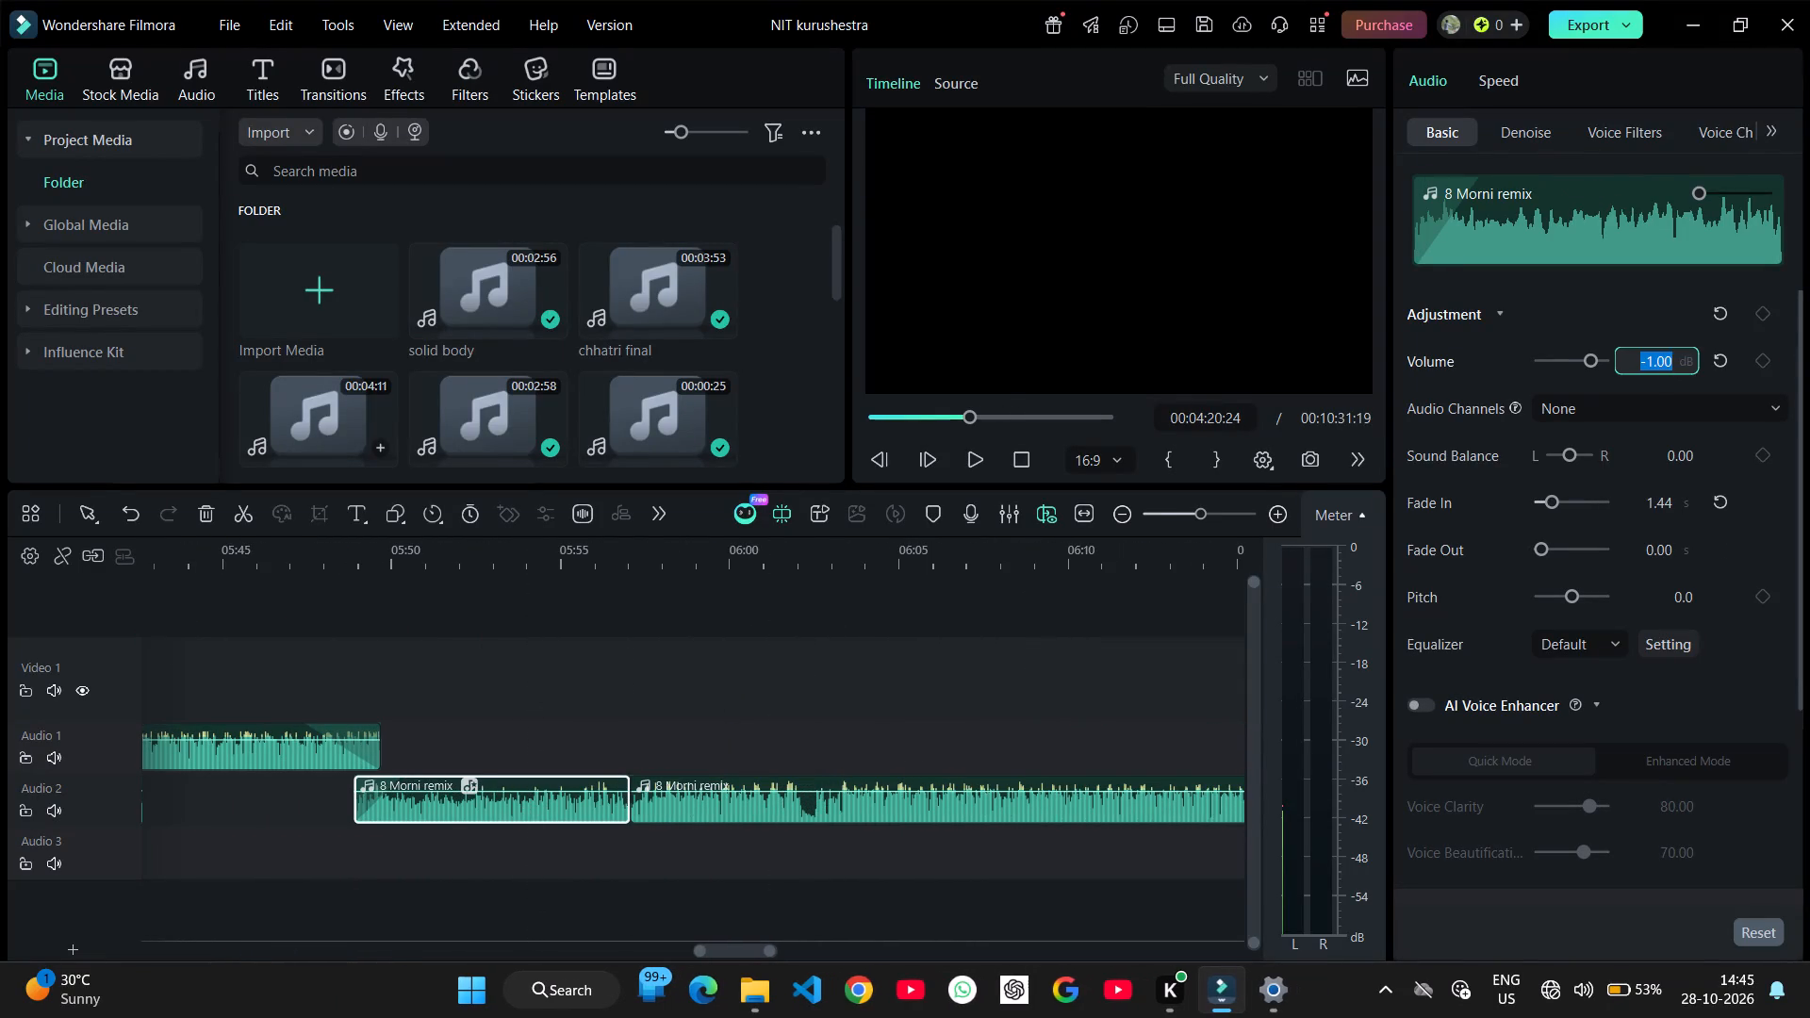
pyautogui.press('Return')
# Set the volume of the second, longer 8 Morni remix clip on Audio 2 to 1 dB.
pyautogui.click(906, 809)
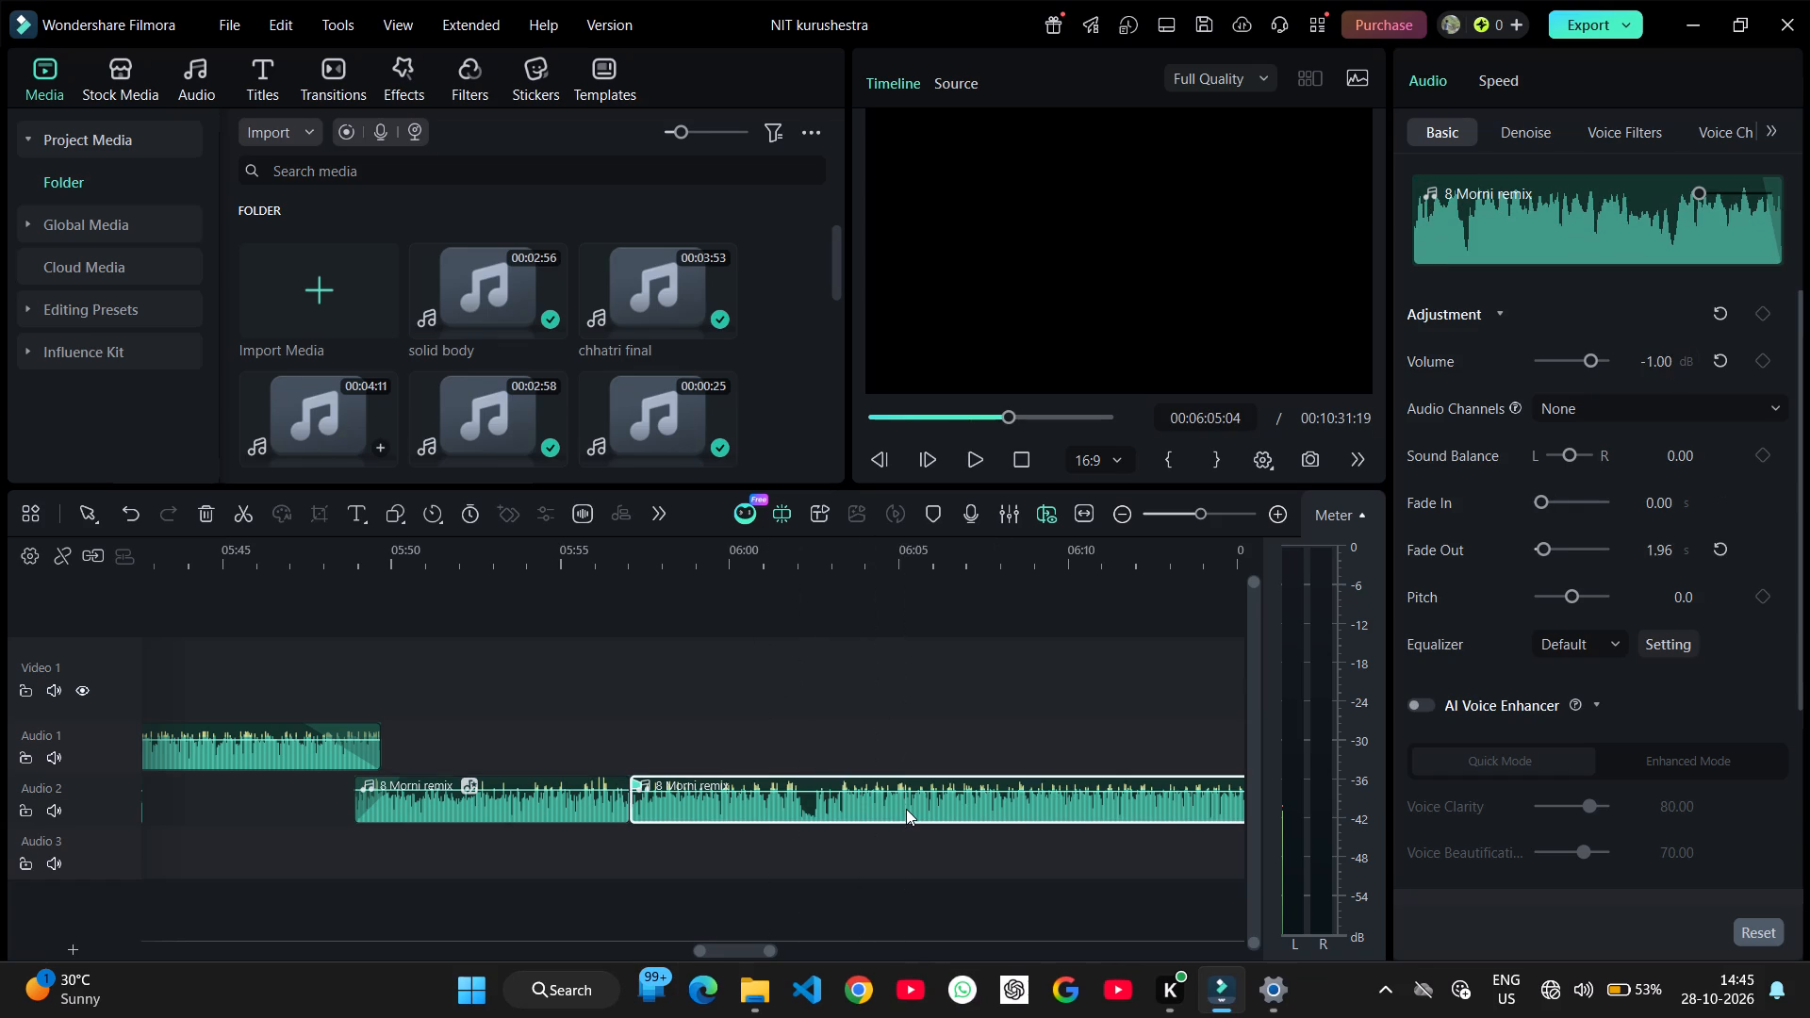
pyautogui.click(1669, 361)
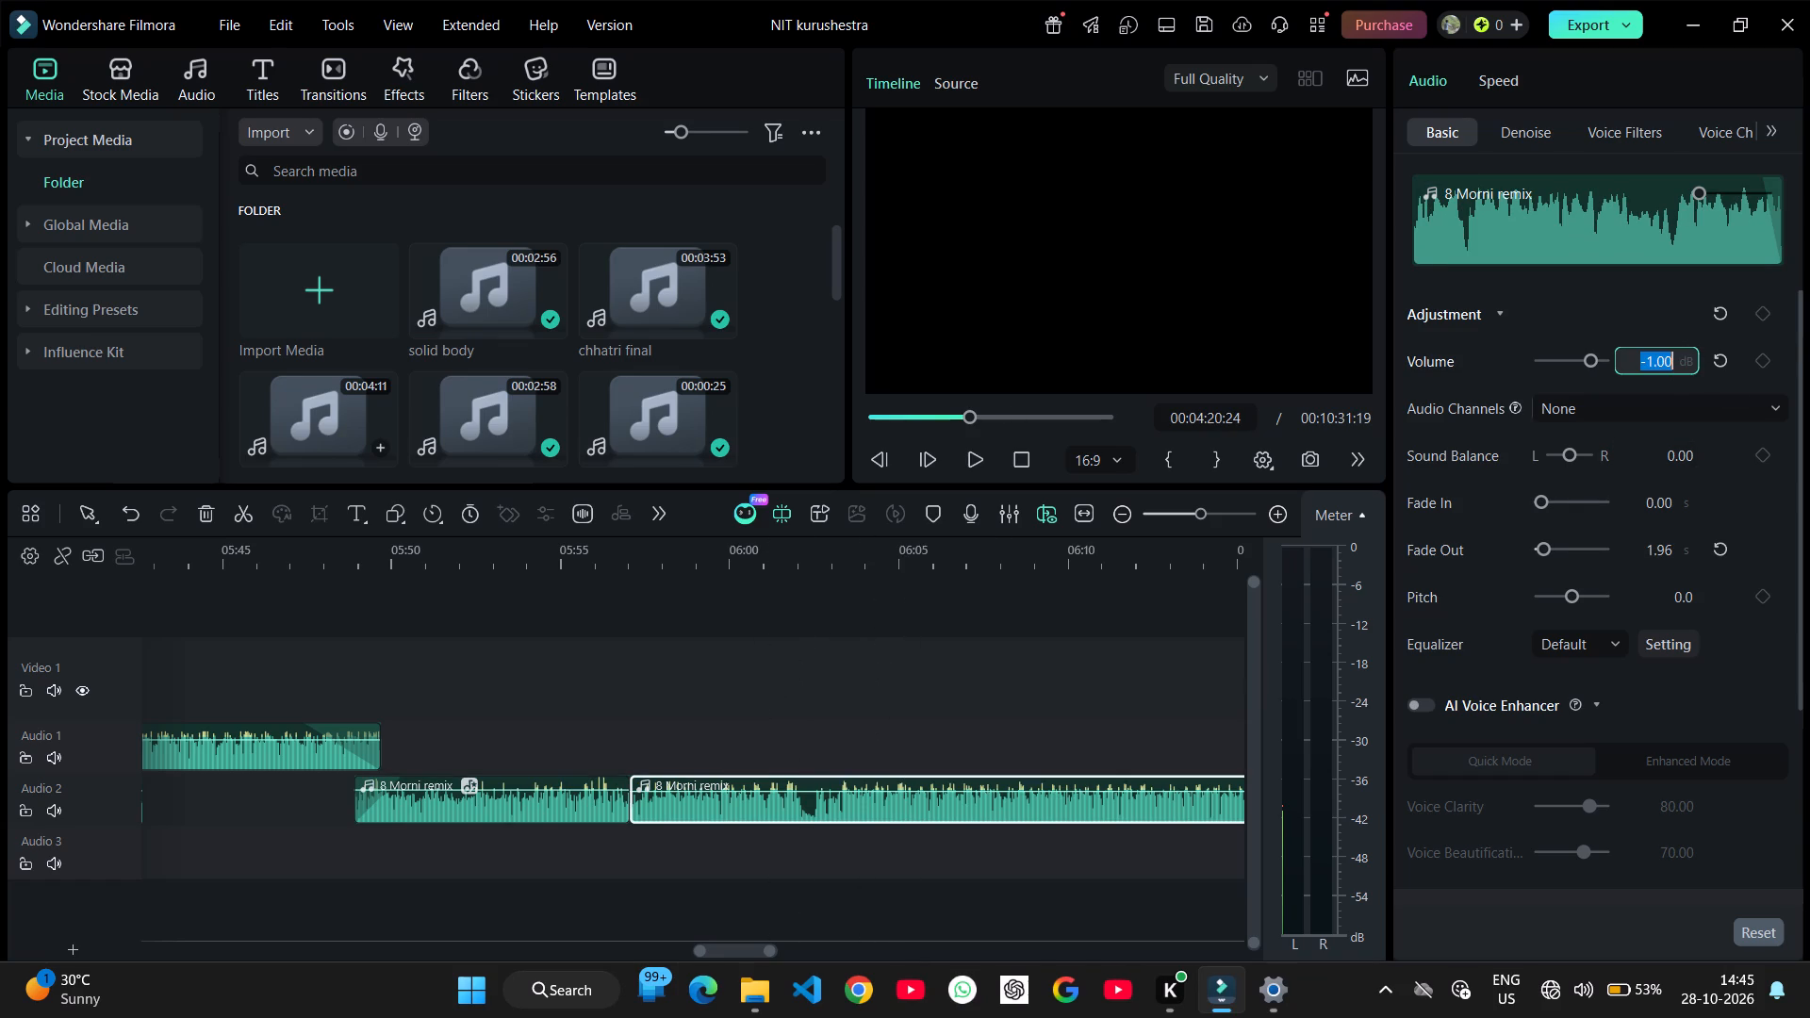
pyautogui.press('1')
pyautogui.press('Return')
# Set the volume of the 9 Kurta Chadra clip on Audio 1 to -1.5 dB.
pyautogui.hscroll(-1, 1021, 748)
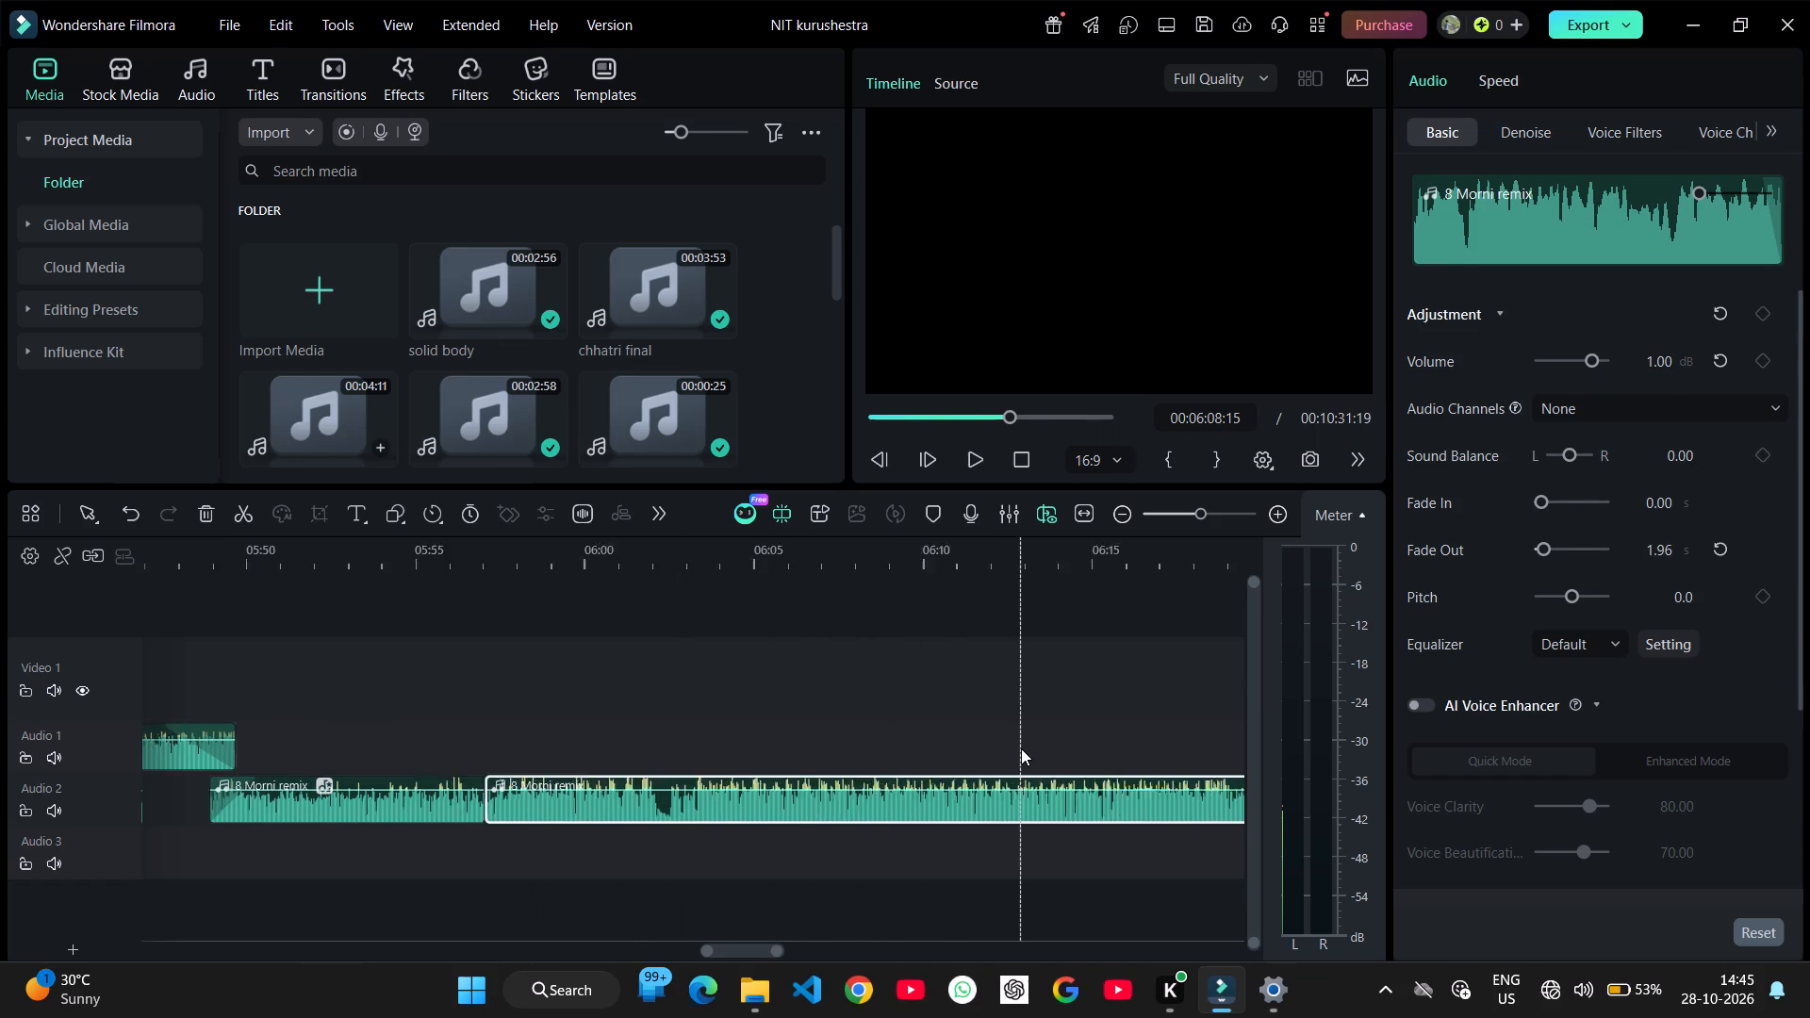
pyautogui.hscroll(-4, 1021, 748)
pyautogui.click(1021, 748)
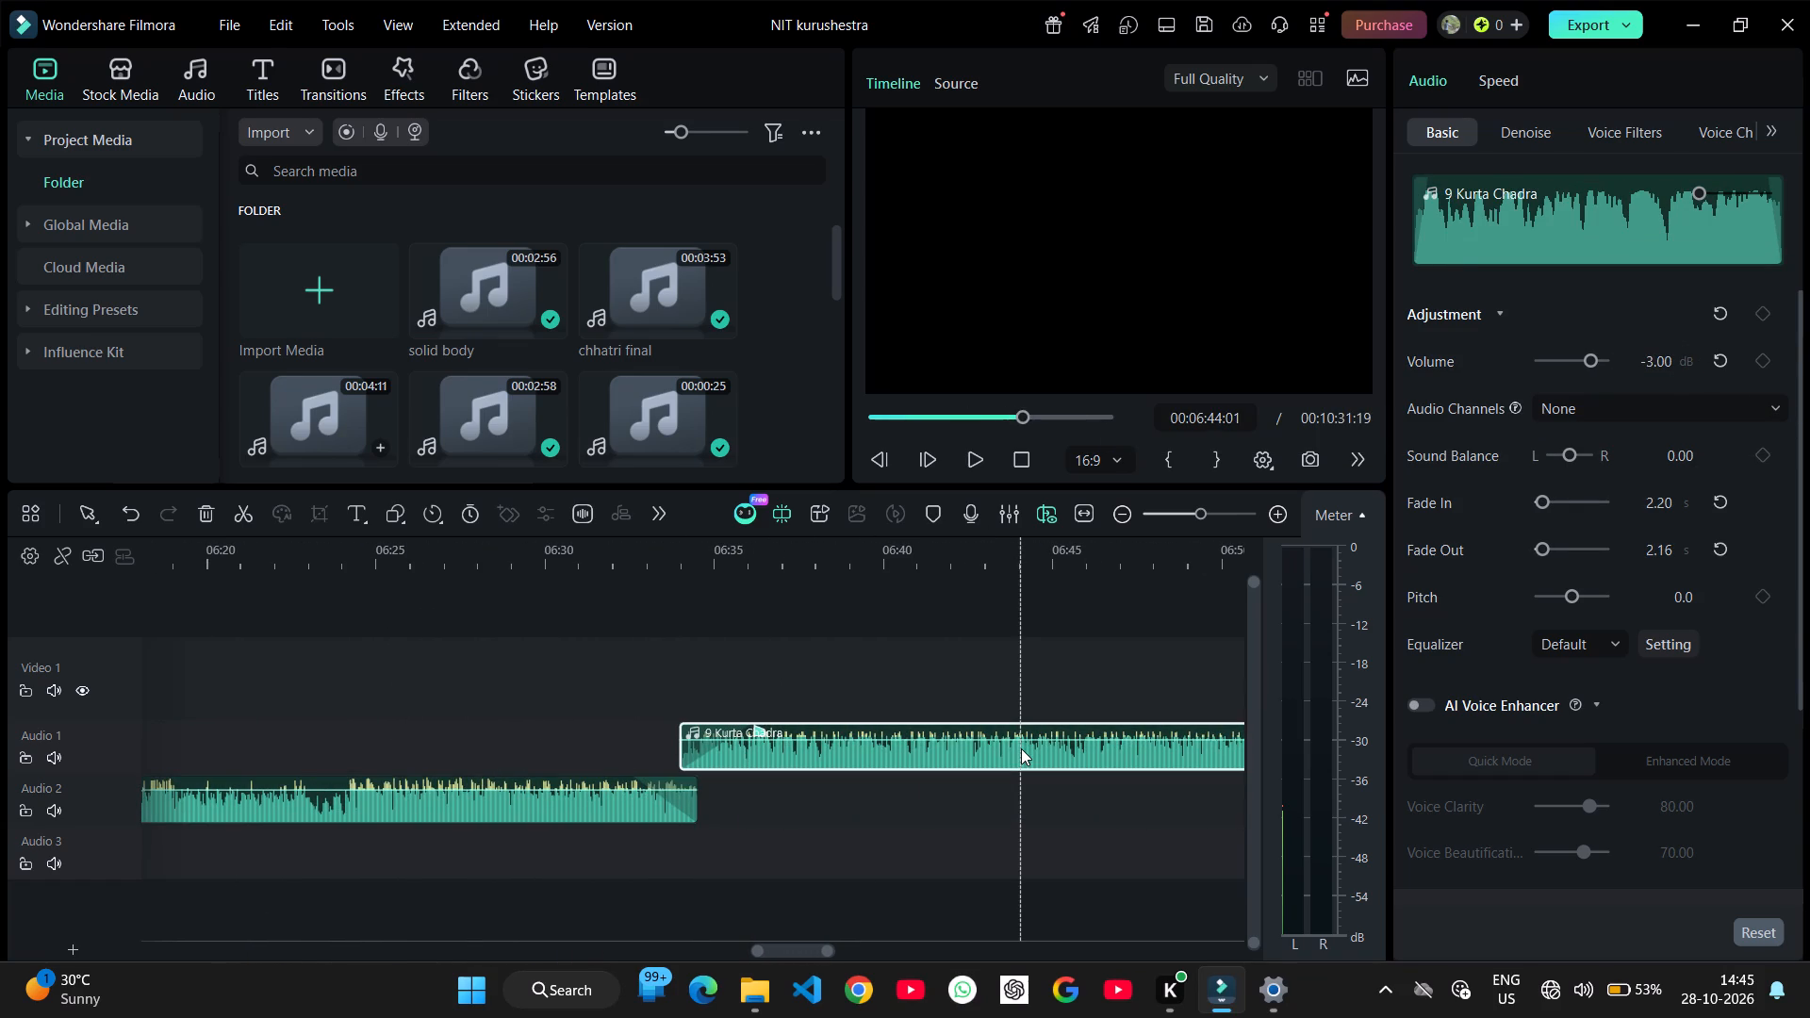
pyautogui.click(1649, 359)
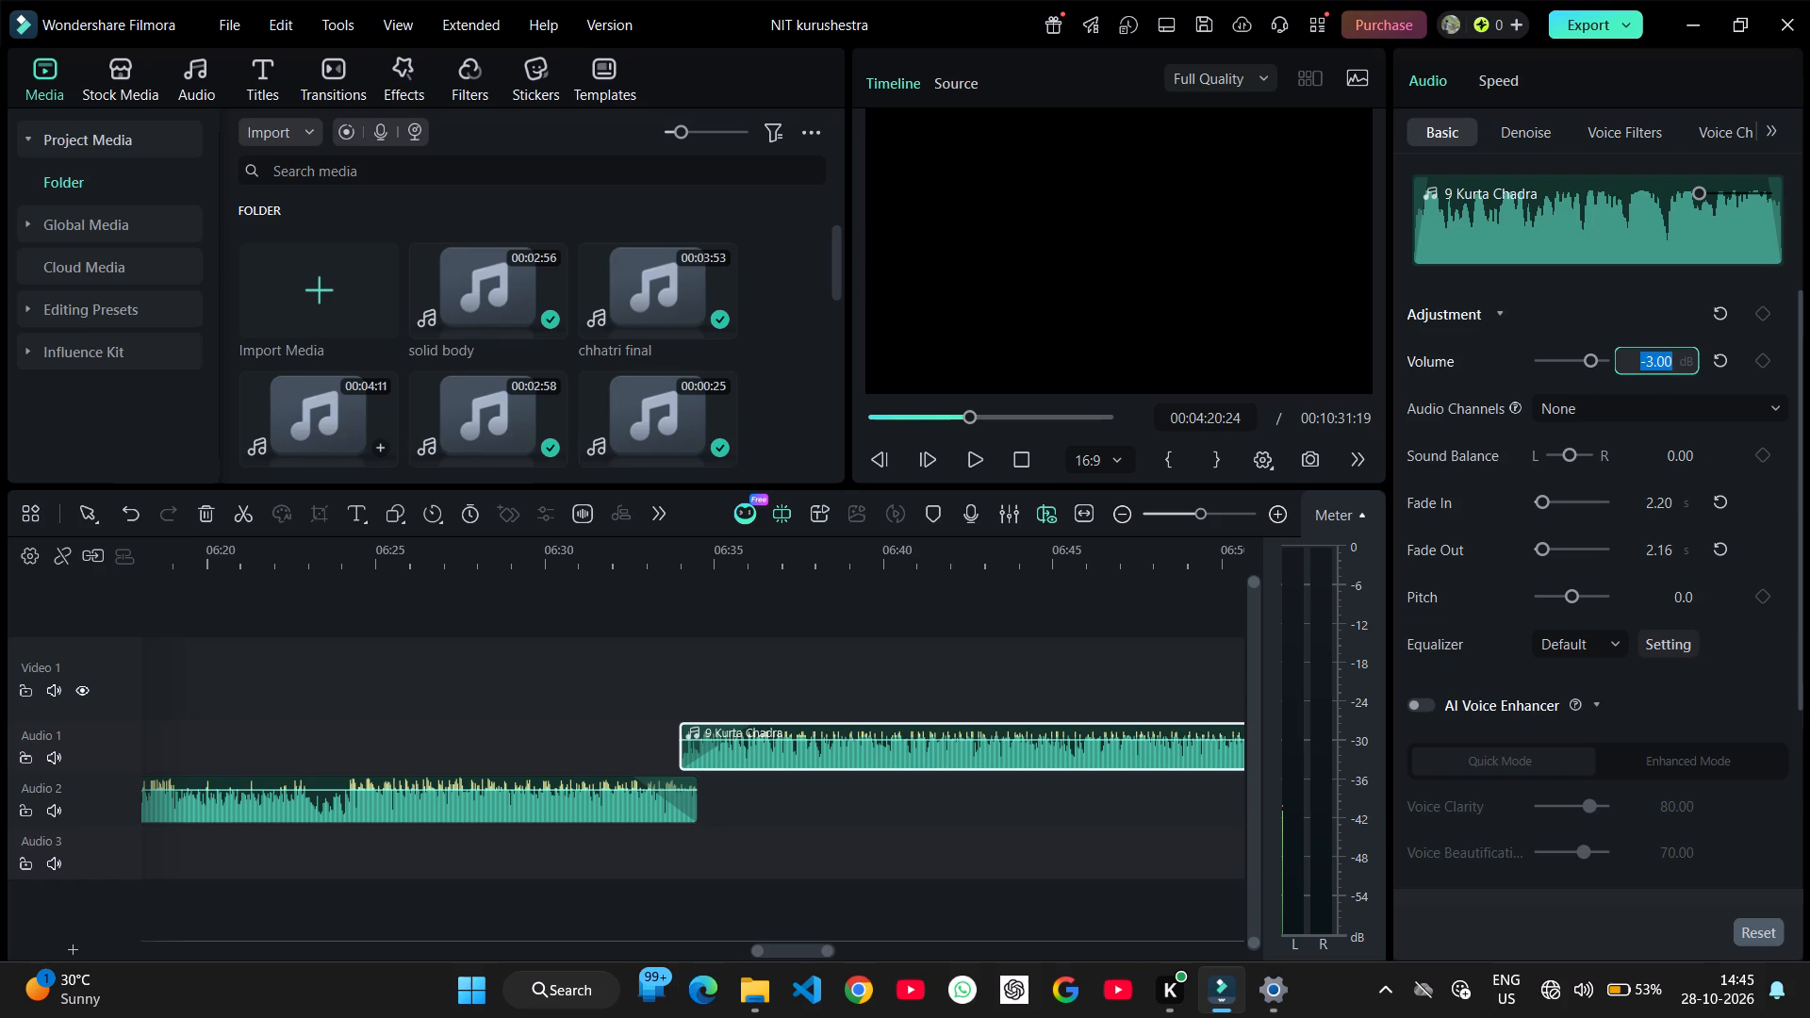
pyautogui.write('-1.5')
pyautogui.press('Return')
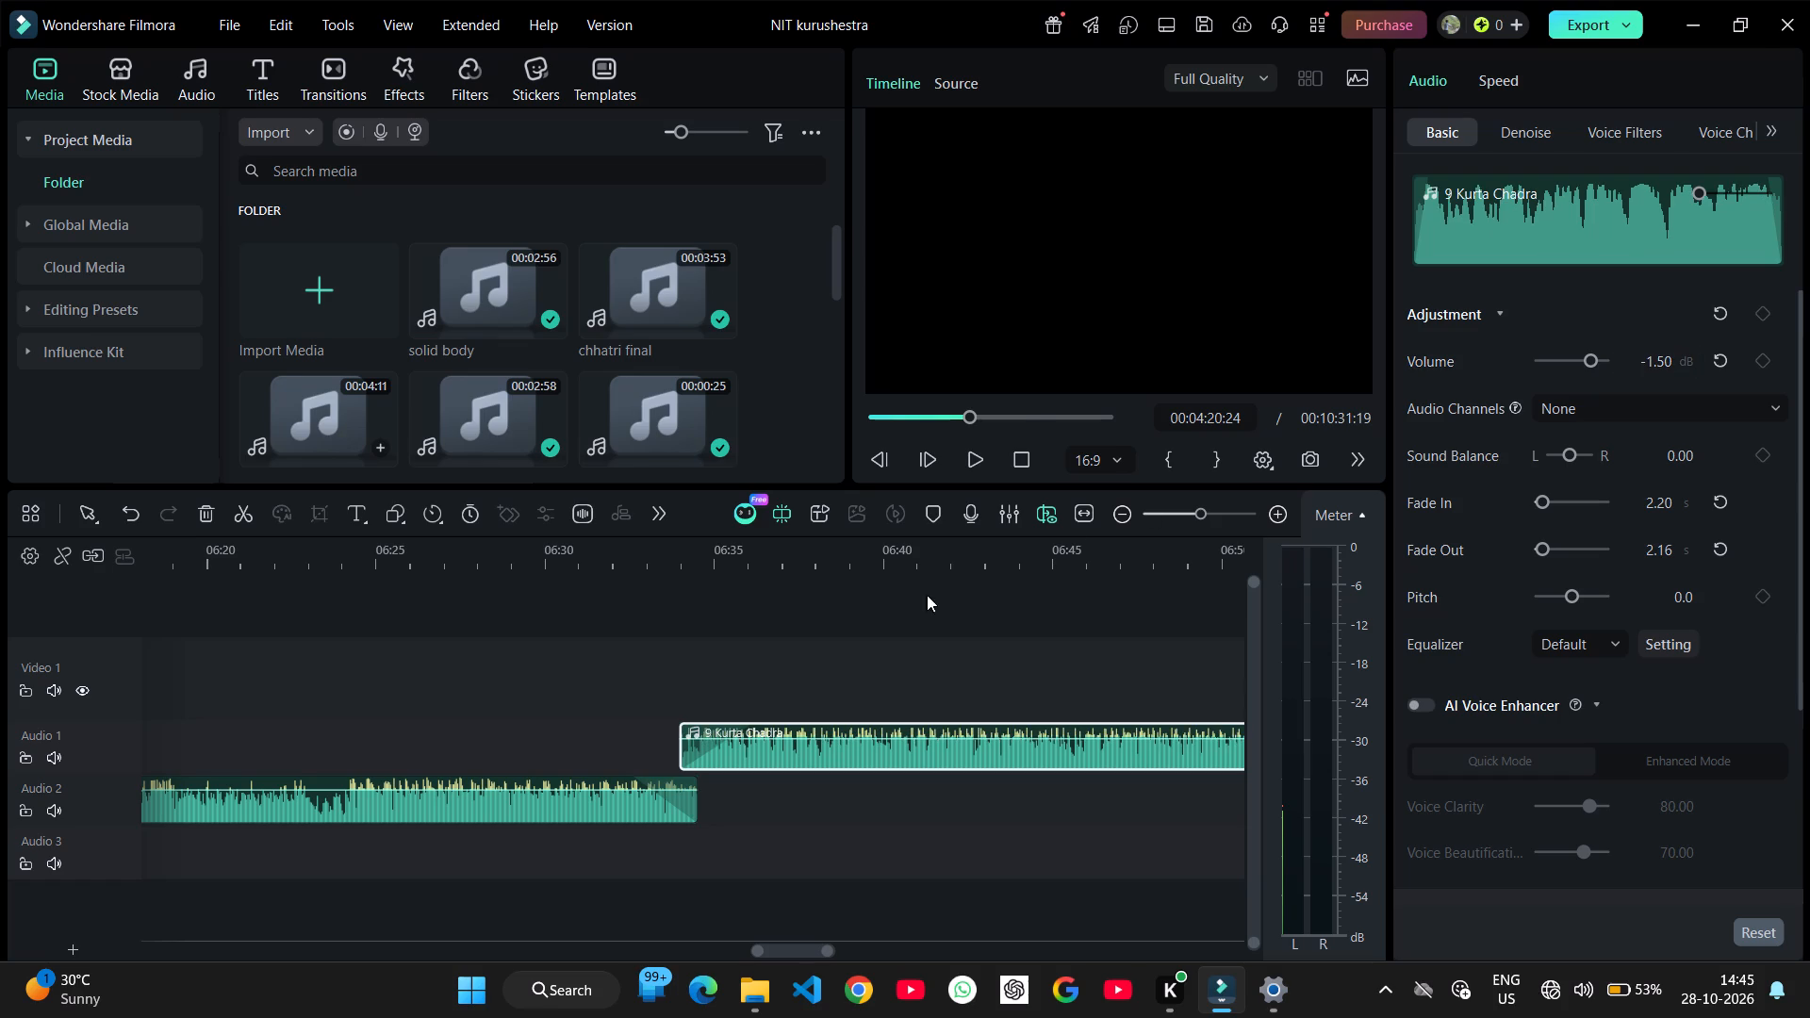
# Audition the 9 Kurta Chadra clip briefly around 06:40.
pyautogui.hscroll(-4, 872, 632)
pyautogui.press('space')
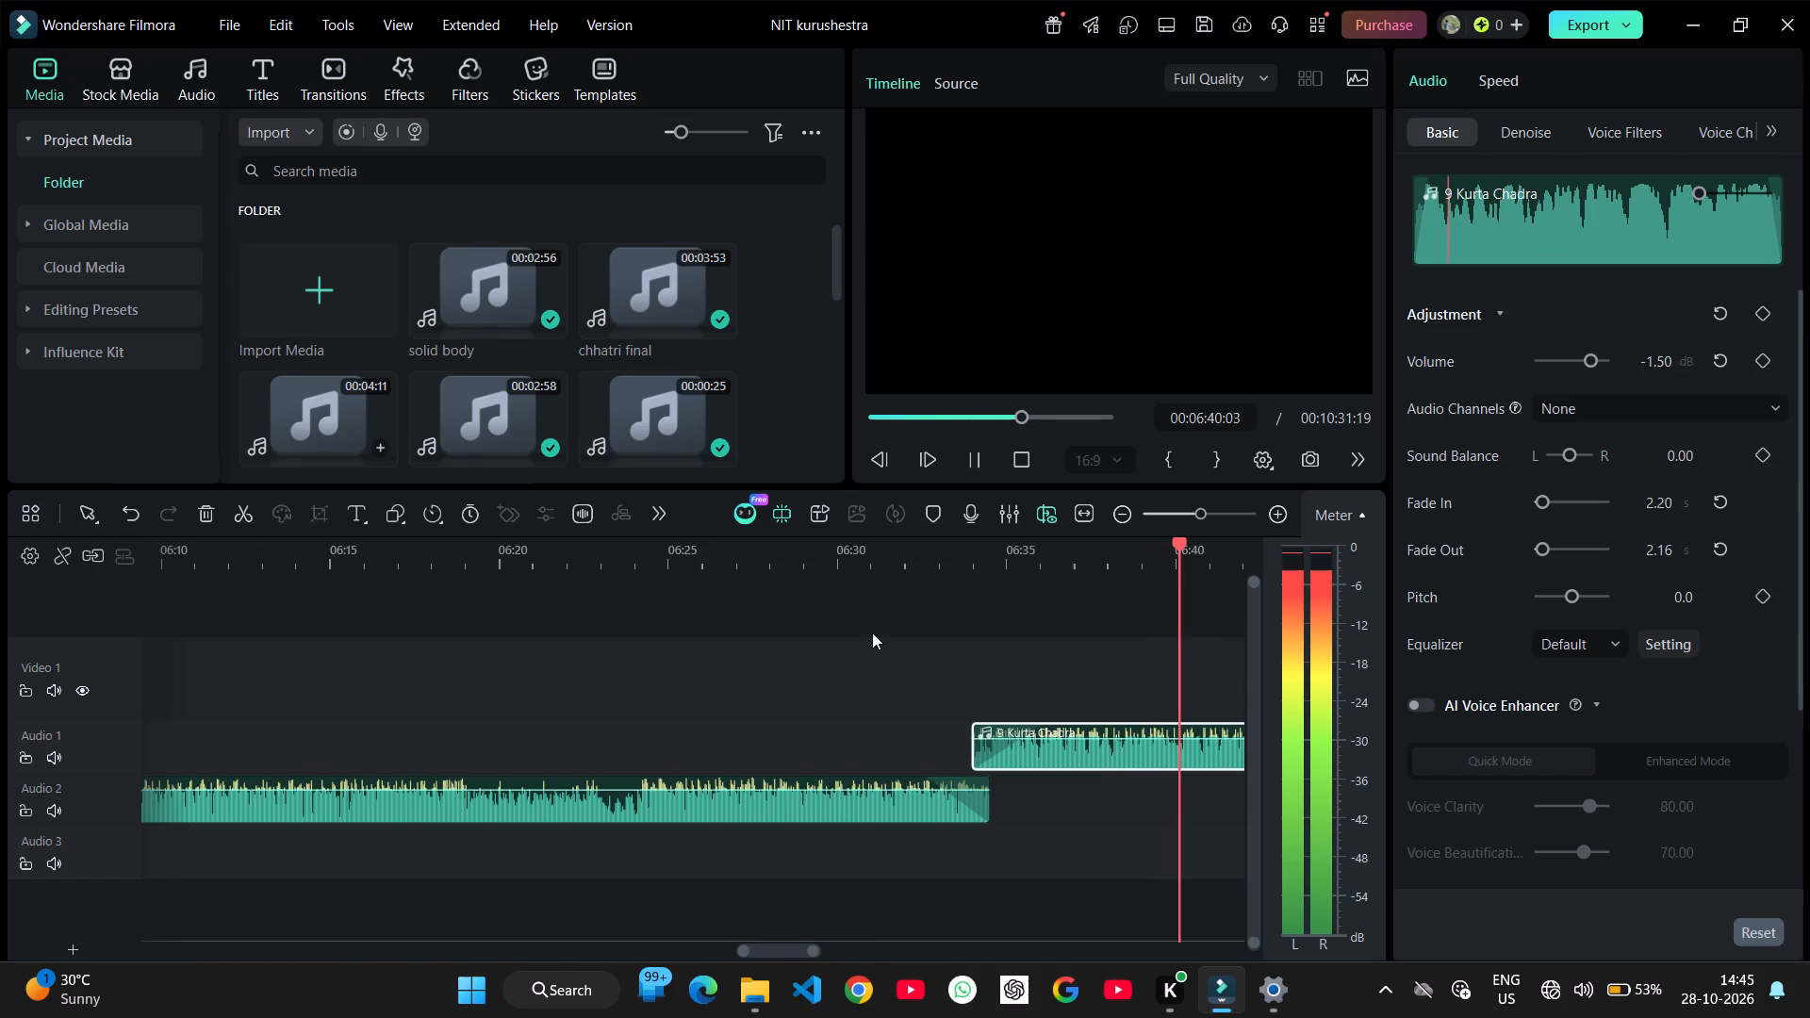
pyautogui.press('space')
# Raise the volume of the 10 ankh clip on Audio 2 first to 2 dB and finally to 4 dB.
pyautogui.keyDown('ctrl'); pyautogui.scroll(-8, 872, 632); pyautogui.keyUp('ctrl')
pyautogui.hscroll(-1, 872, 632)
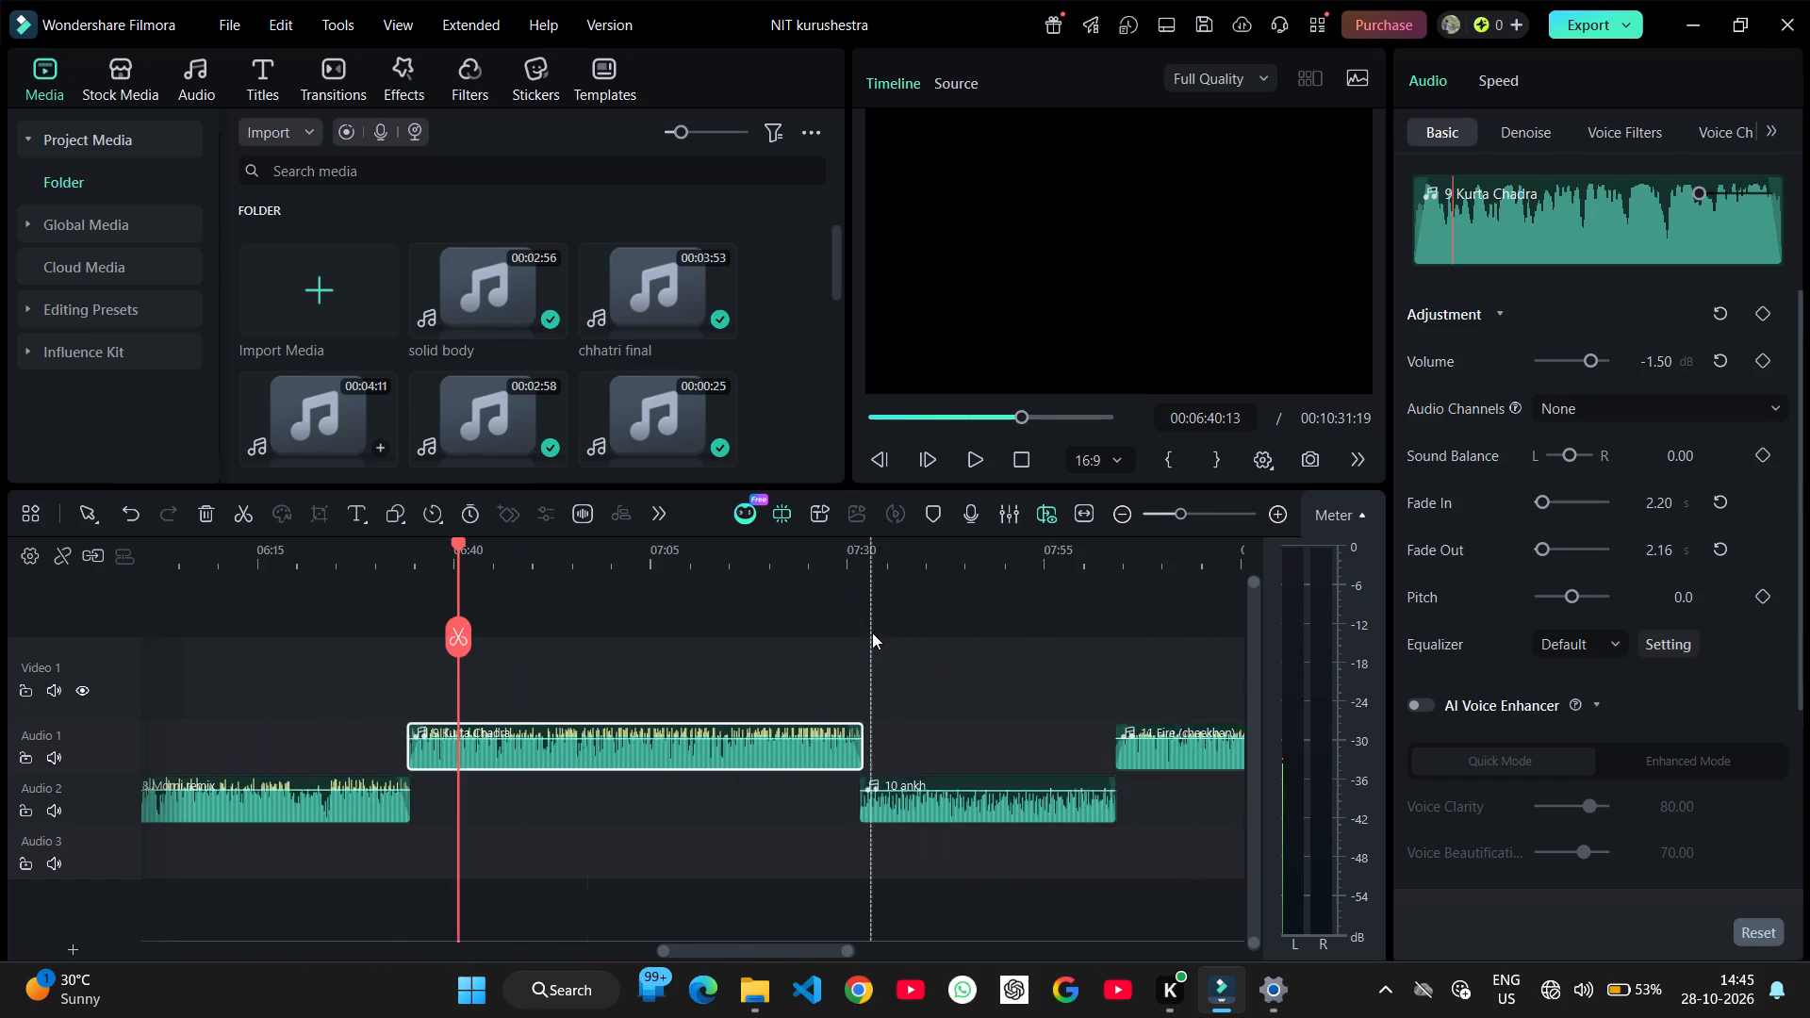
pyautogui.hscroll(-1, 872, 632)
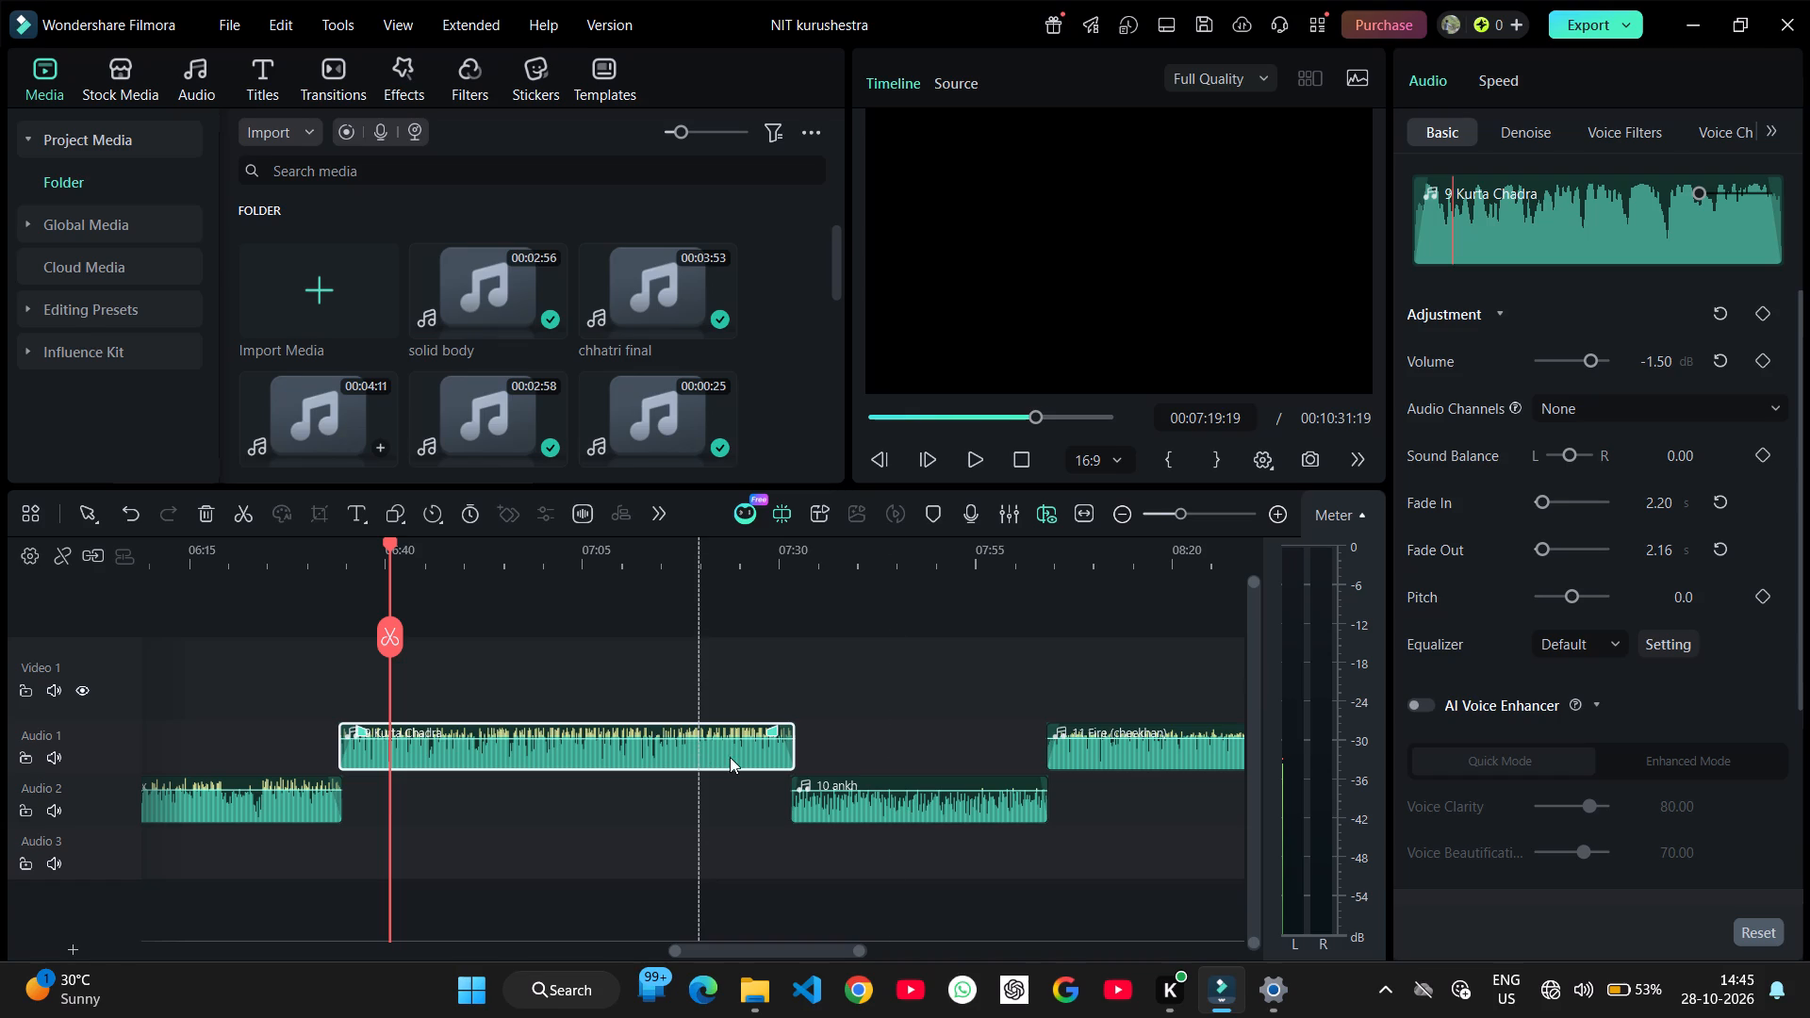
pyautogui.click(937, 806)
pyautogui.click(1664, 363)
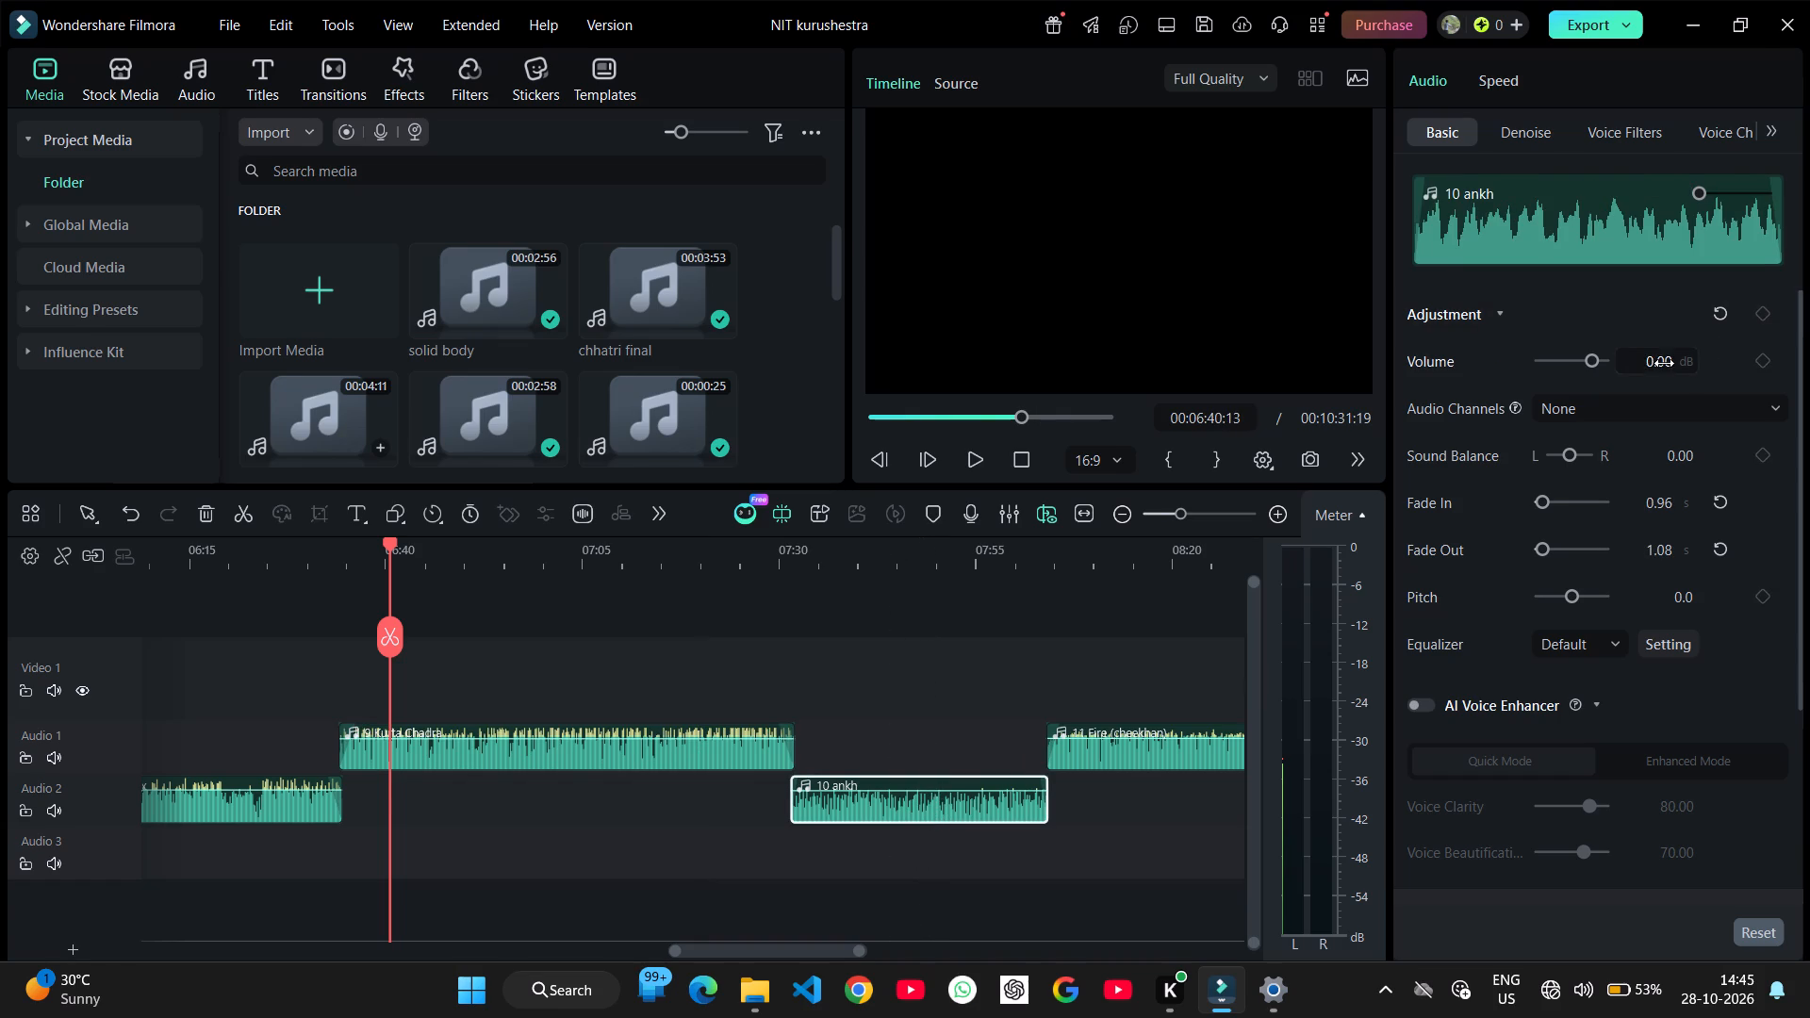
pyautogui.press('2')
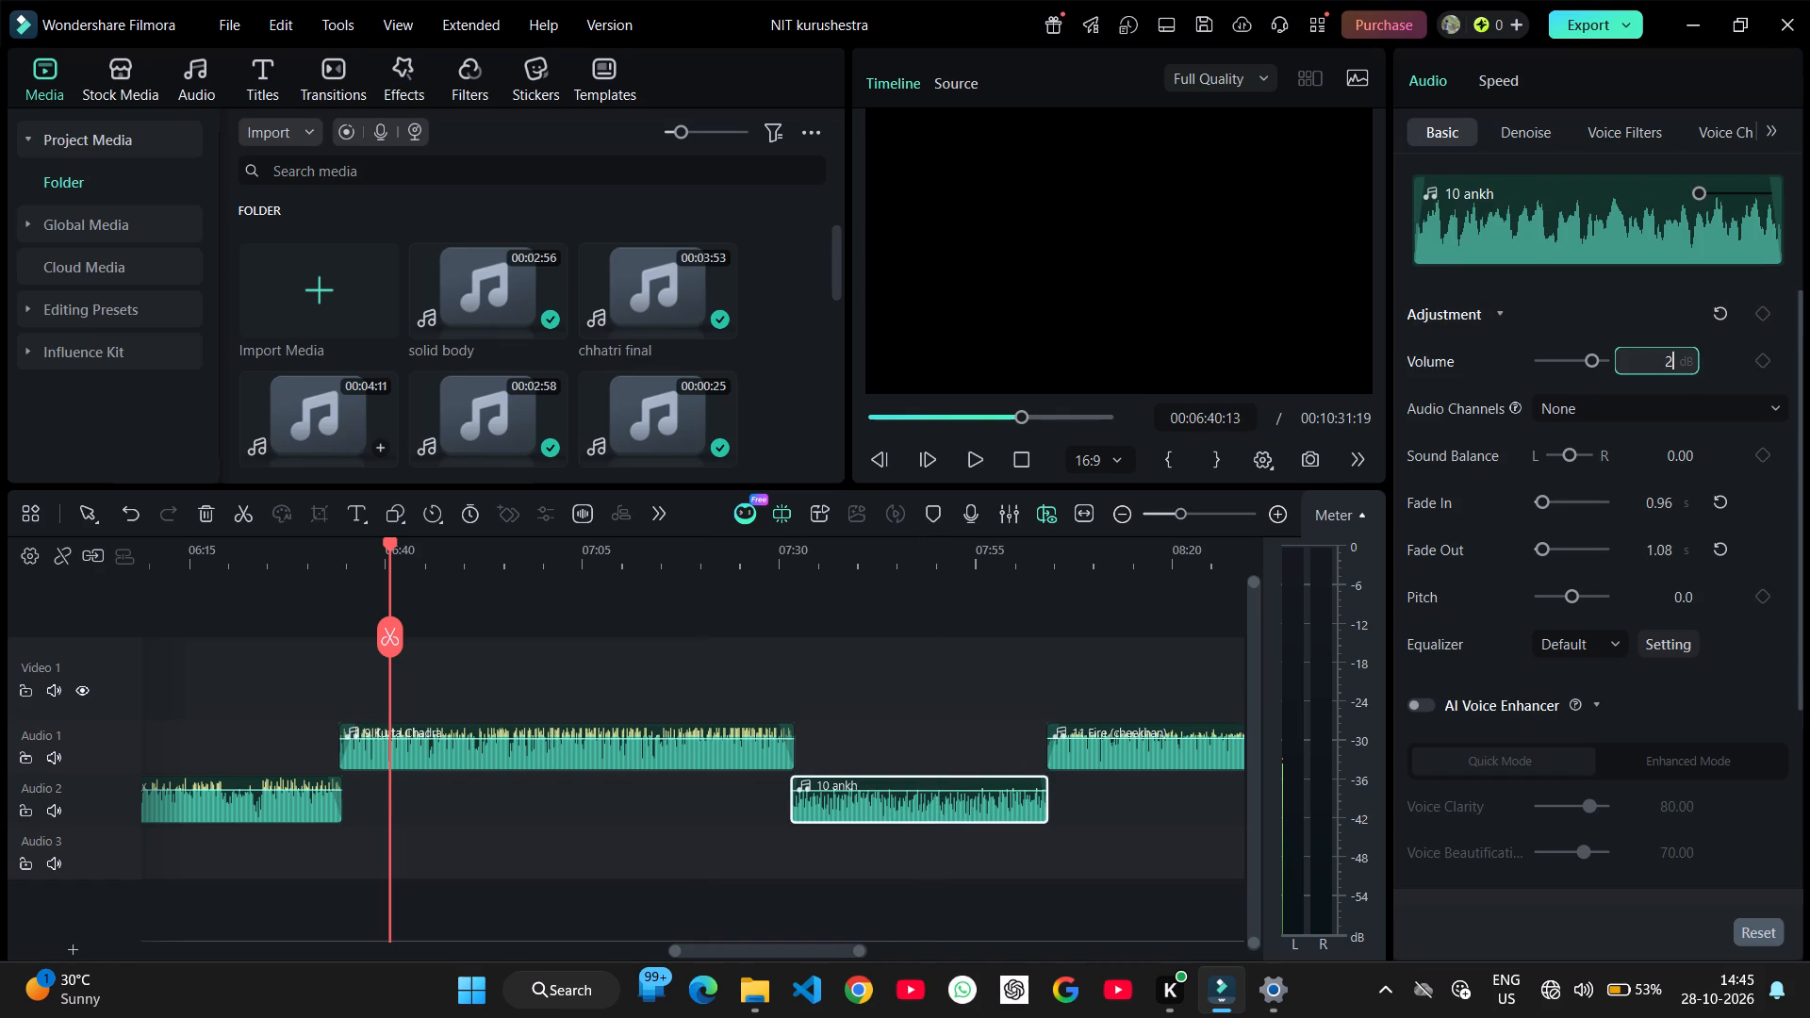
pyautogui.press('Return')
pyautogui.click(1664, 363)
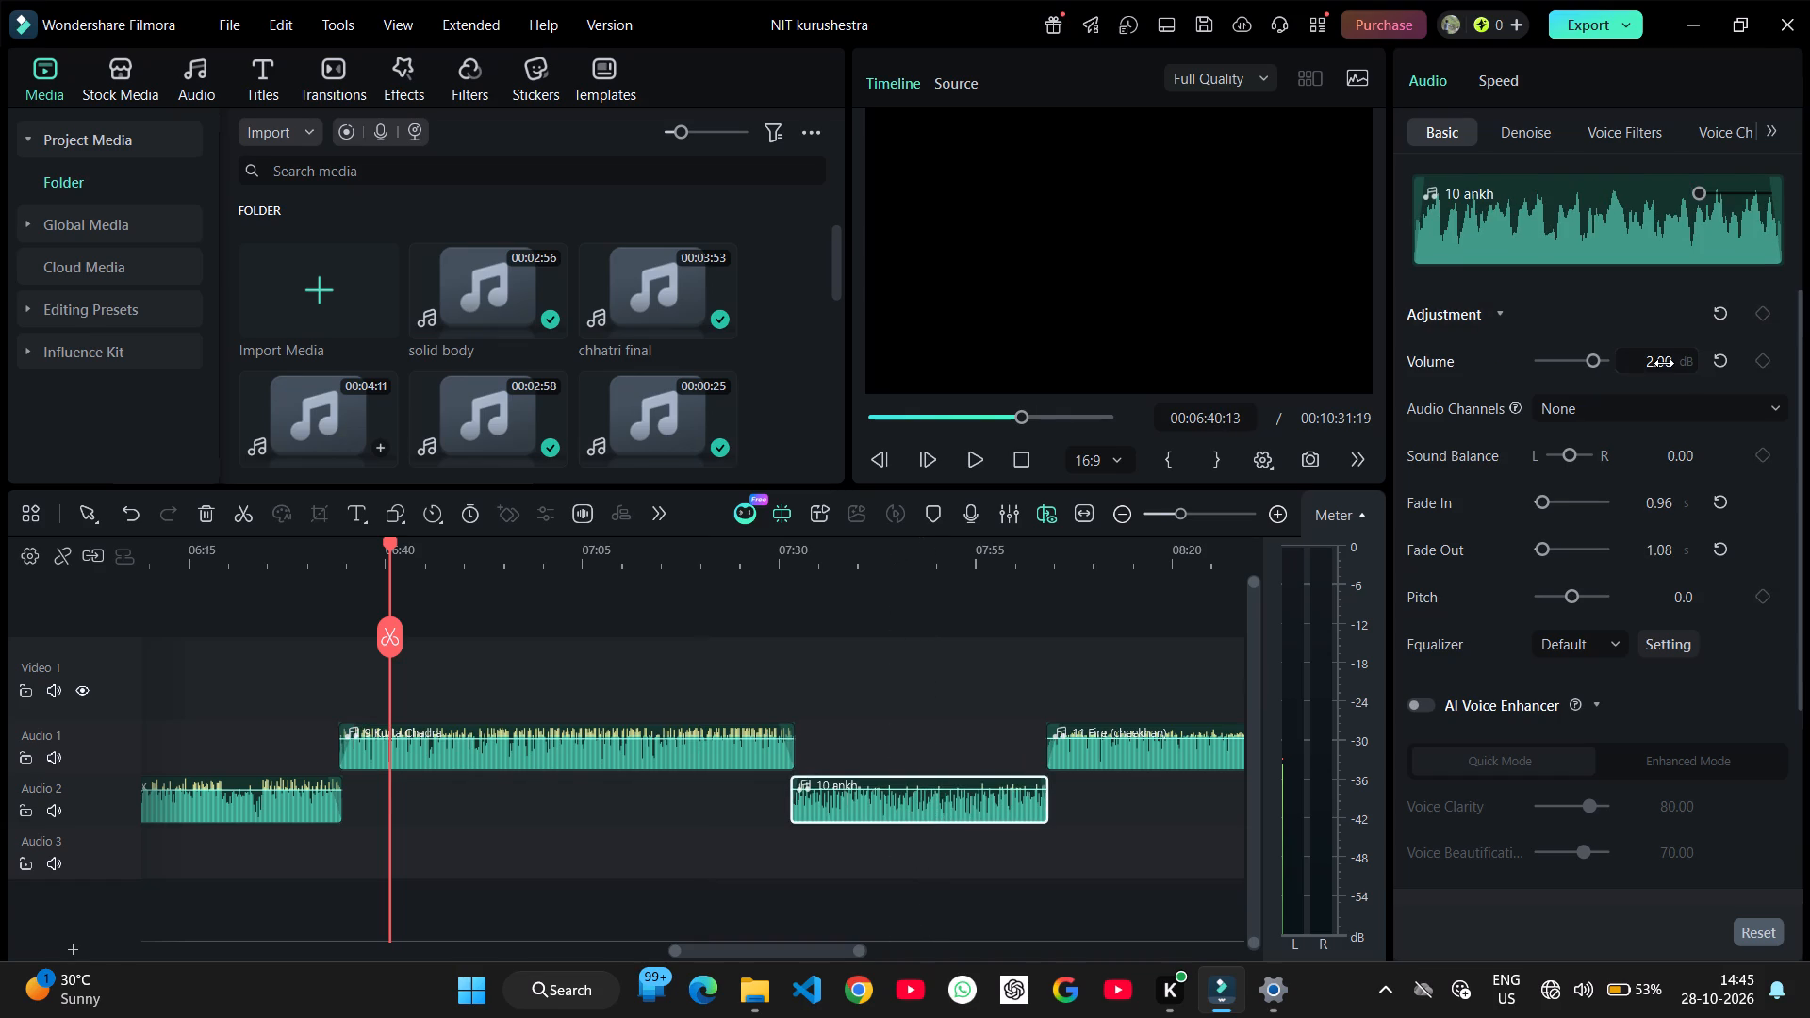
pyautogui.press('4')
pyautogui.press('Return')
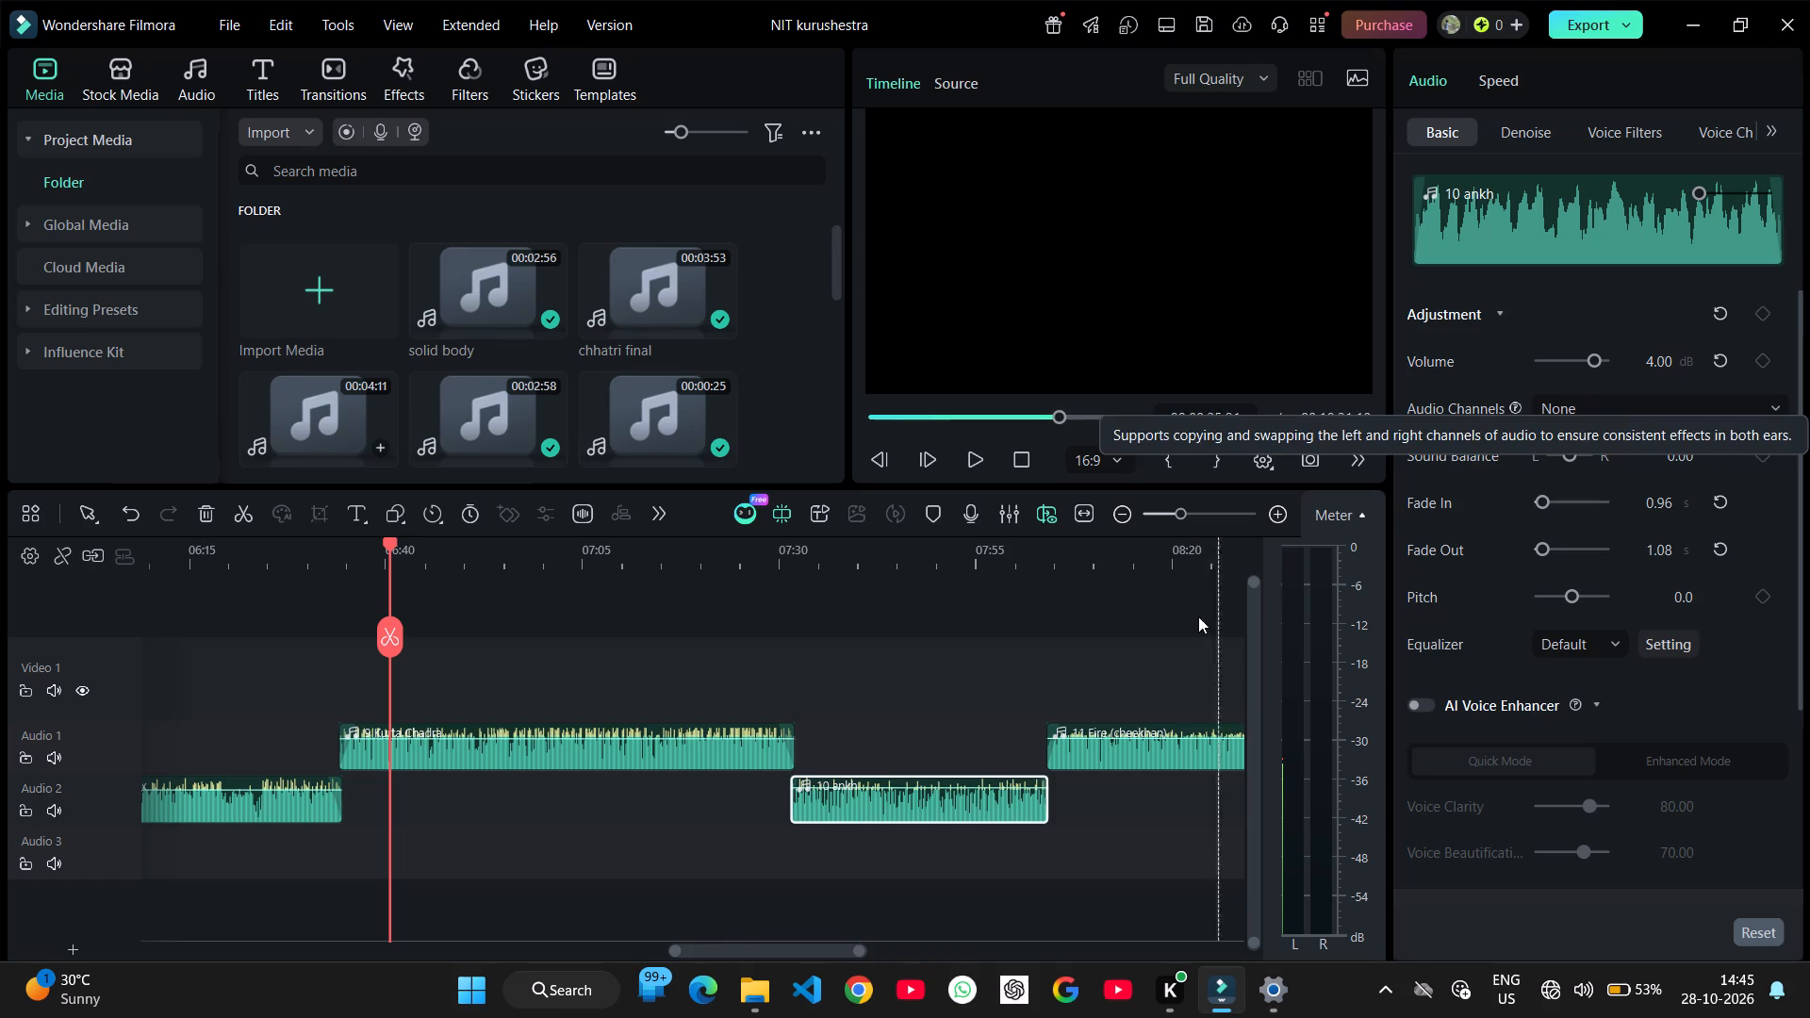
# Set the volume of the 11 Fire (cheekhan) clip on Audio 1 to 0 dB.
pyautogui.hscroll(-2, 1168, 635)
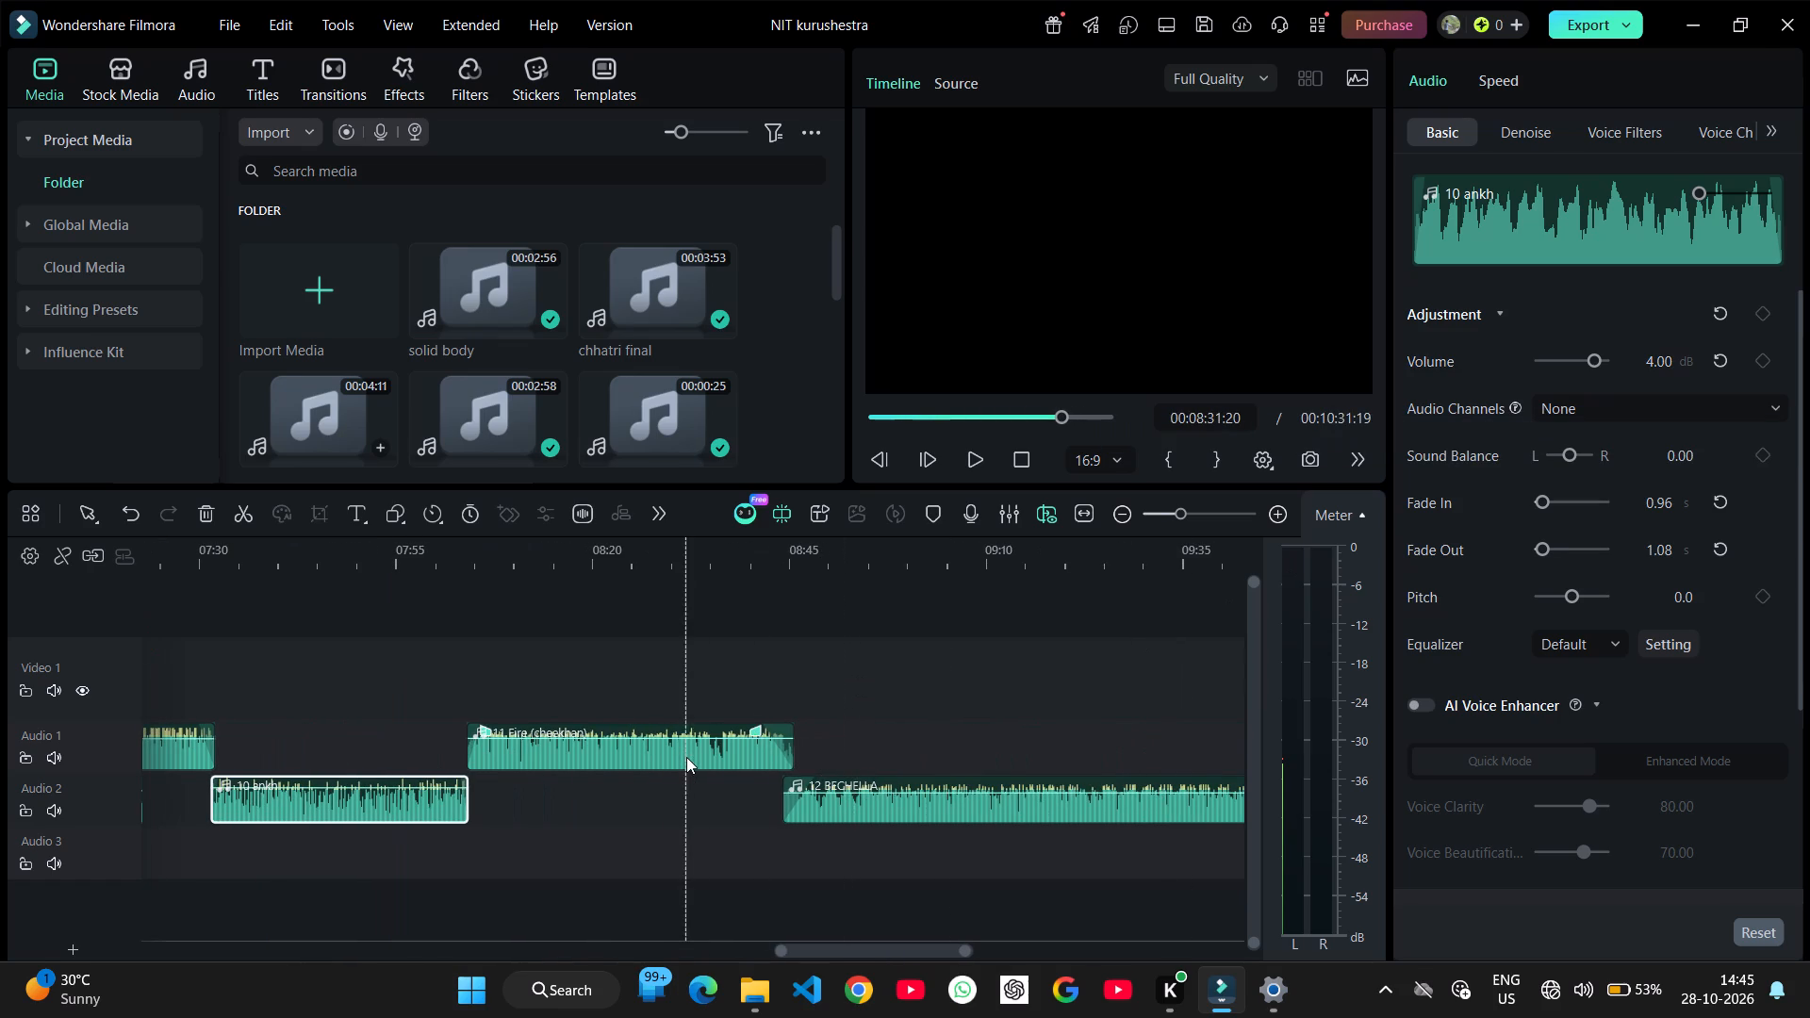
pyautogui.click(686, 757)
pyautogui.click(1661, 351)
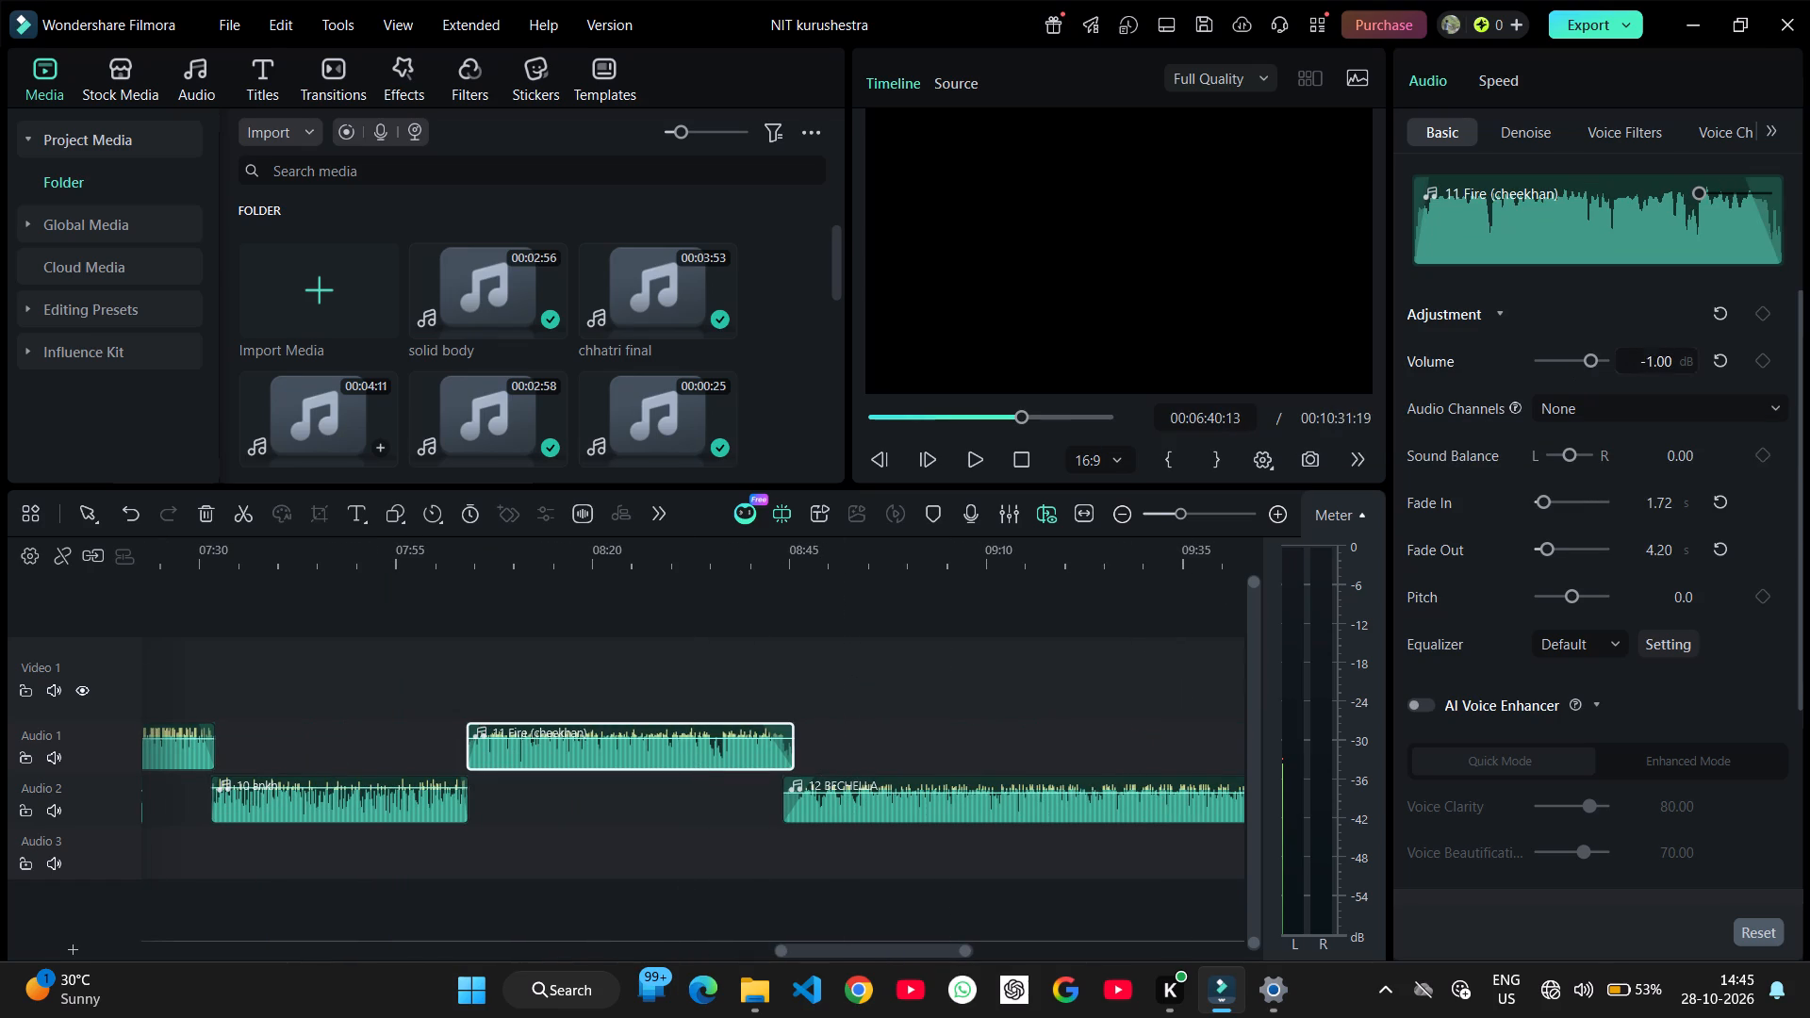
pyautogui.press('0')
pyautogui.press('Return')
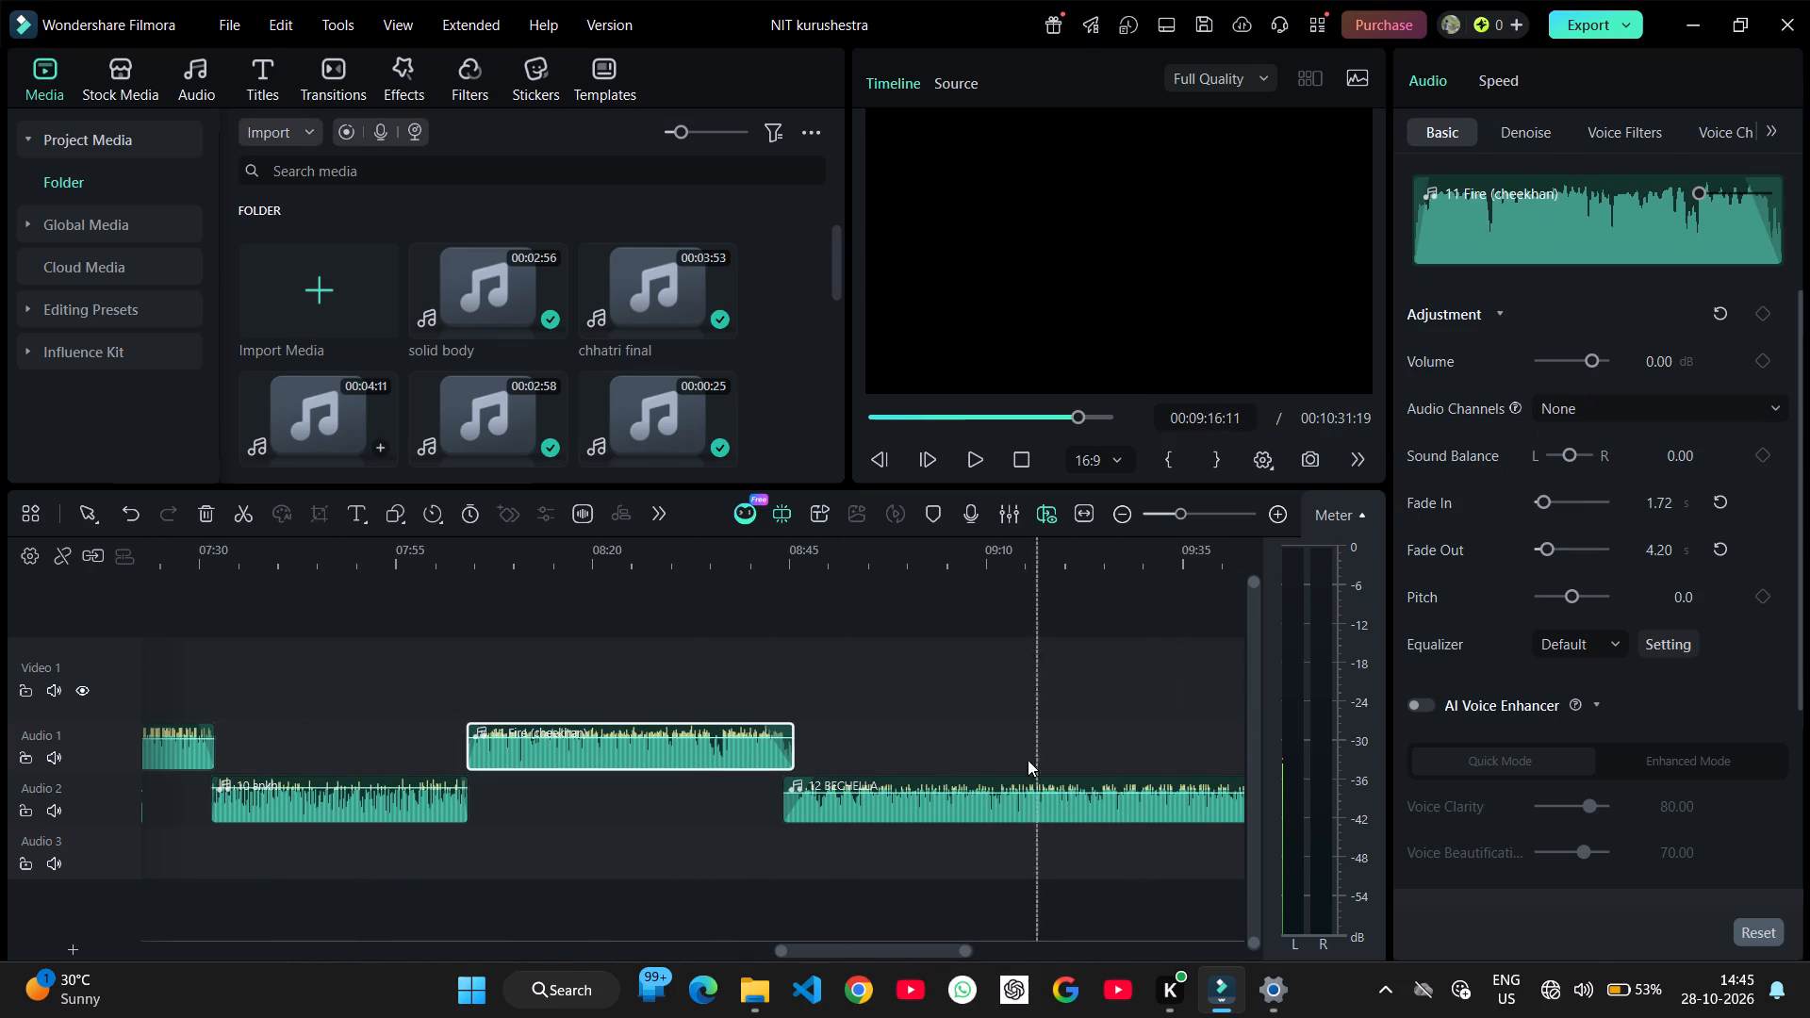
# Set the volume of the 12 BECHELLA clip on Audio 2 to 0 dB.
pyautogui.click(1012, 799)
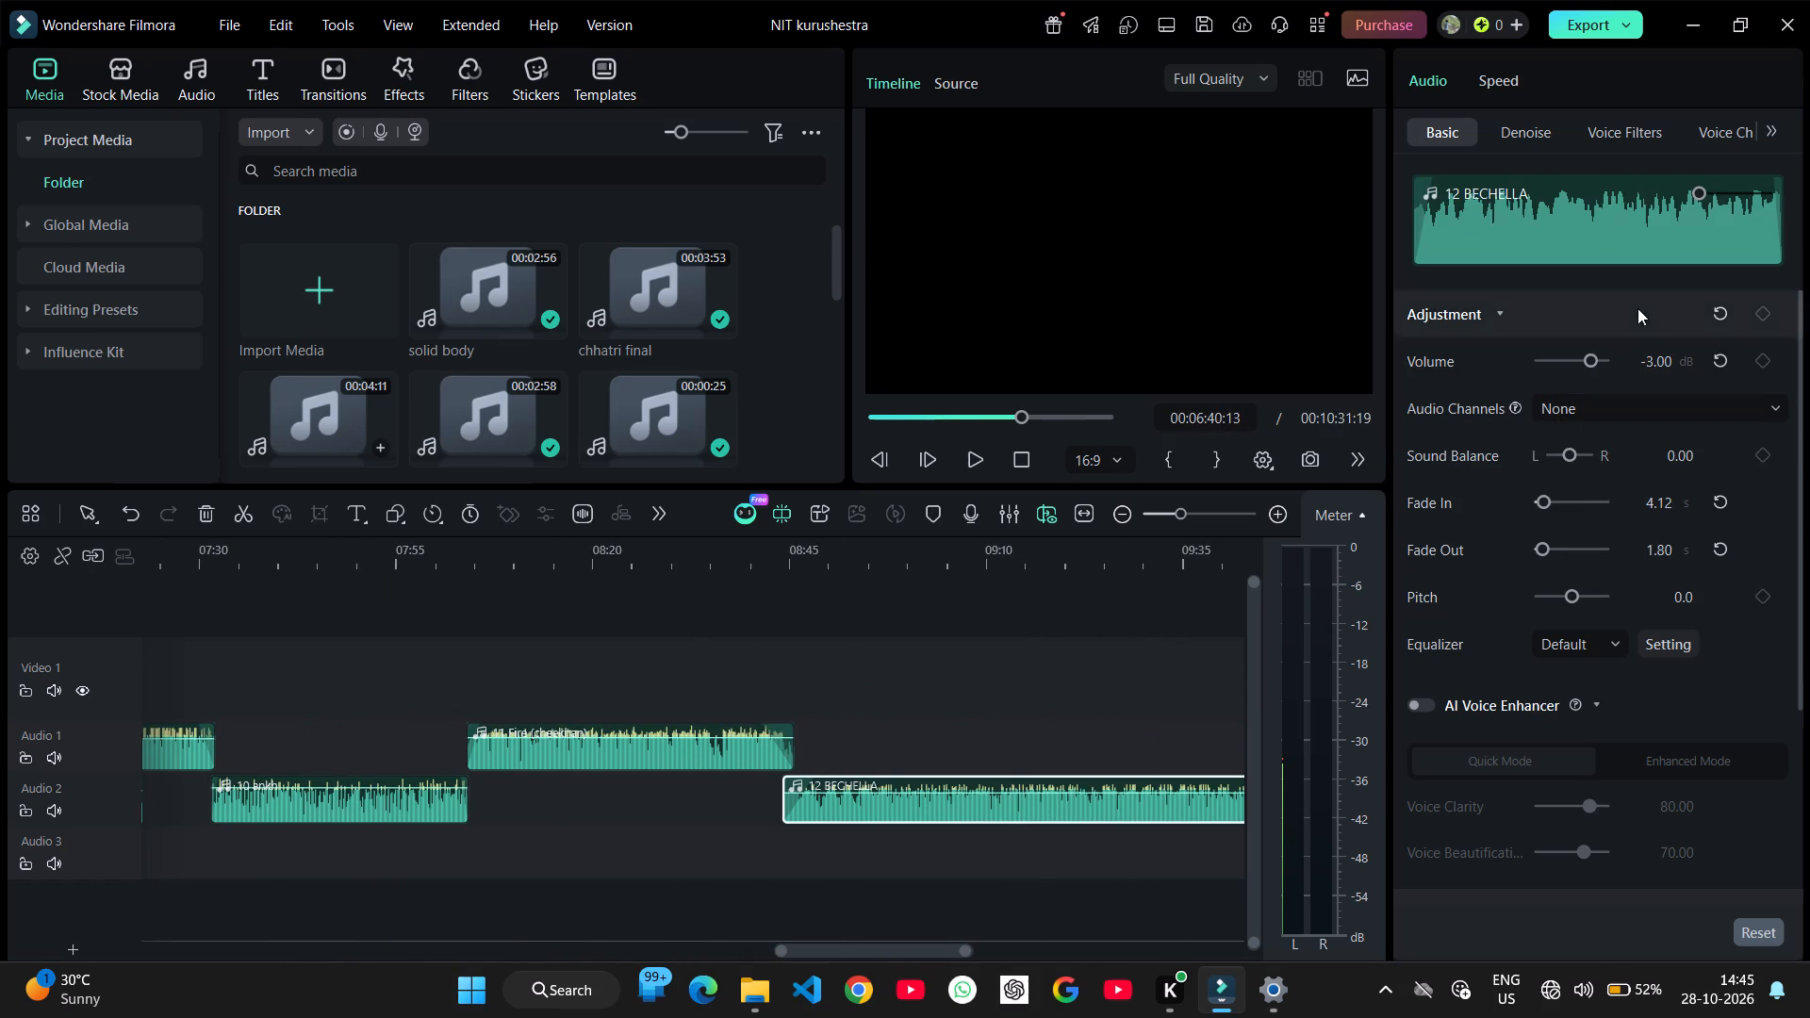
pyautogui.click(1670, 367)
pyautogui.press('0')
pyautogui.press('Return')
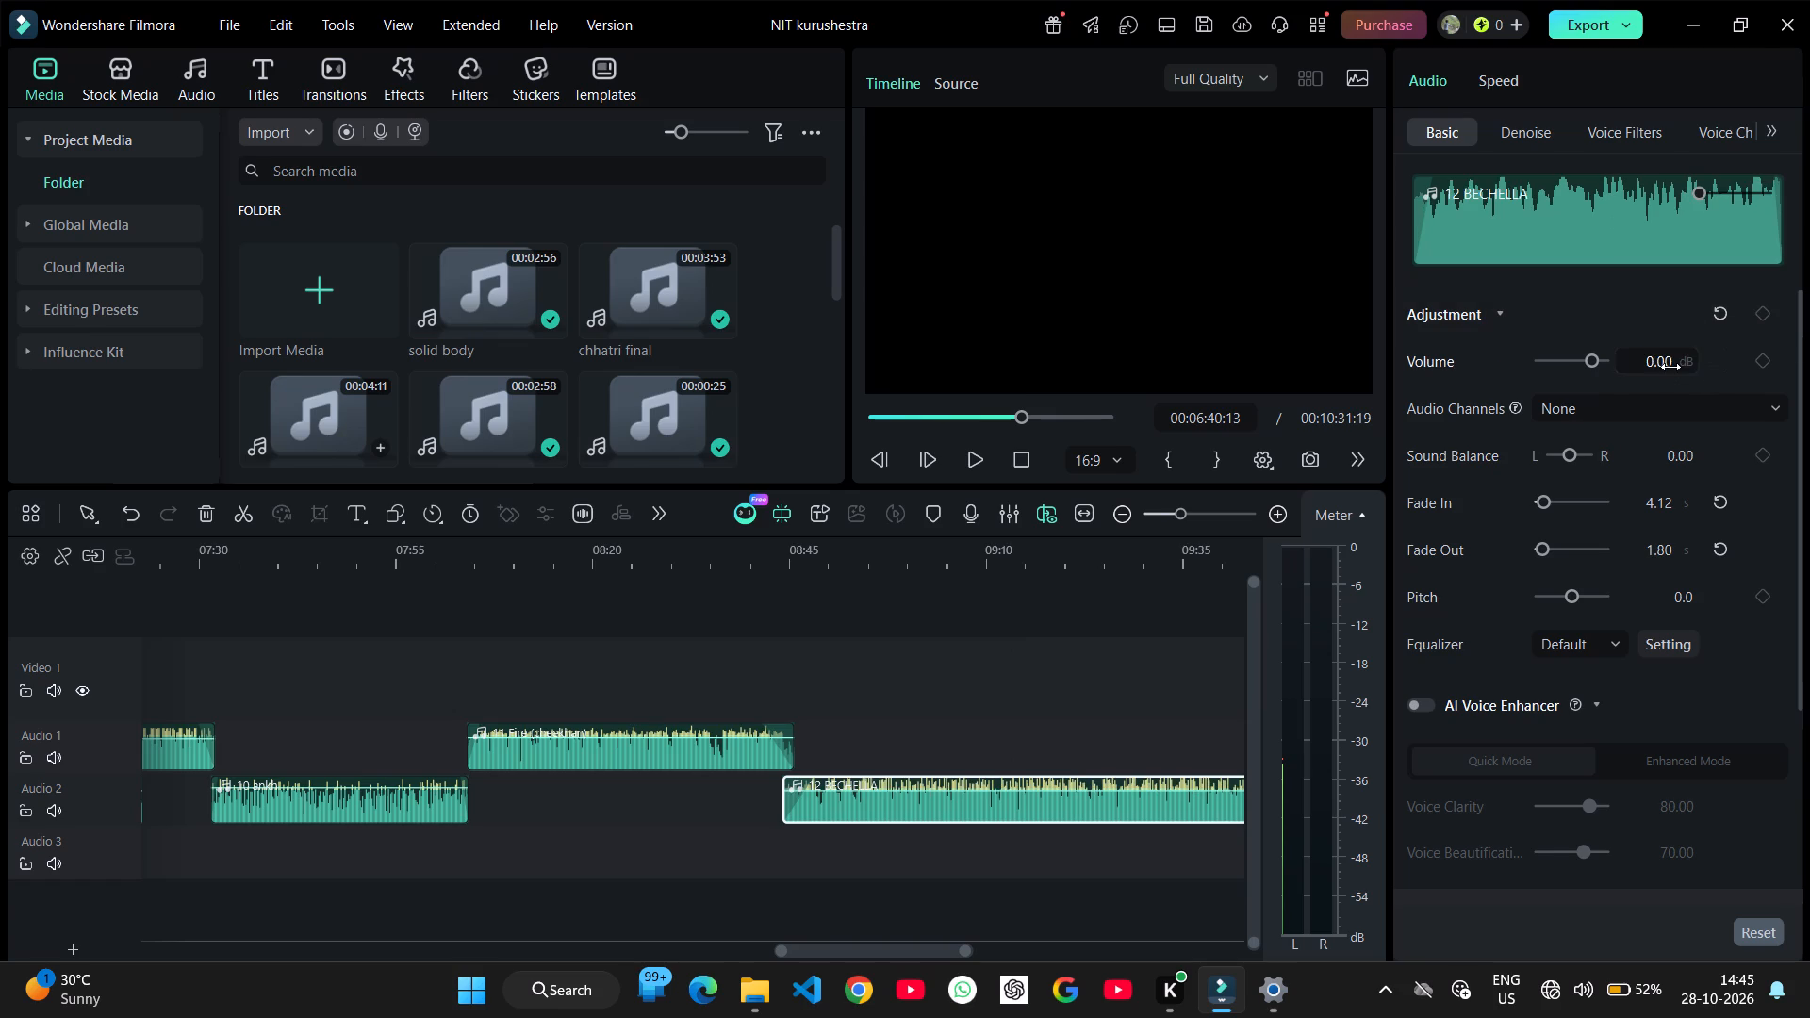
# Play the mix from about 08:36 to audition the end of the 11 Fire (cheekhan) clip.
pyautogui.click(722, 661)
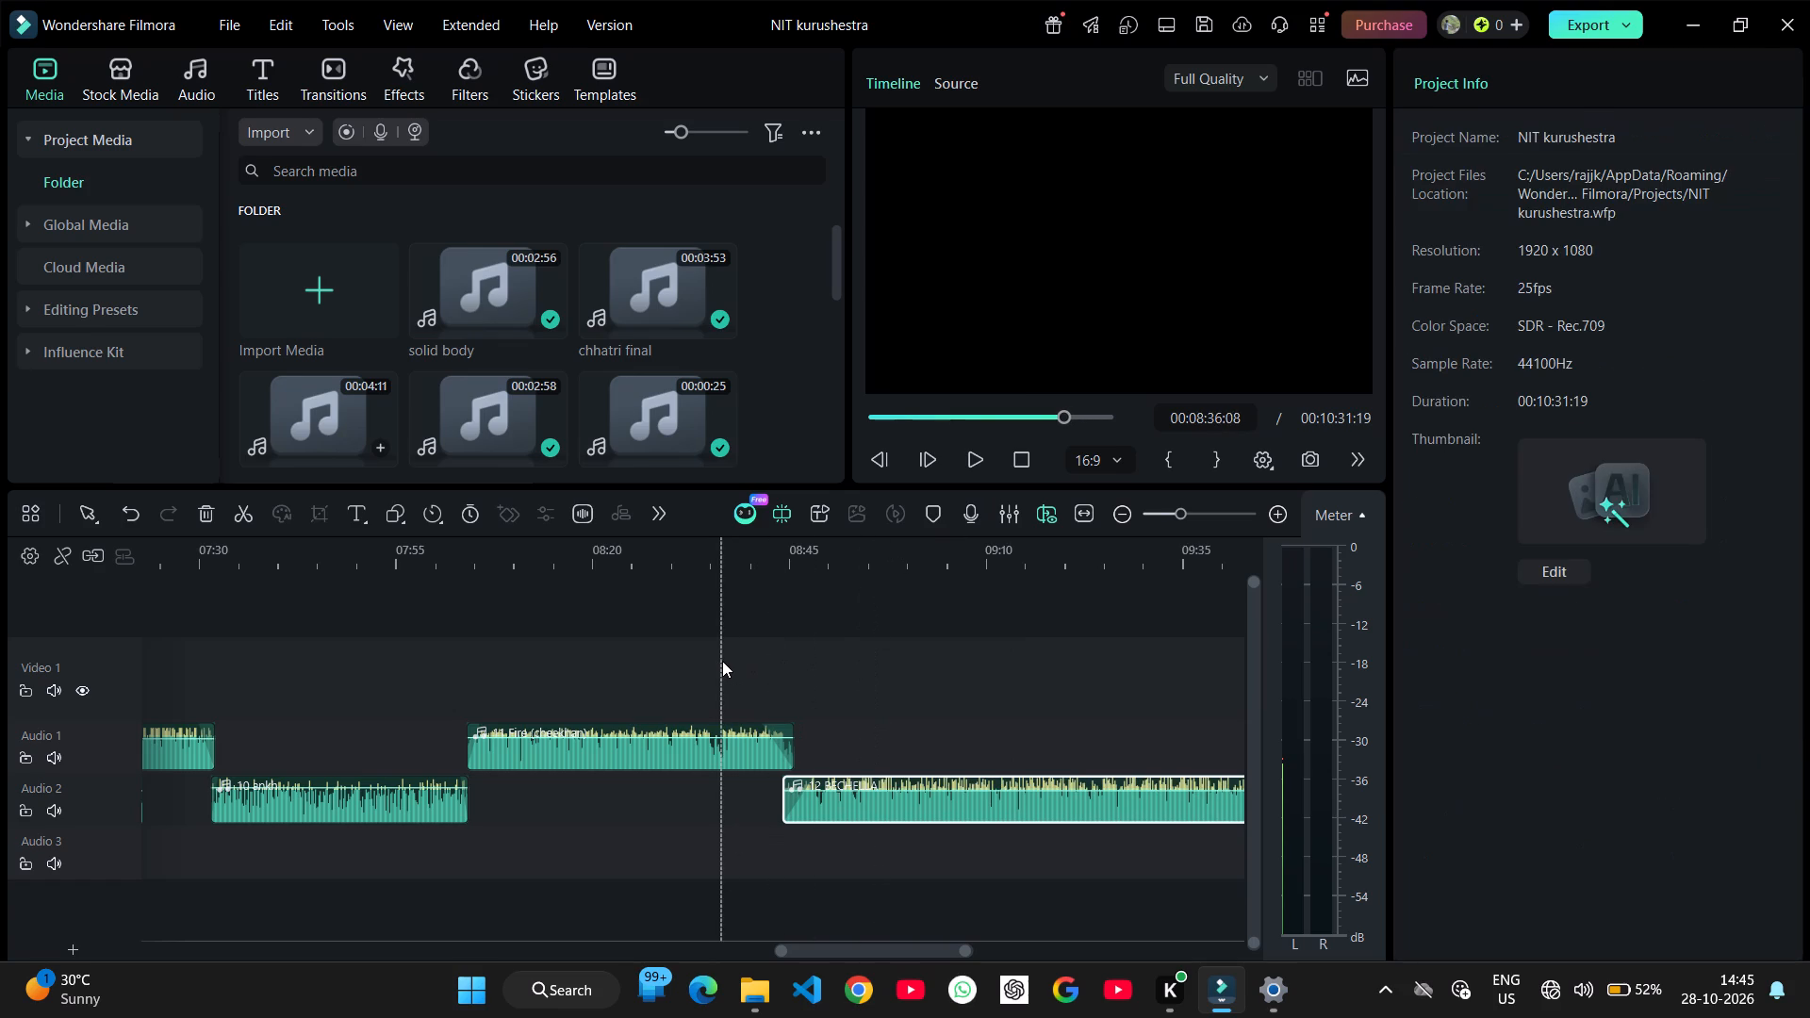
pyautogui.press('space')
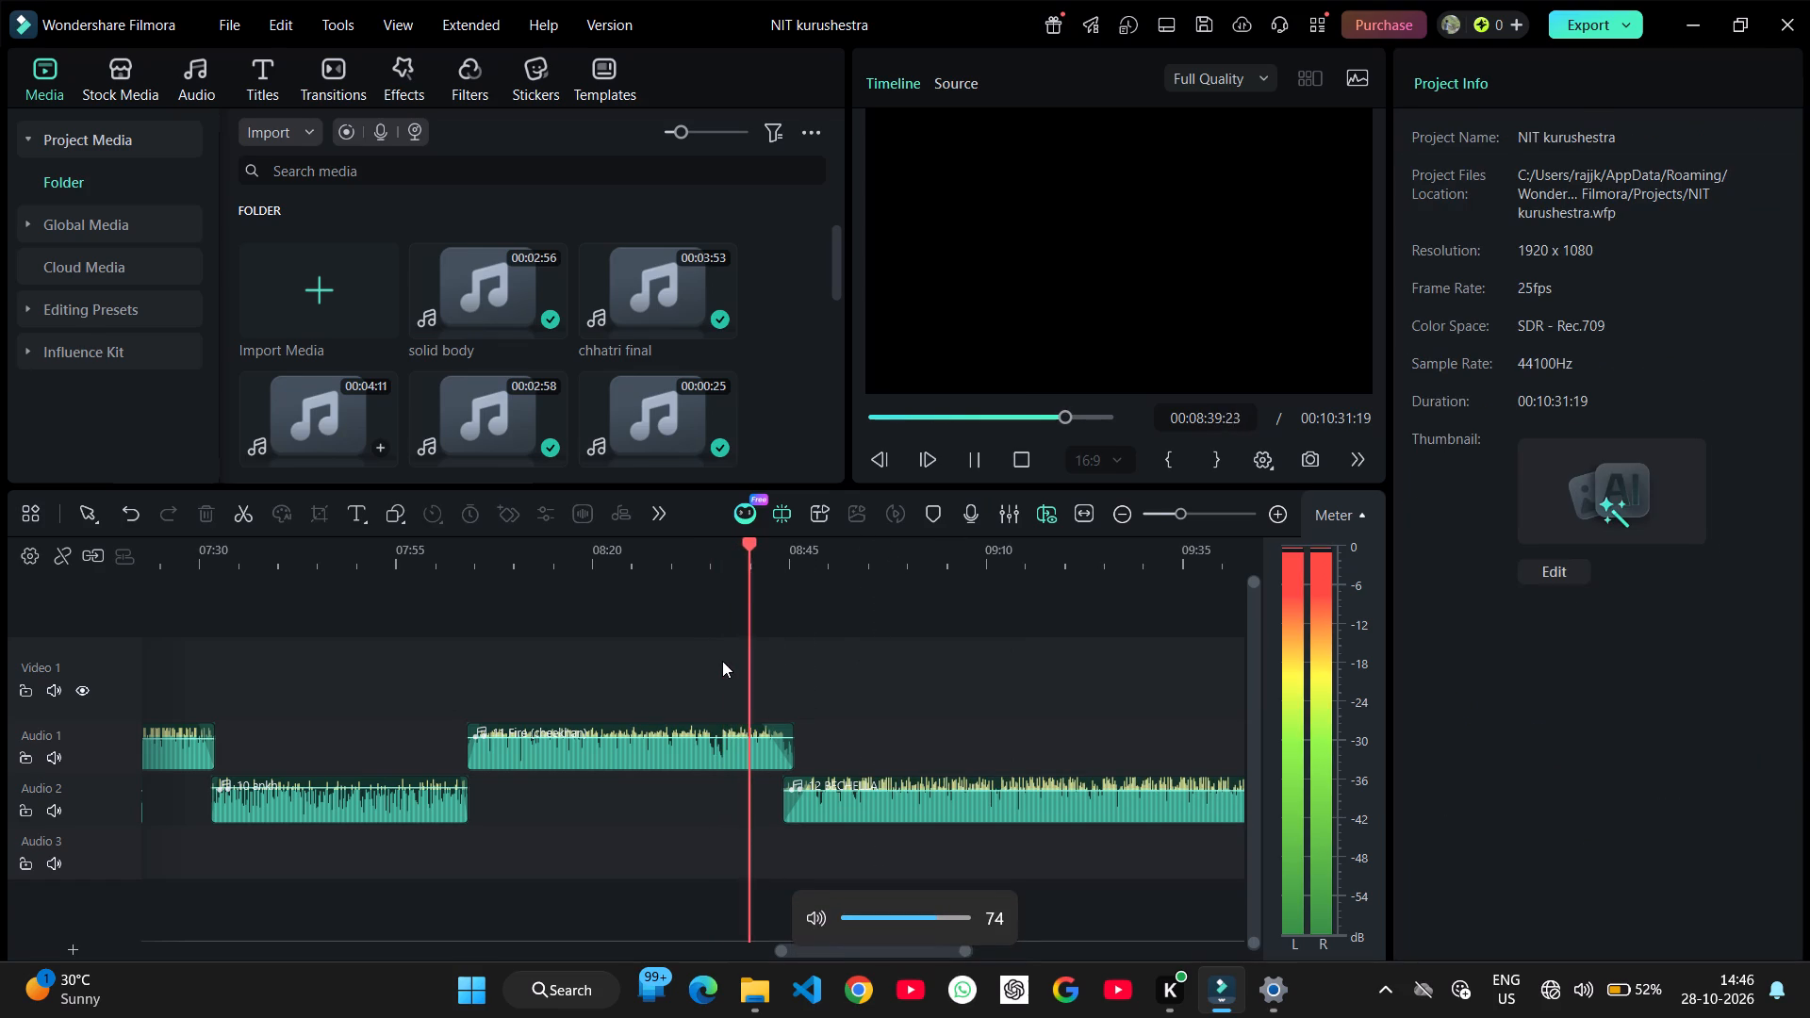
# Set the volume of the 12 BECHELLA clip on Audio 2 to -1 dB during playback and stop at about 08:47.
pyautogui.click(976, 803)
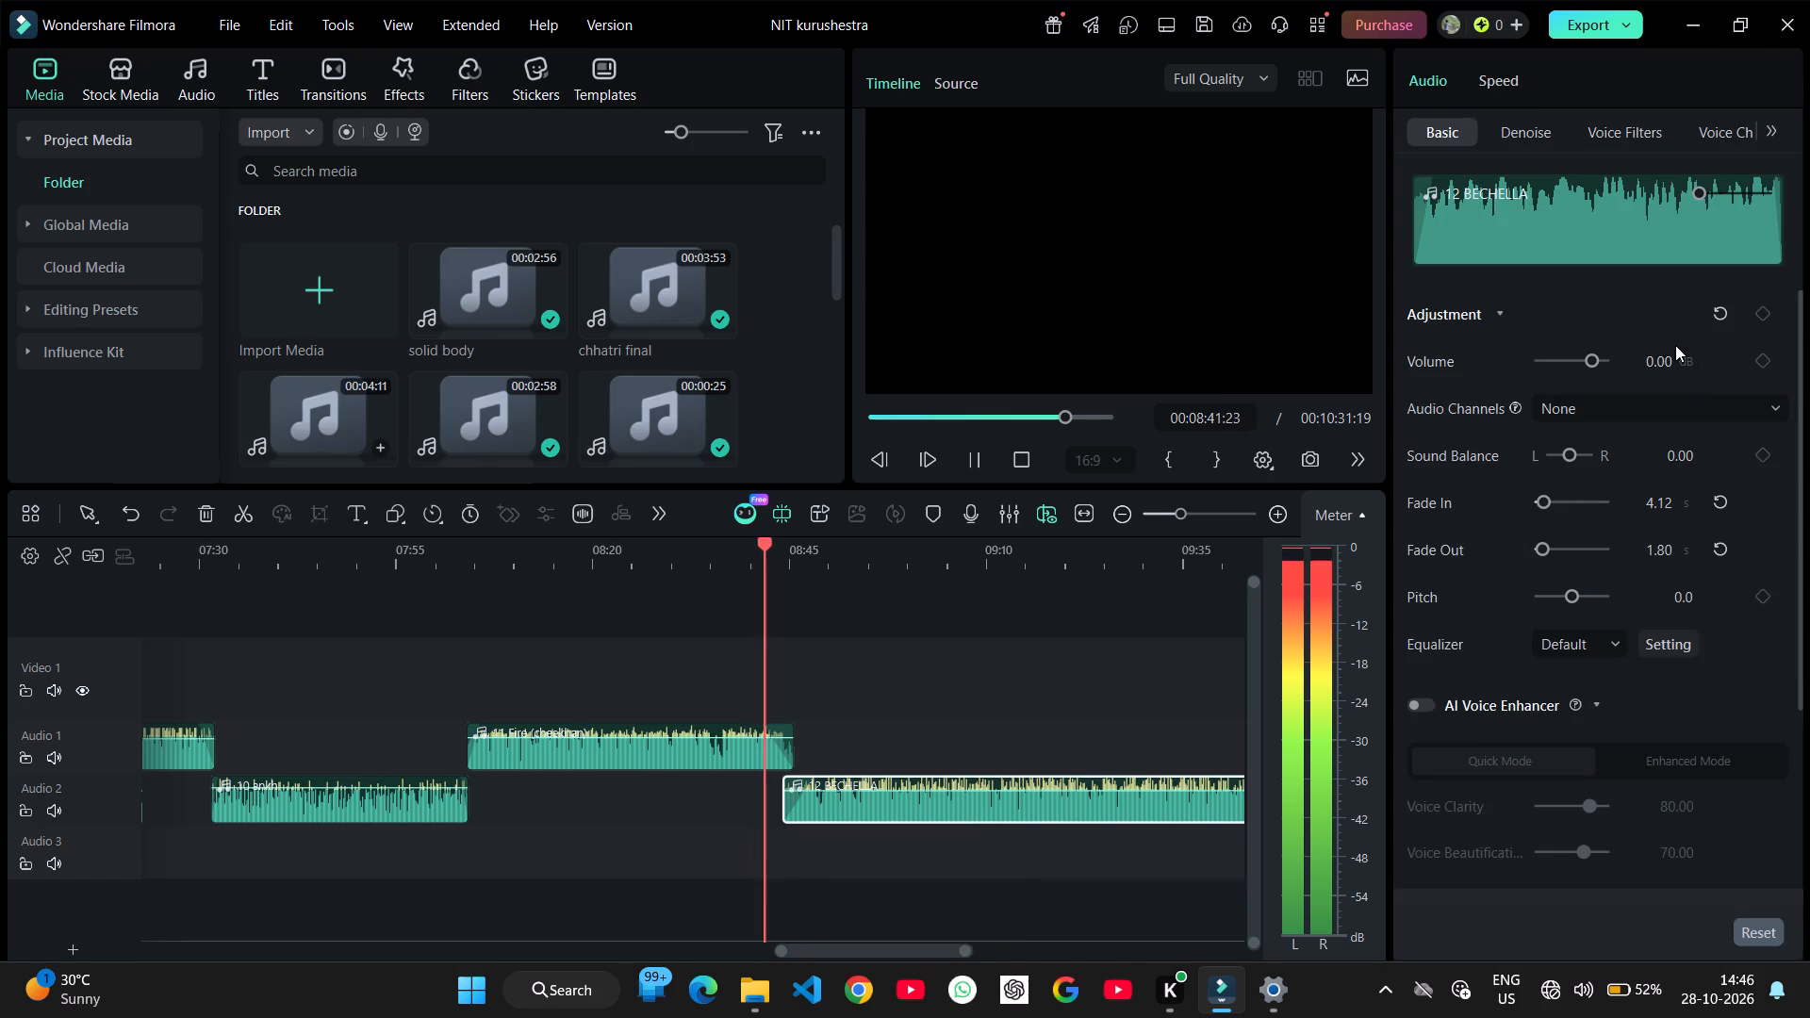
pyautogui.click(1663, 359)
pyautogui.write('-1')
pyautogui.press('Return')
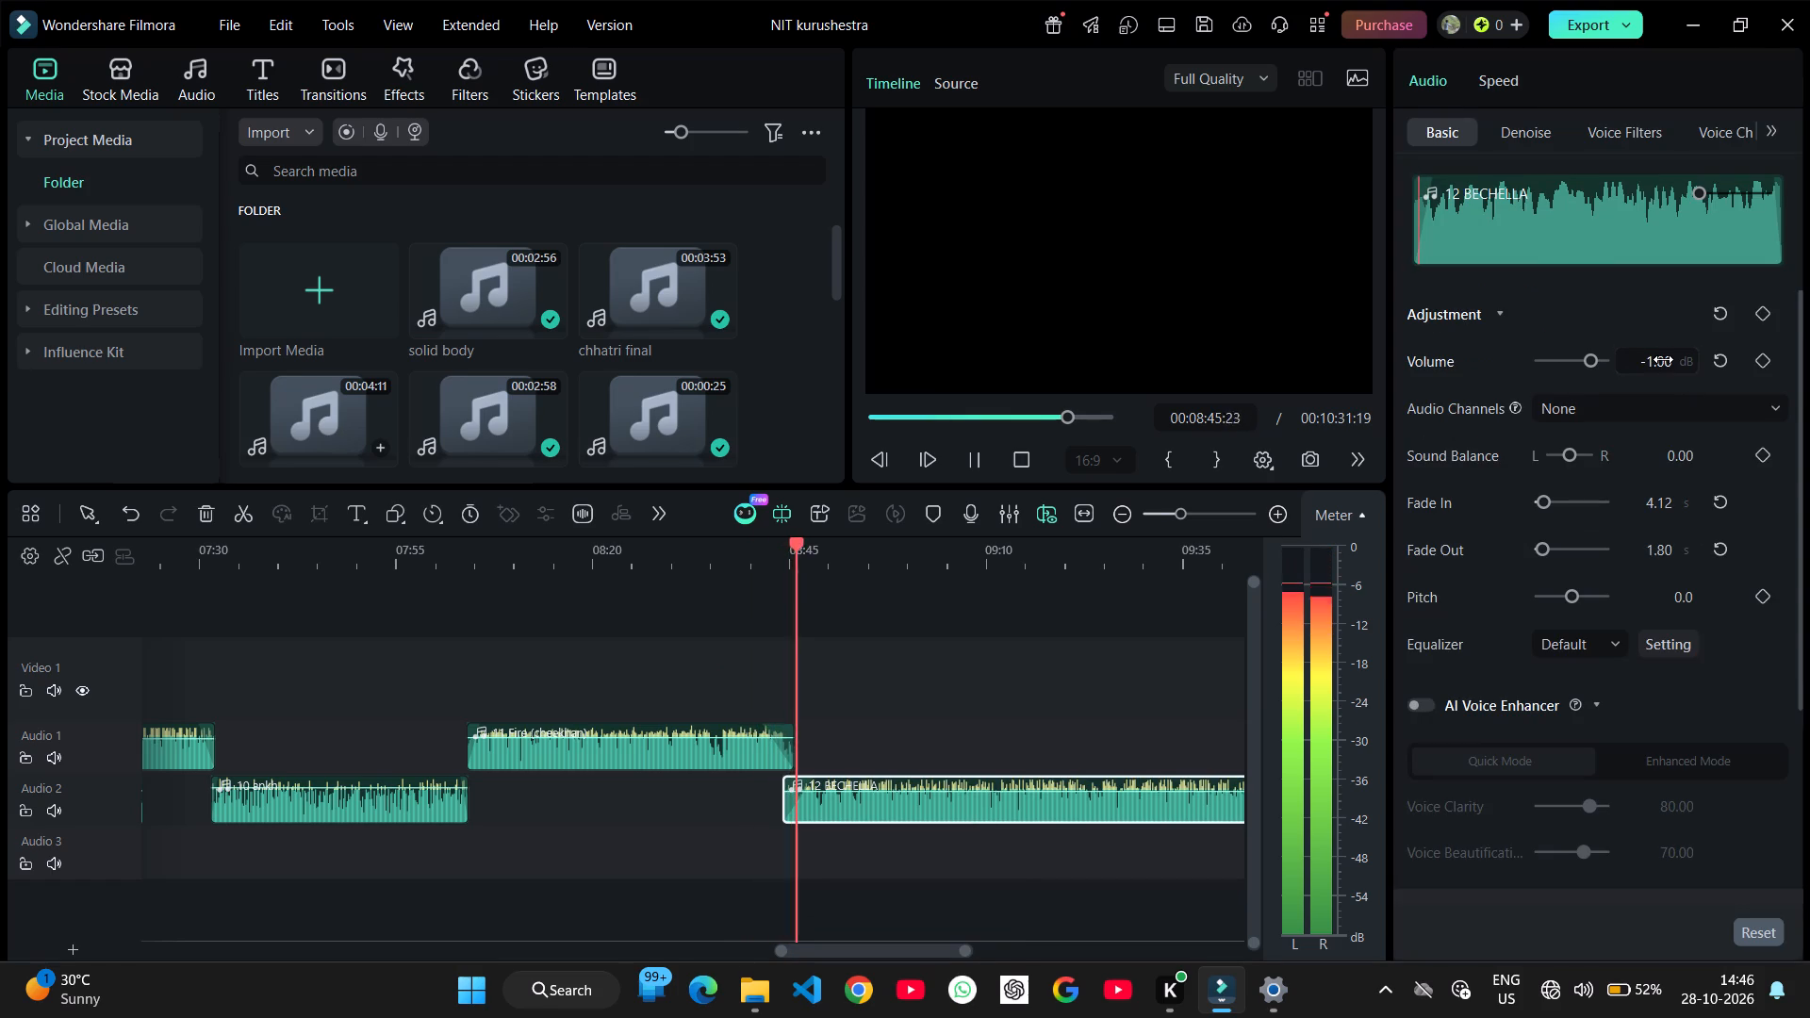
pyautogui.press('space')
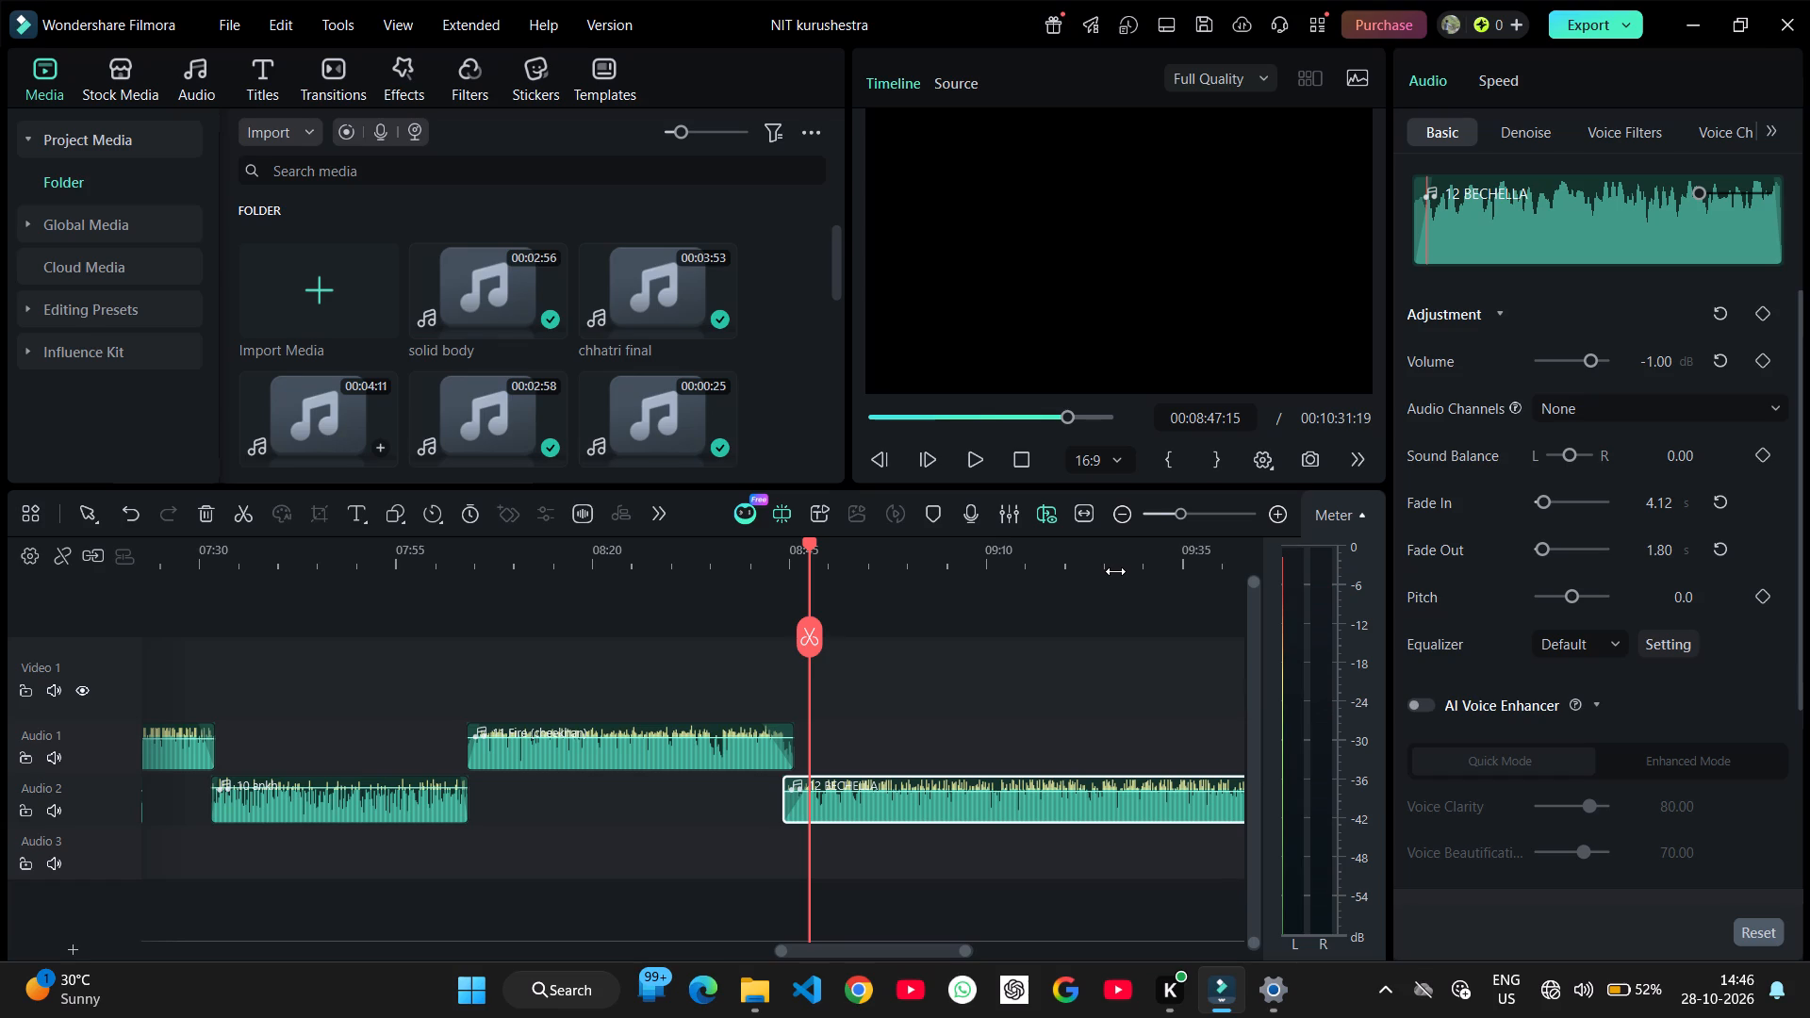
# Check the volume settings of the 13 Track outro and 1 kainchi clips on Audio 1.
pyautogui.hscroll(-1, 966, 707)
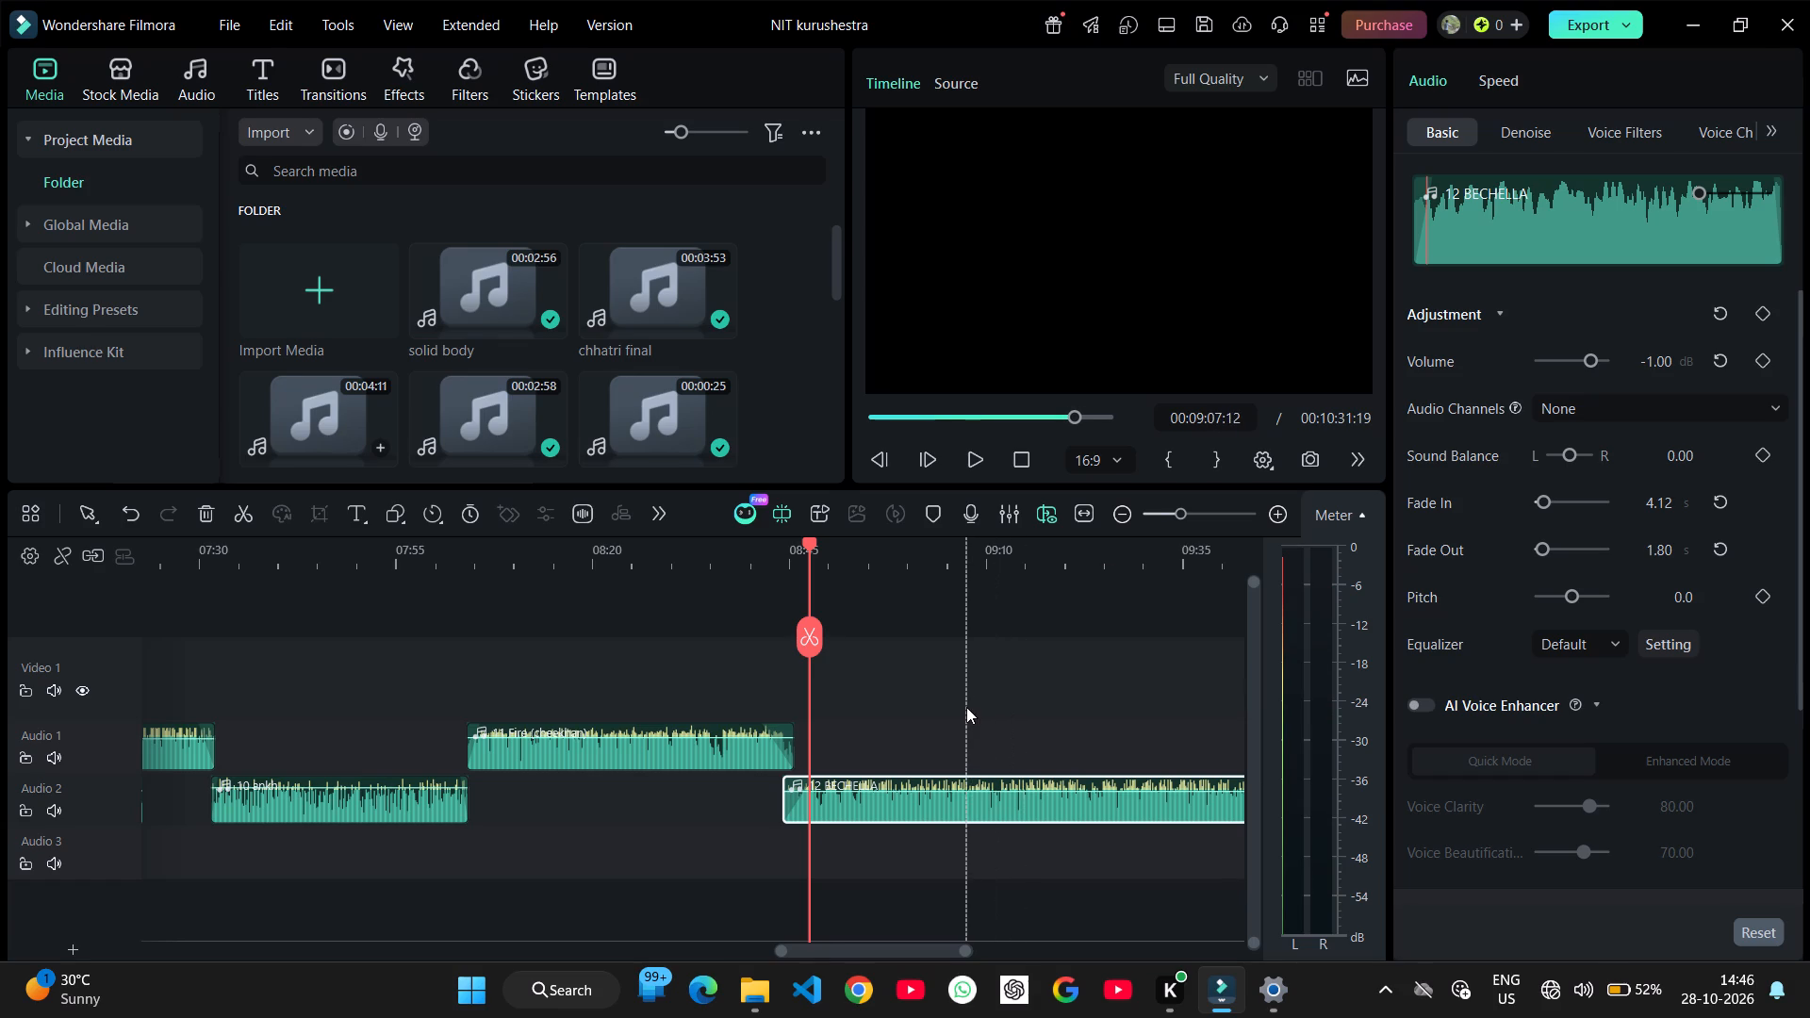
pyautogui.hscroll(-1, 966, 707)
pyautogui.click(971, 747)
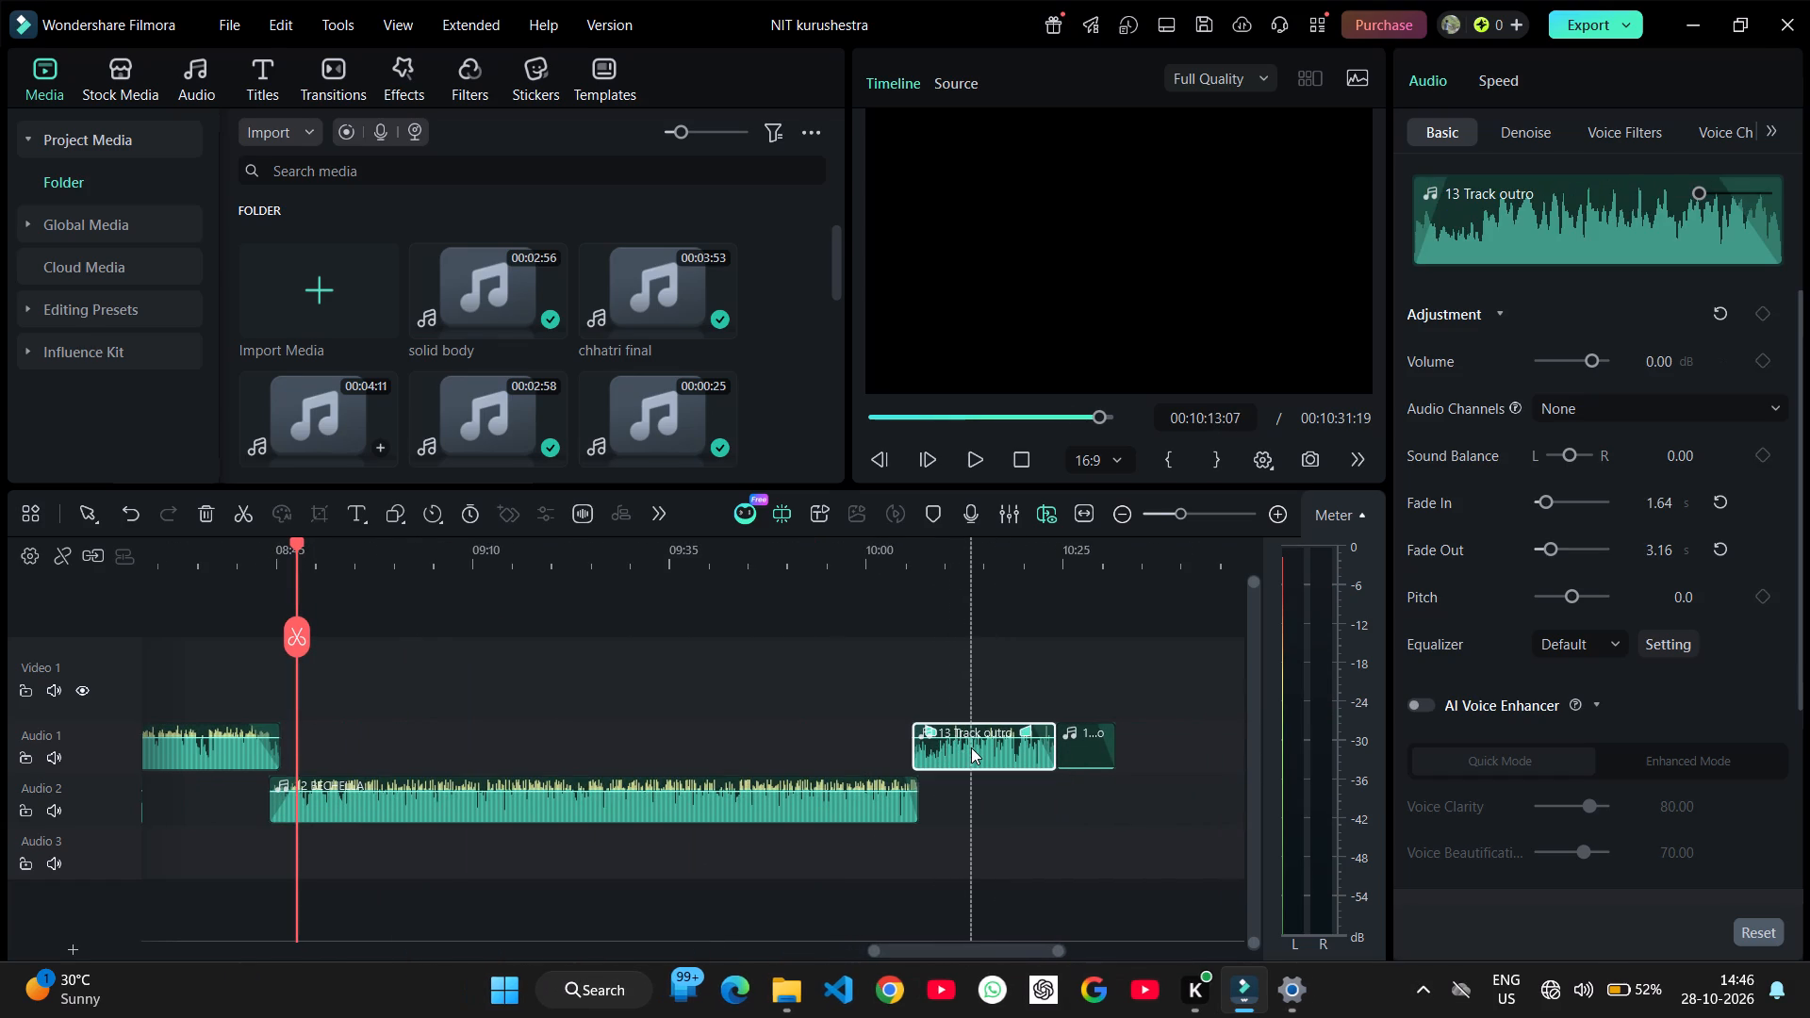
pyautogui.hscroll(14, 971, 747)
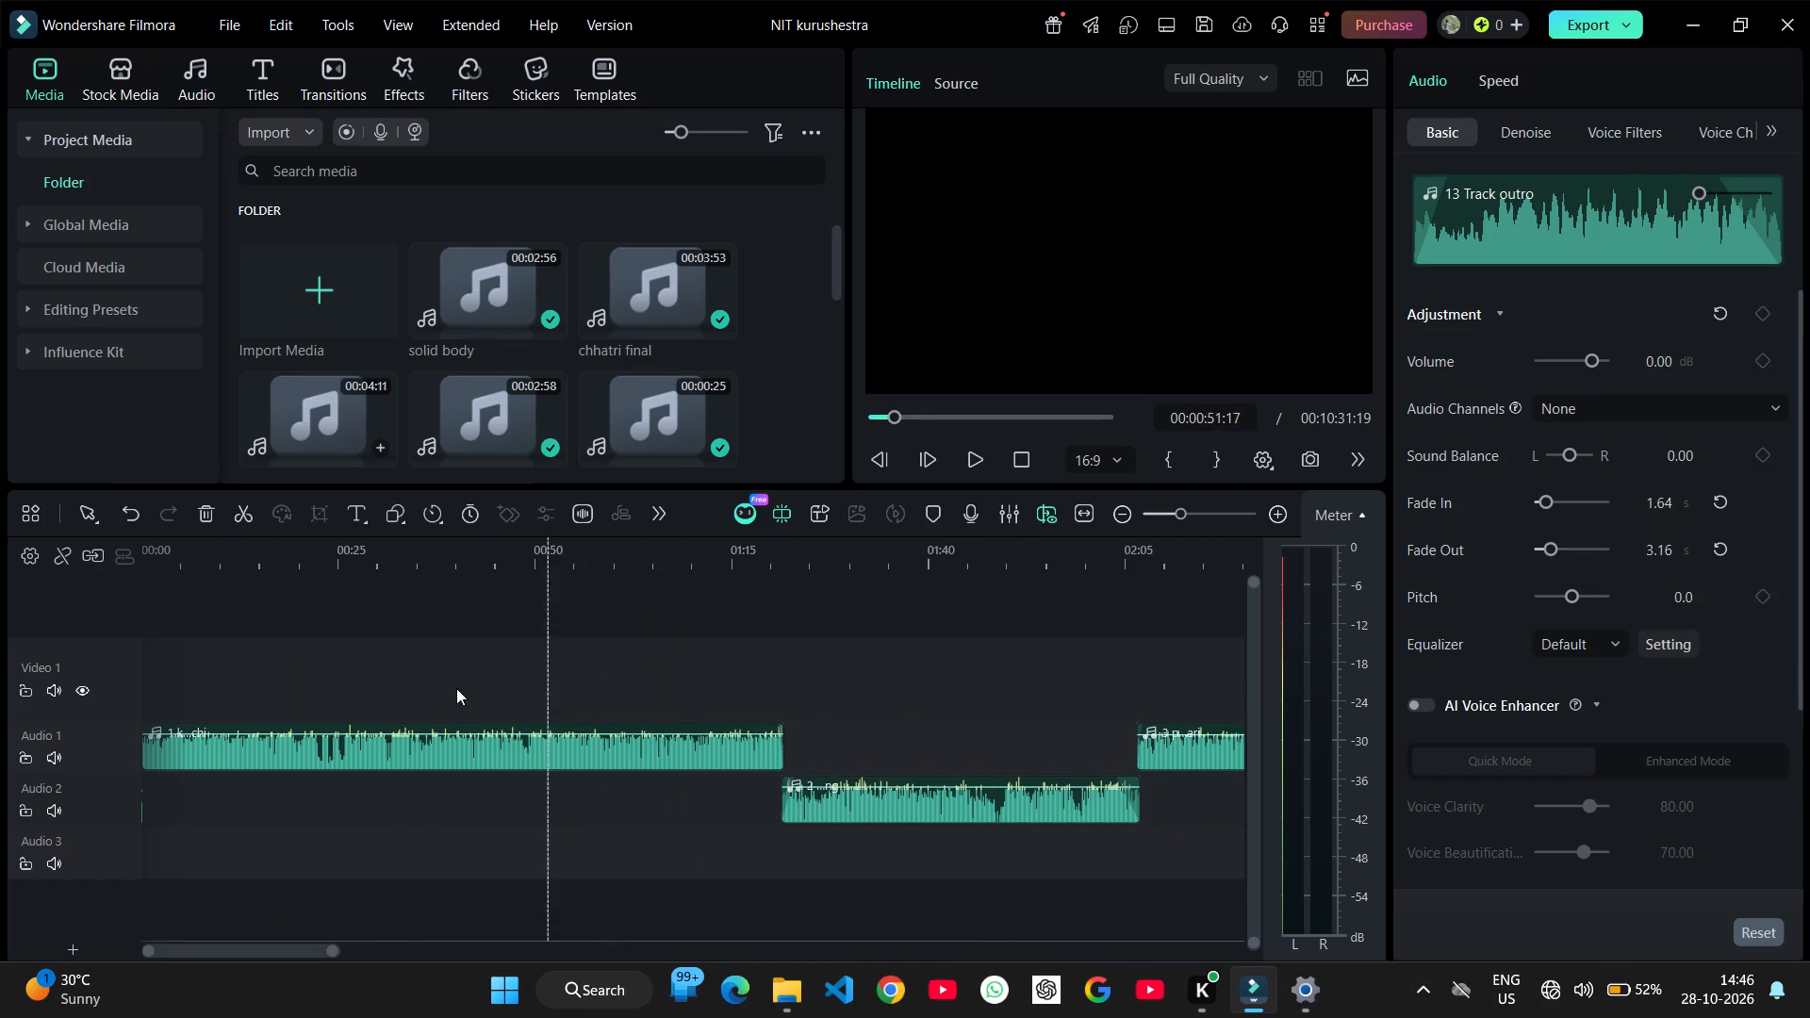
pyautogui.click(405, 748)
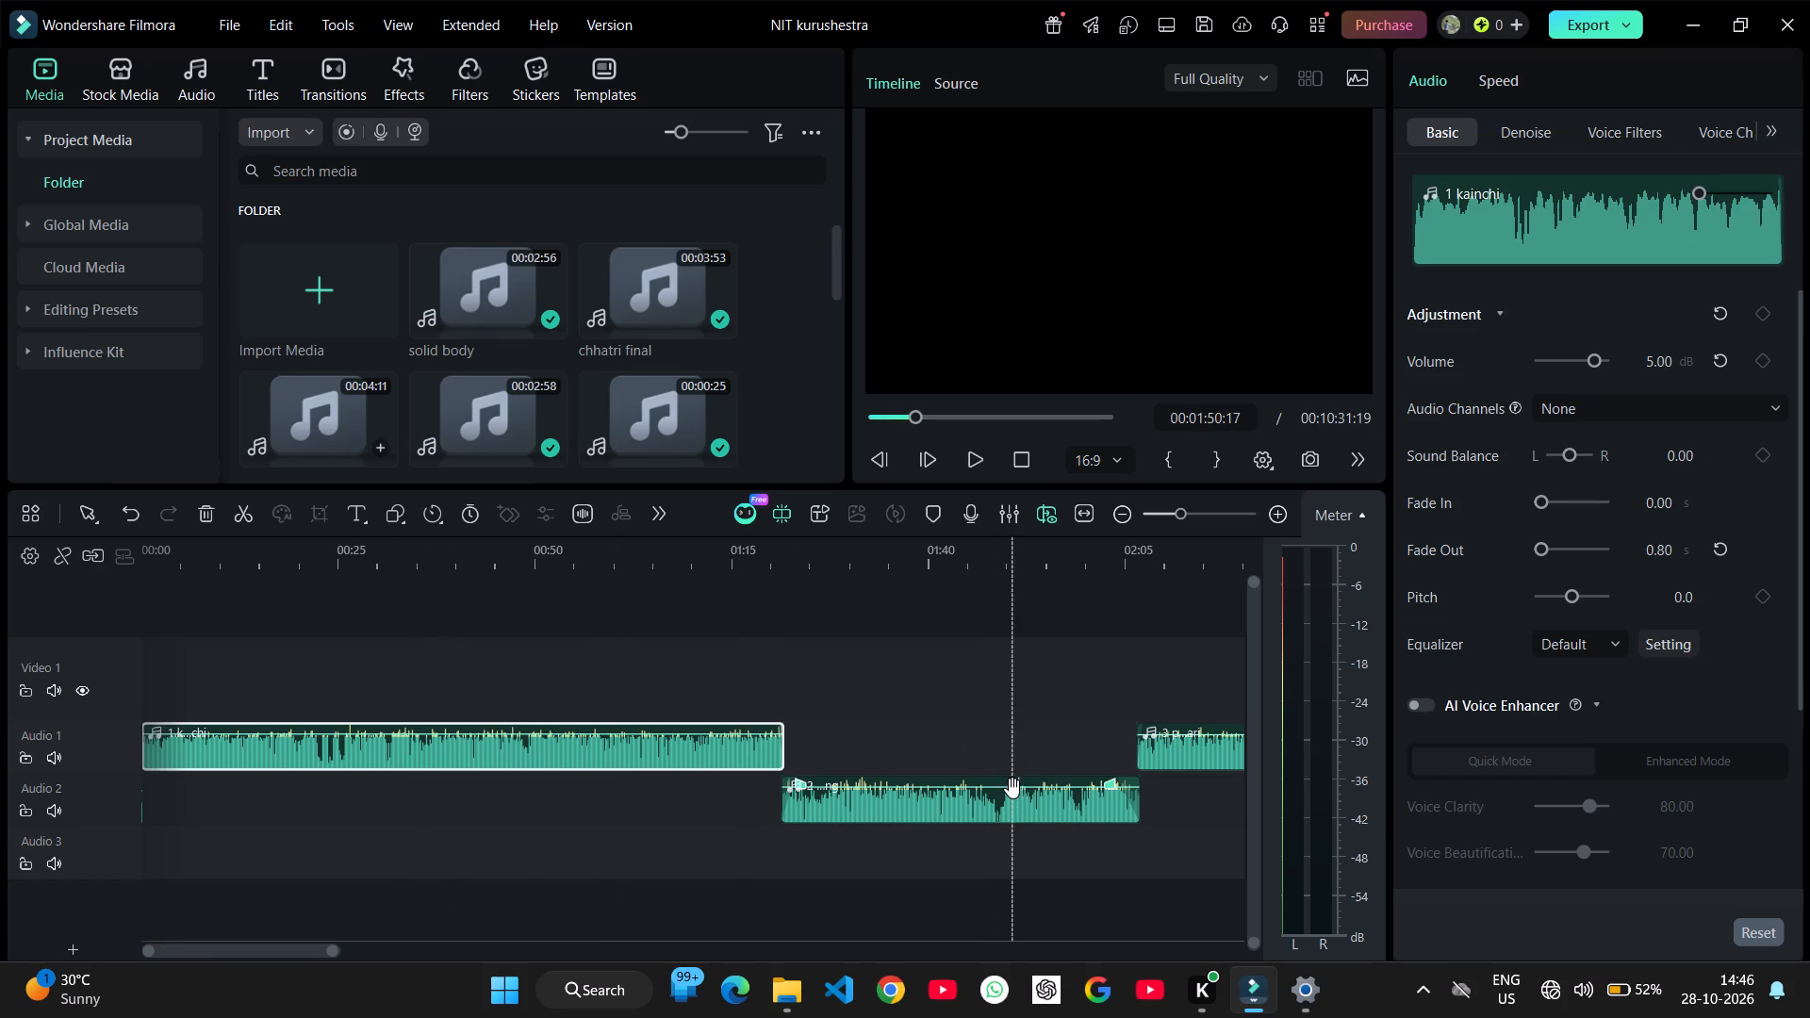
# Set the volume of the 3 phulari clip on Audio 1 to 5 dB.
pyautogui.hscroll(-2, 1012, 789)
pyautogui.click(951, 772)
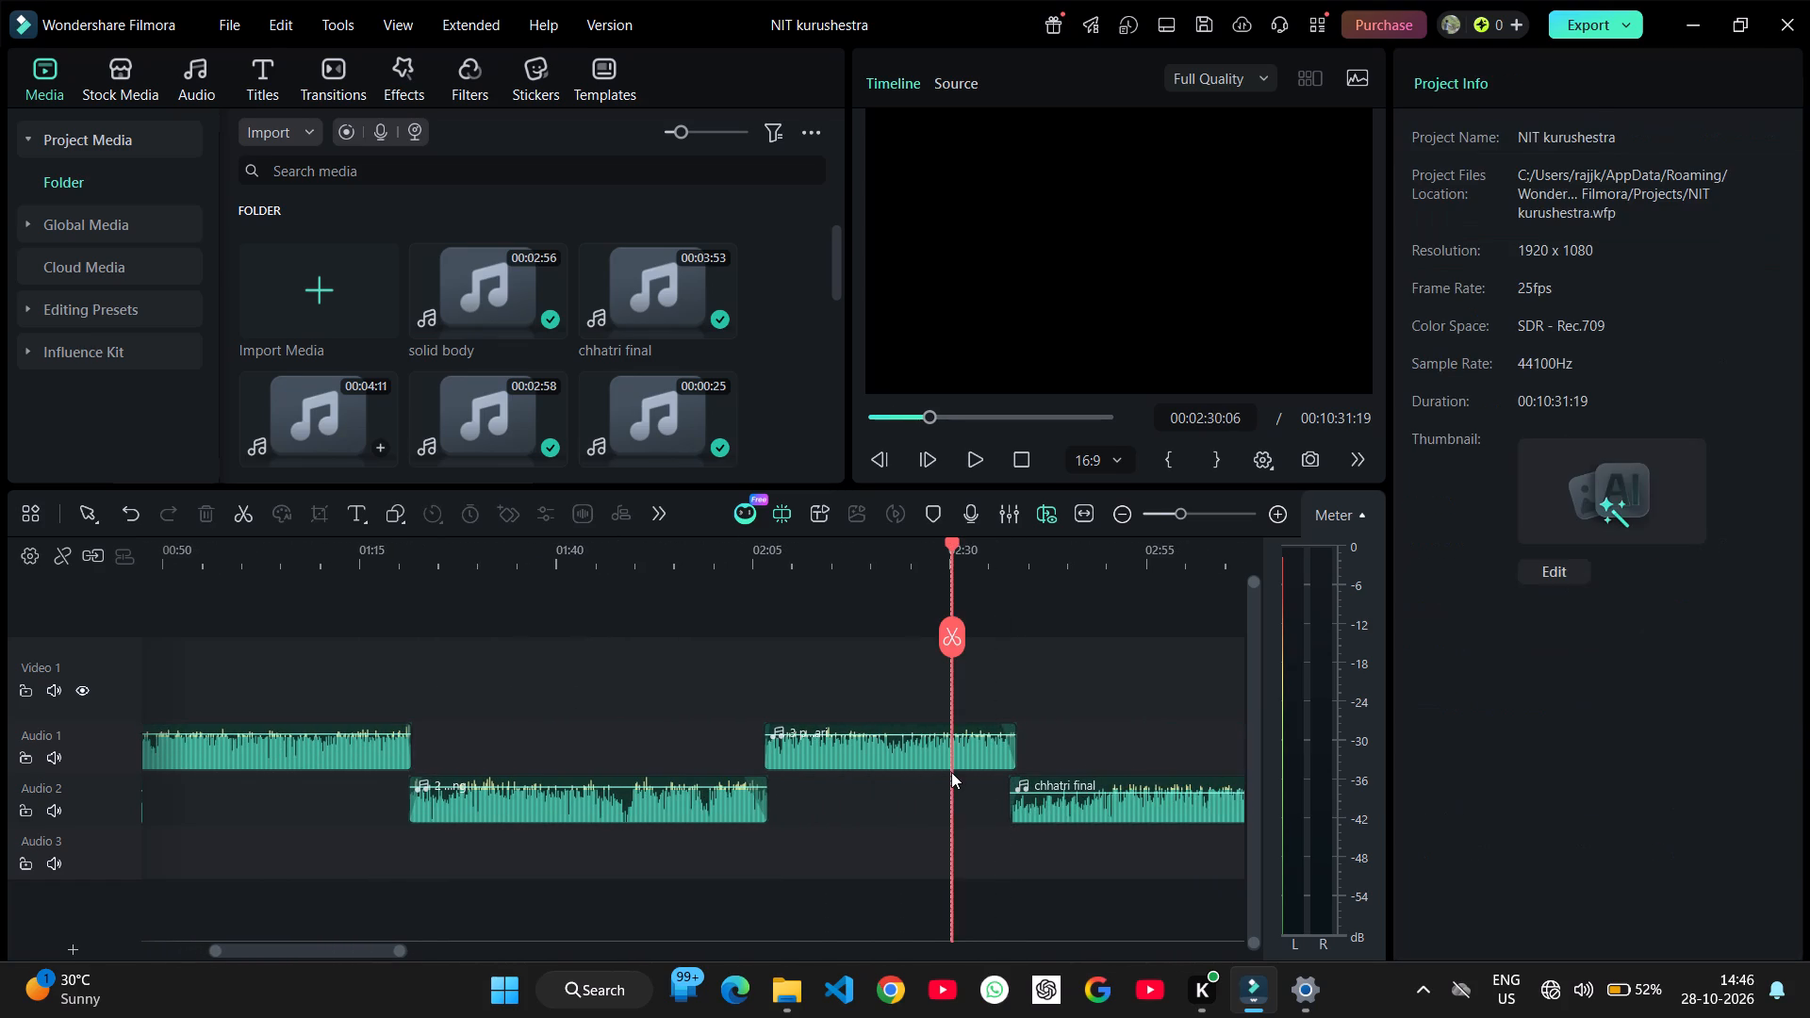
pyautogui.click(924, 753)
pyautogui.click(1670, 359)
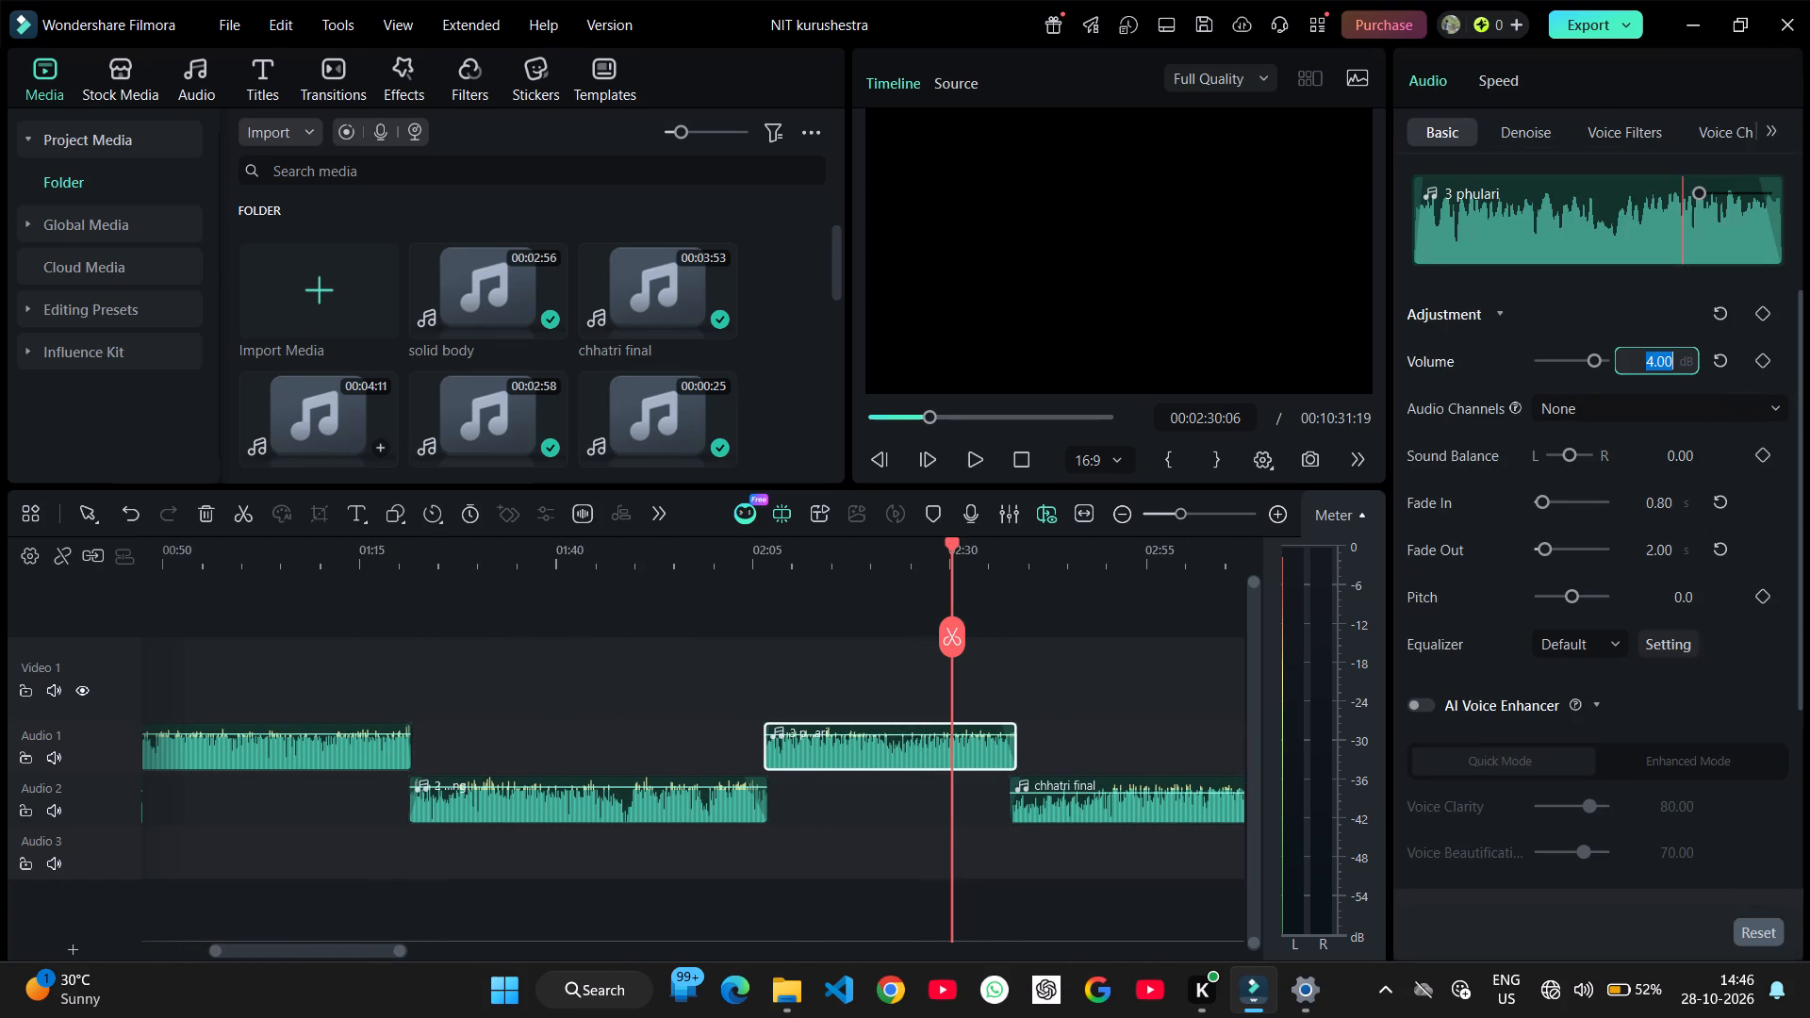
pyautogui.press('5')
pyautogui.press('Return')
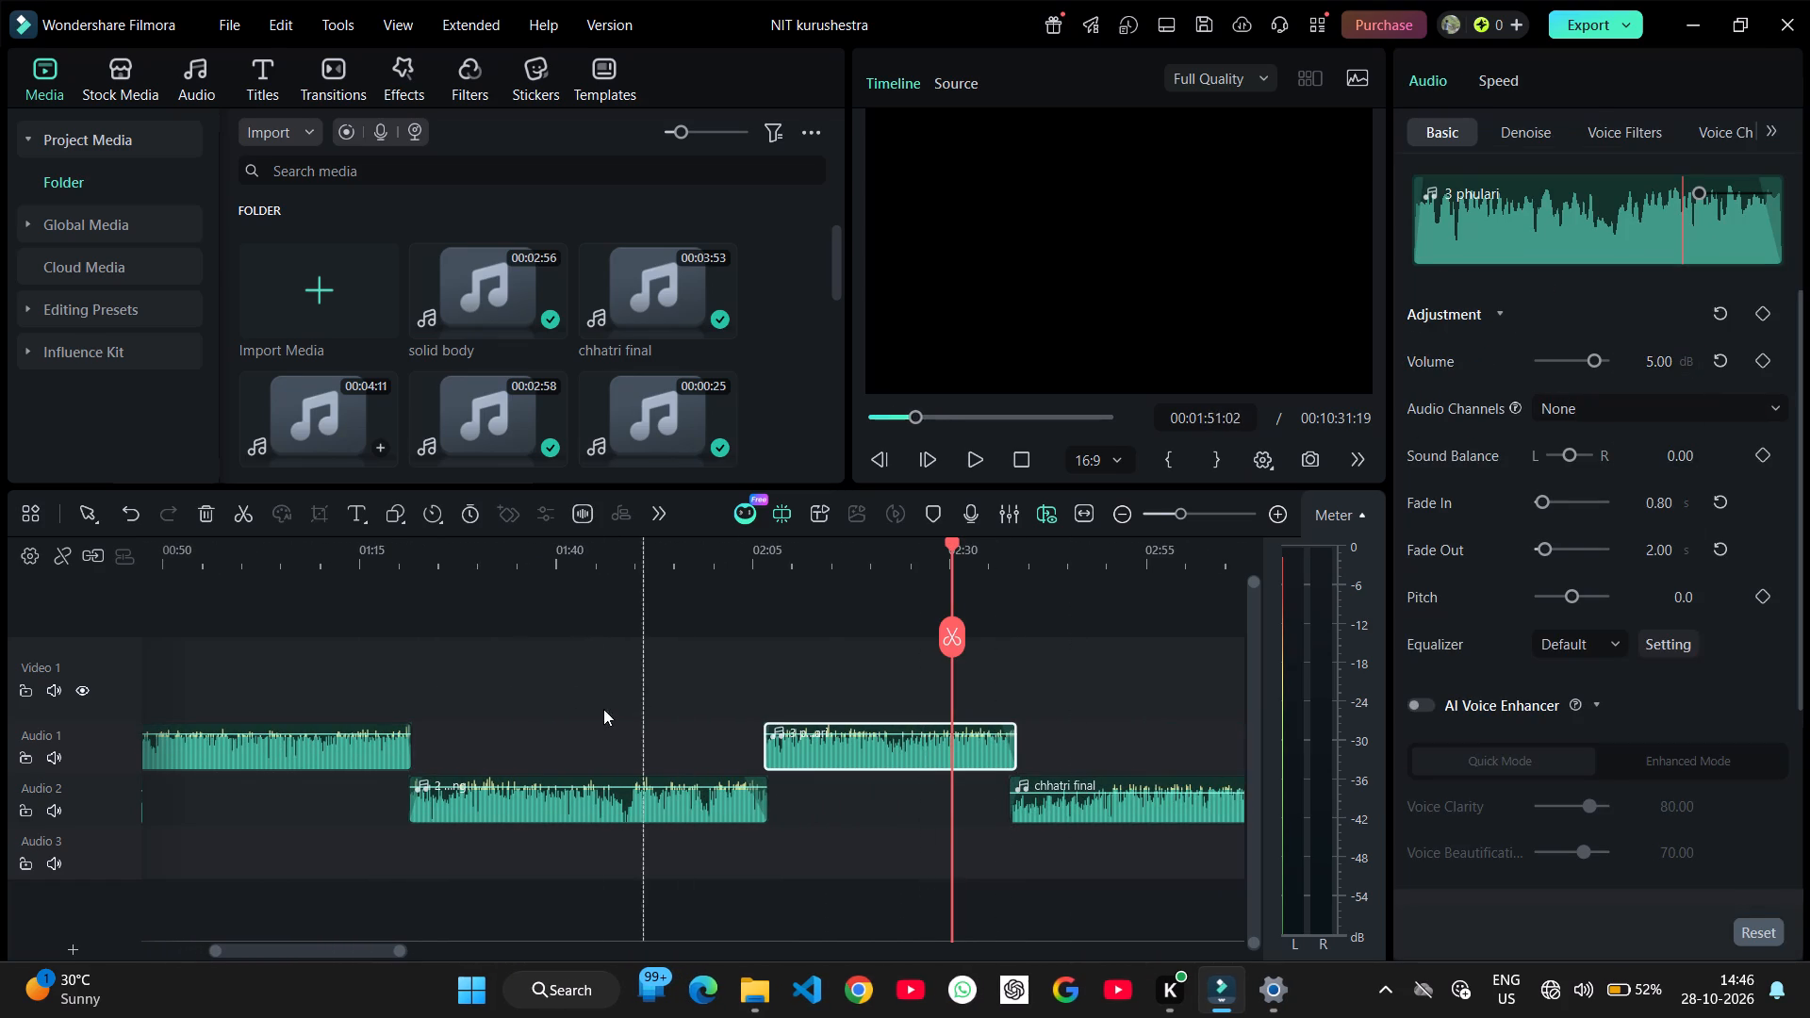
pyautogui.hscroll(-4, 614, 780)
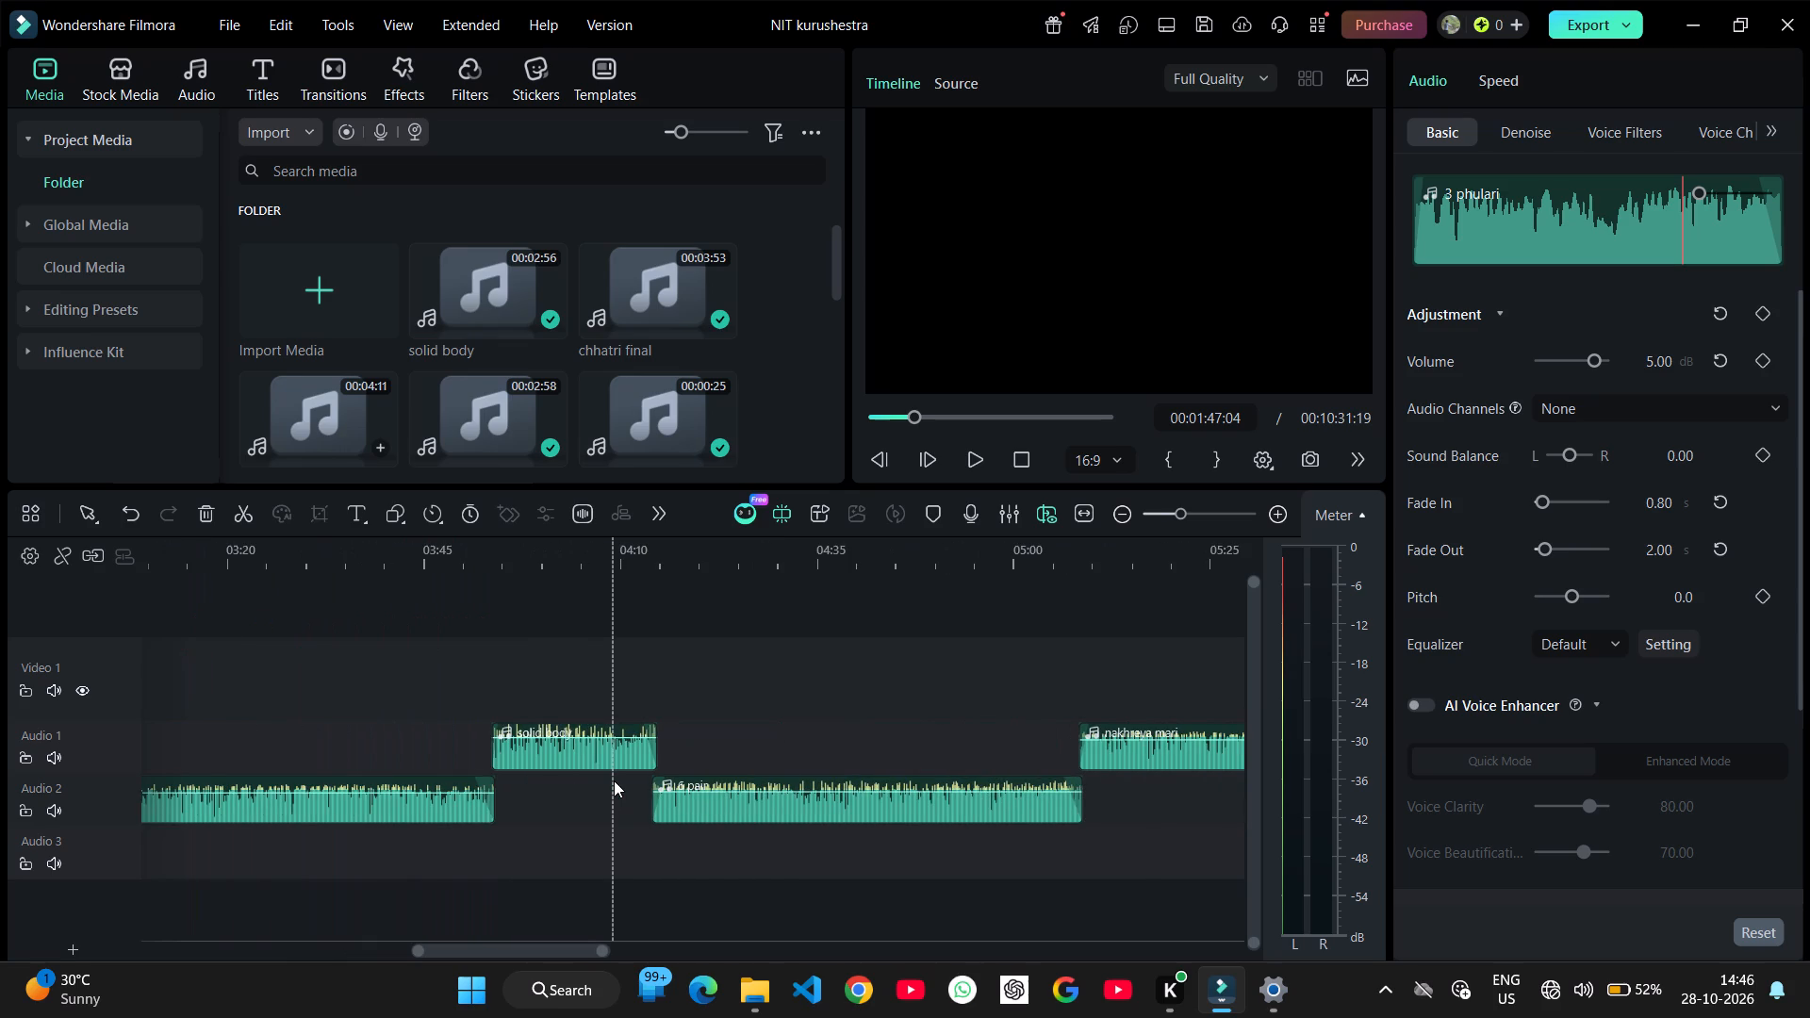
# Set the volume of the solid body clip on Audio 1 to -1 dB.
pyautogui.click(579, 756)
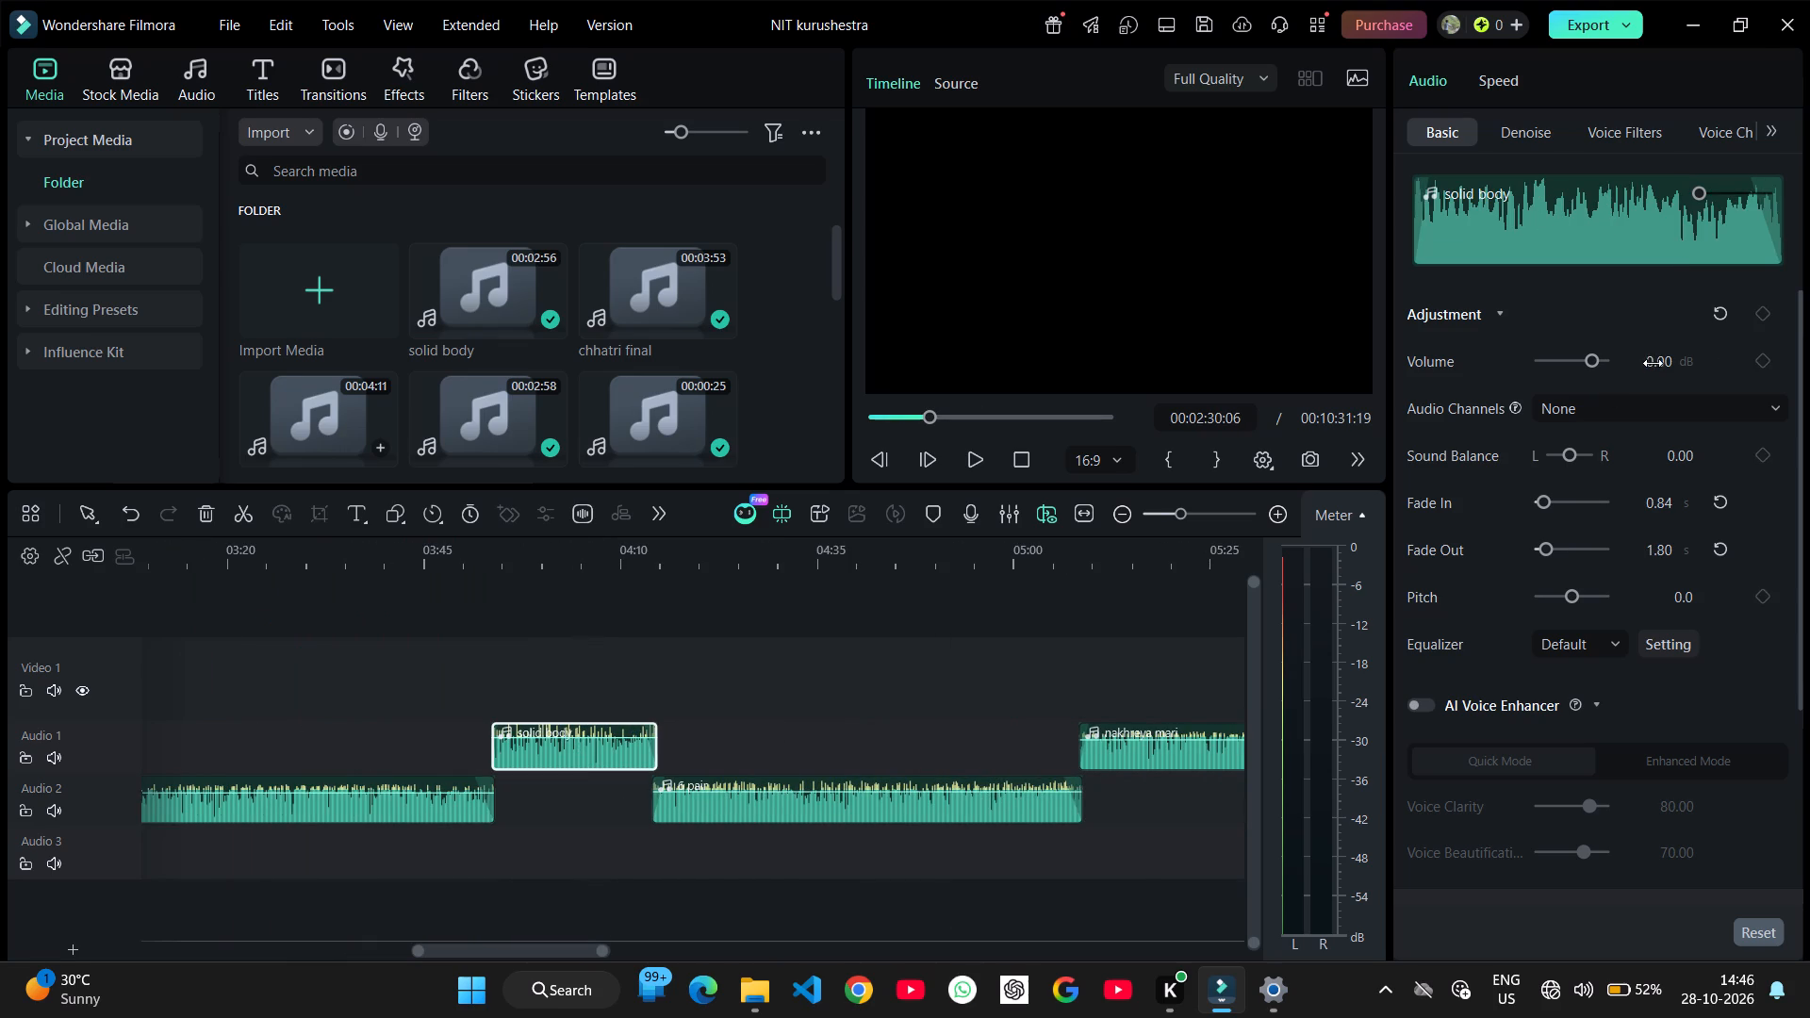
pyautogui.click(1653, 363)
pyautogui.write('-1')
pyautogui.press('Return')
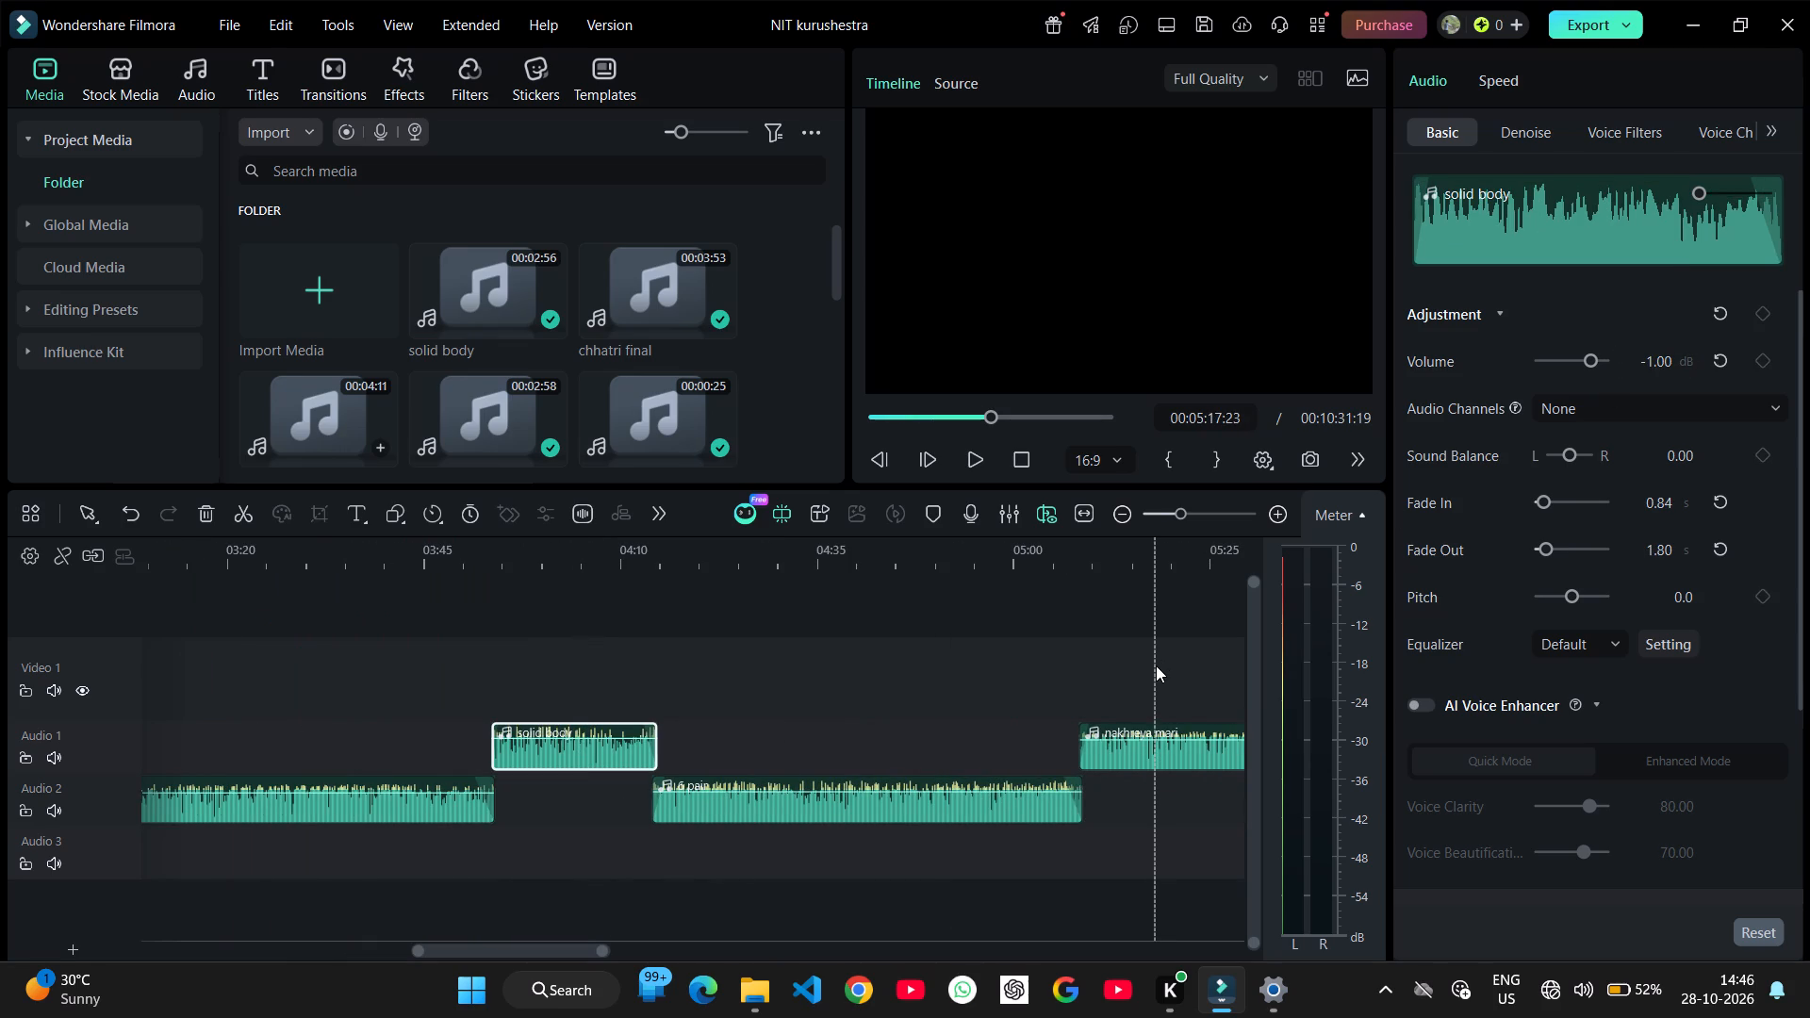
# Check the volume setting of the 8 Morni remix clip on Audio 2.
pyautogui.hscroll(-3, 971, 809)
pyautogui.click(971, 809)
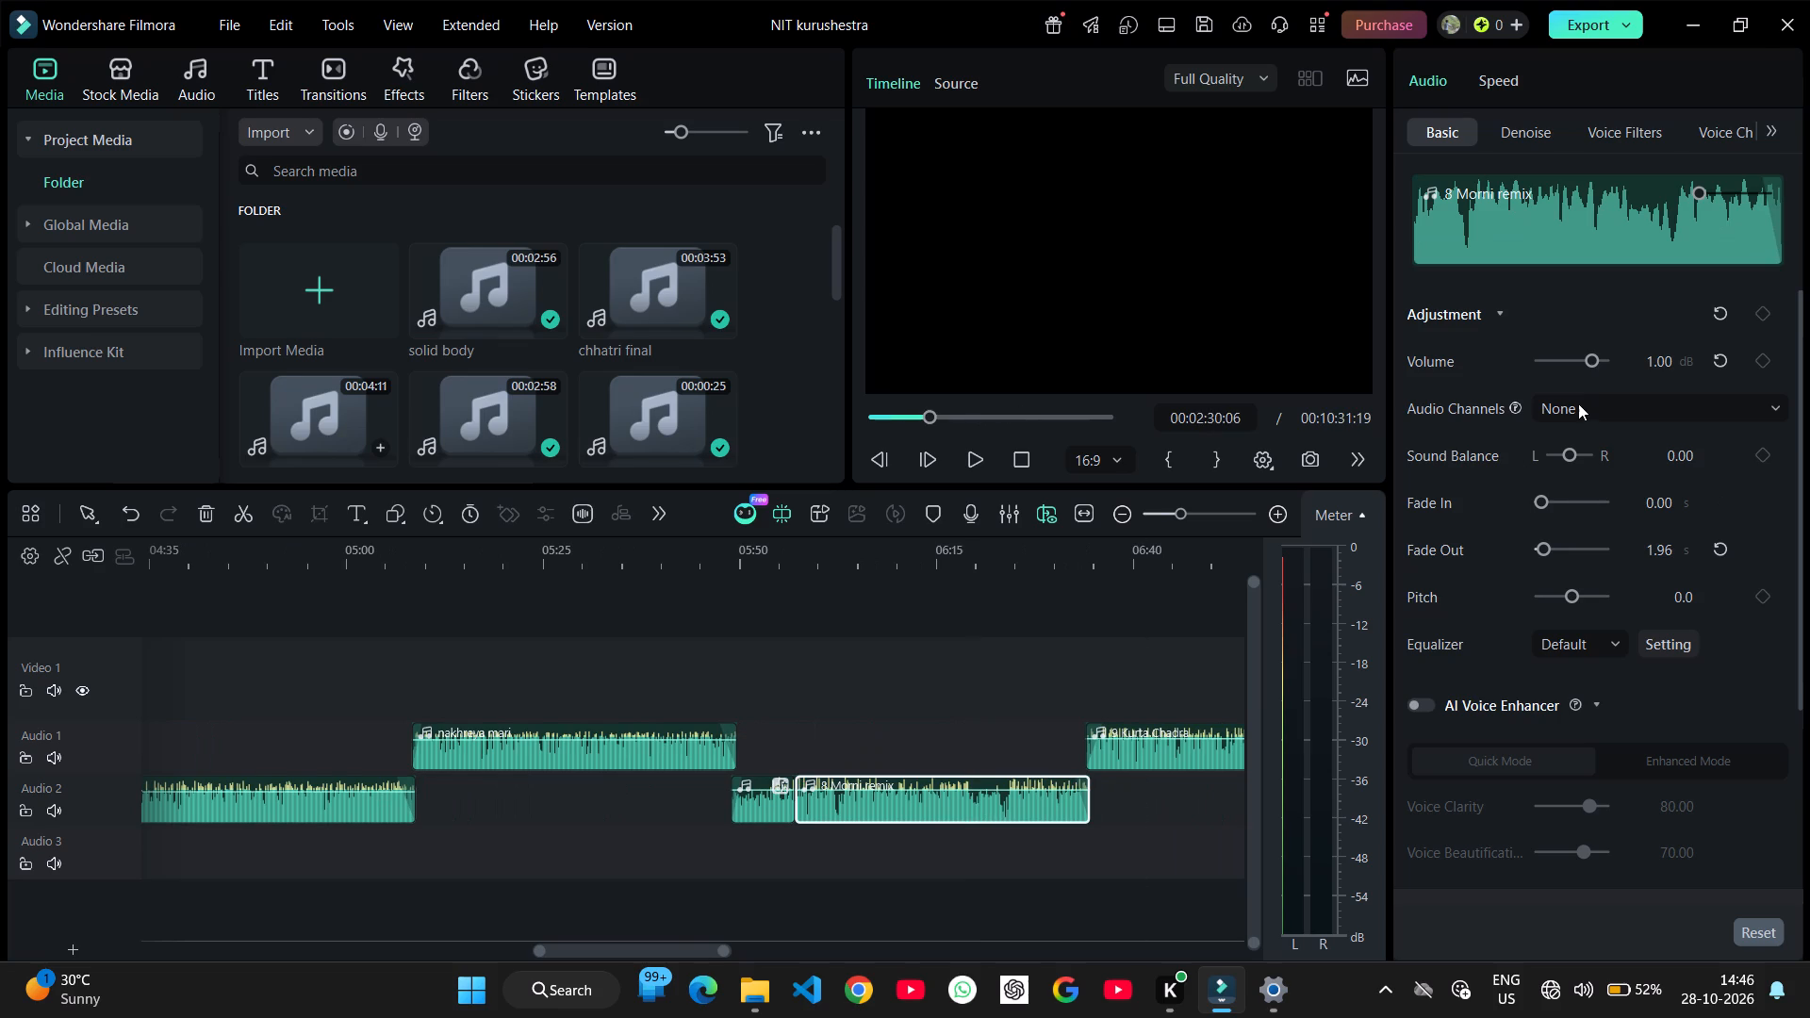
# Set the volume of the 9 Kurta Chadra clip on Audio 1 to -2.5 dB.
pyautogui.hscroll(-1, 918, 774)
pyautogui.click(918, 774)
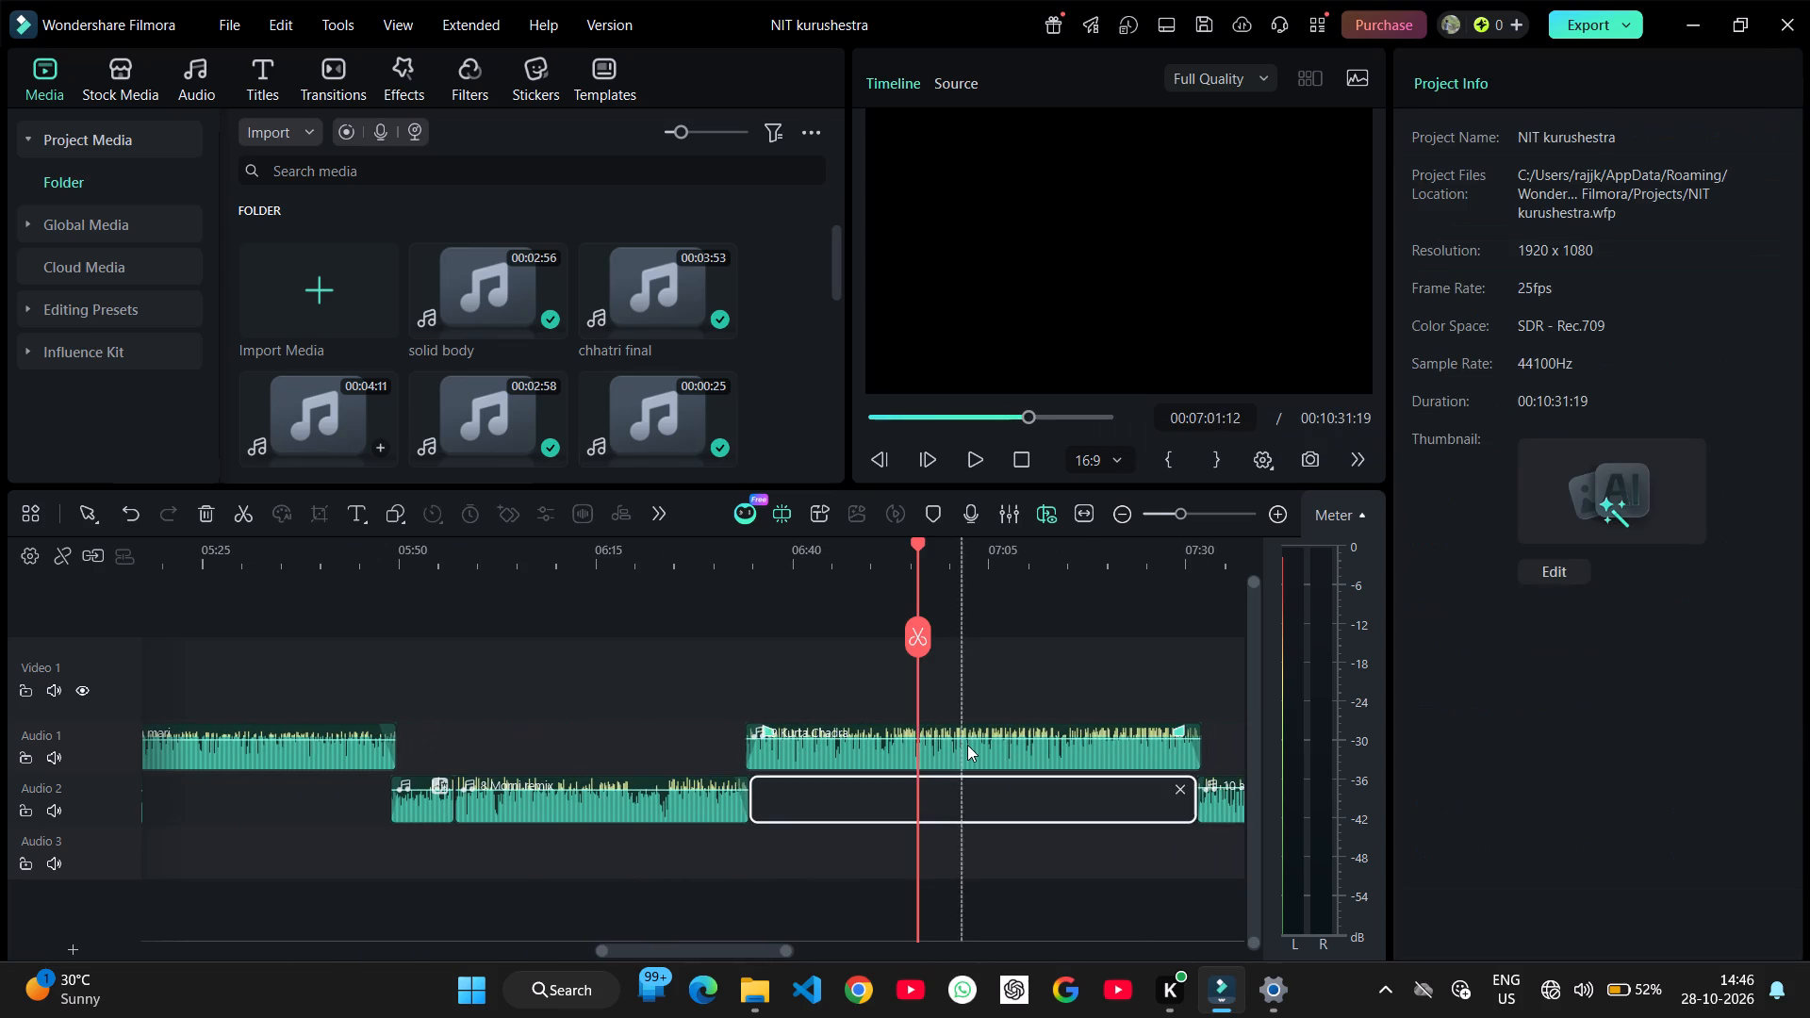
pyautogui.click(967, 745)
pyautogui.click(1660, 359)
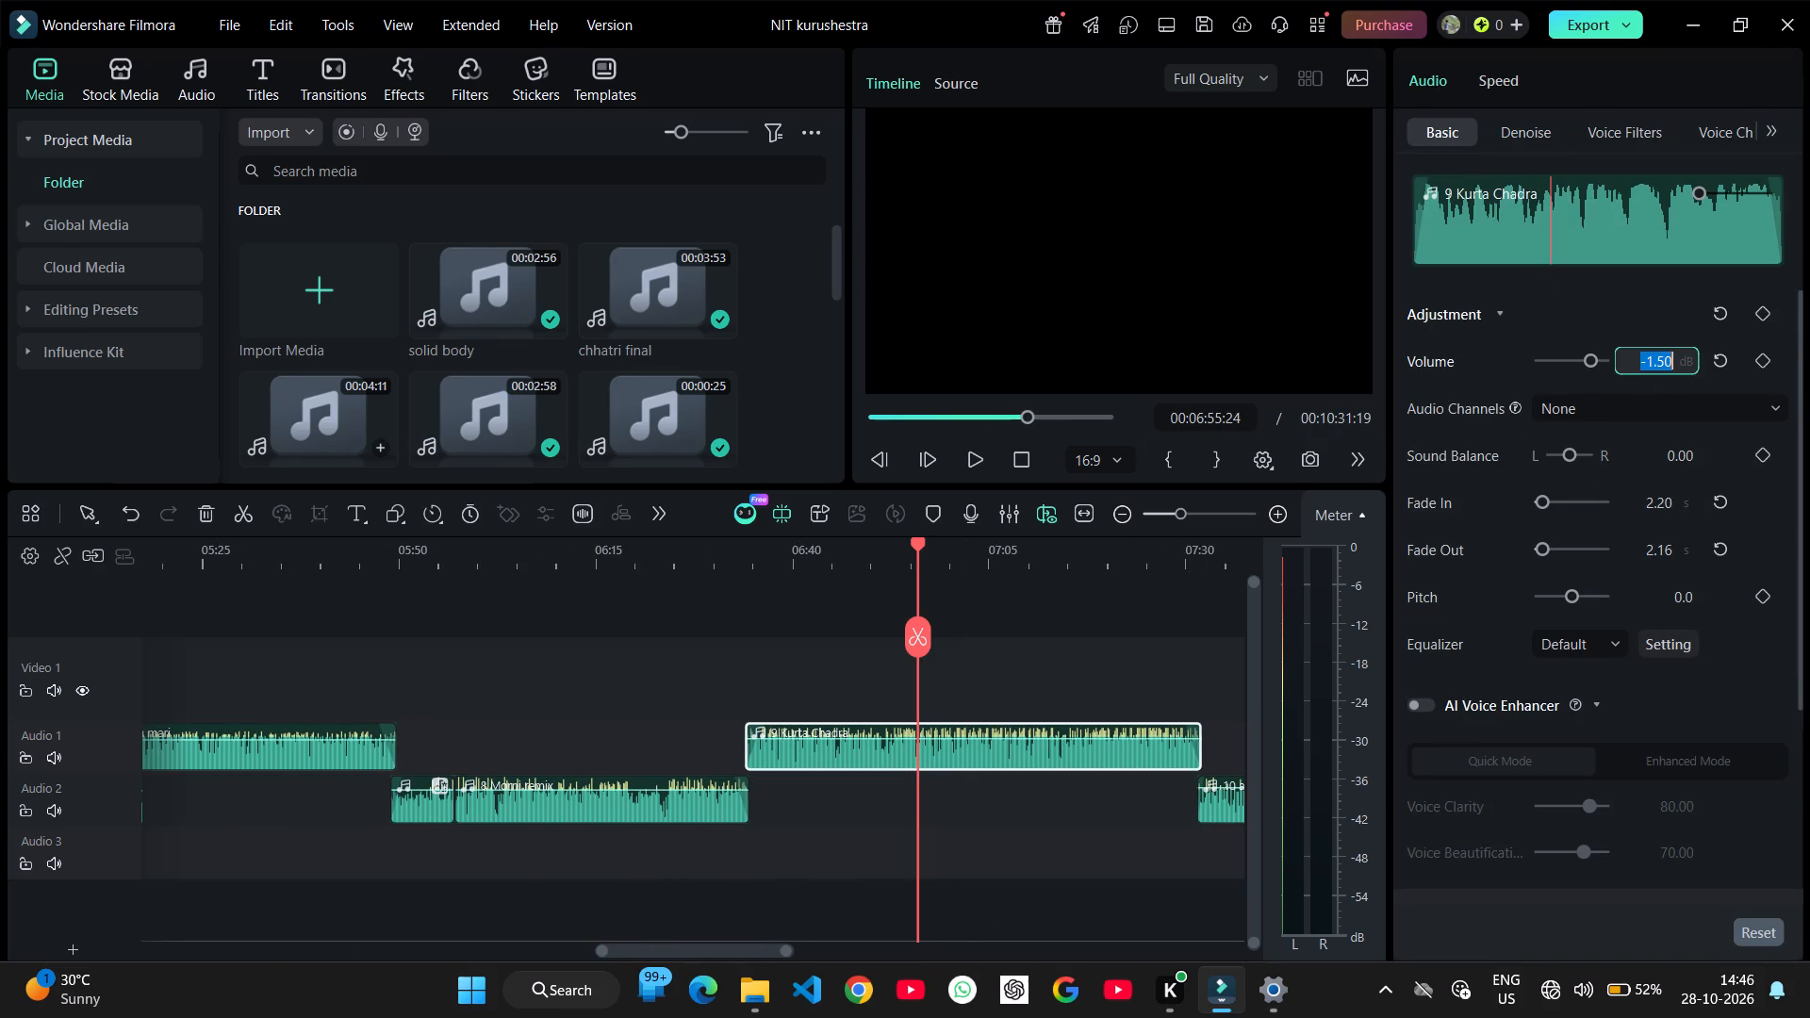
pyautogui.press('2')
pyautogui.press('BackSpace')
pyautogui.press('-')
pyautogui.write('2.5')
pyautogui.press('Return')
# Try a volume of -1 dB on the 11 Fire (cheekhan) clip on Audio 1 and settle on -0.5 dB.
pyautogui.hscroll(-1, 1116, 731)
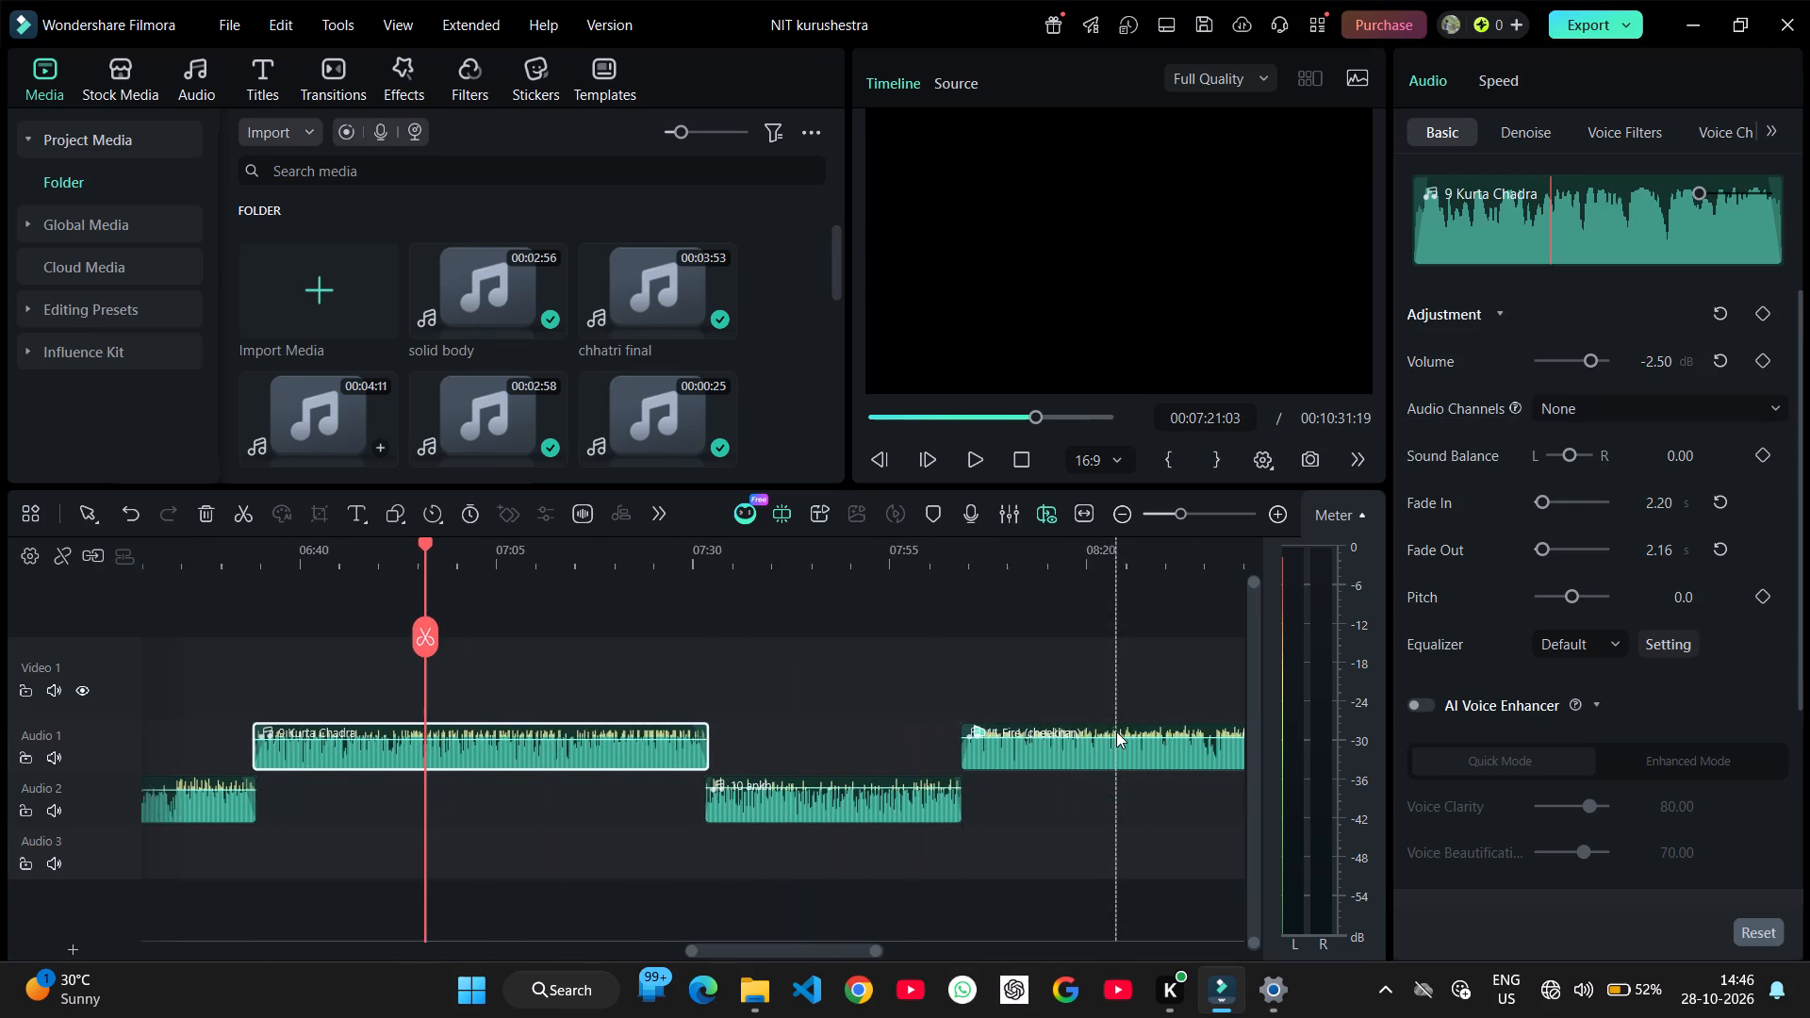
pyautogui.hscroll(-2, 1116, 731)
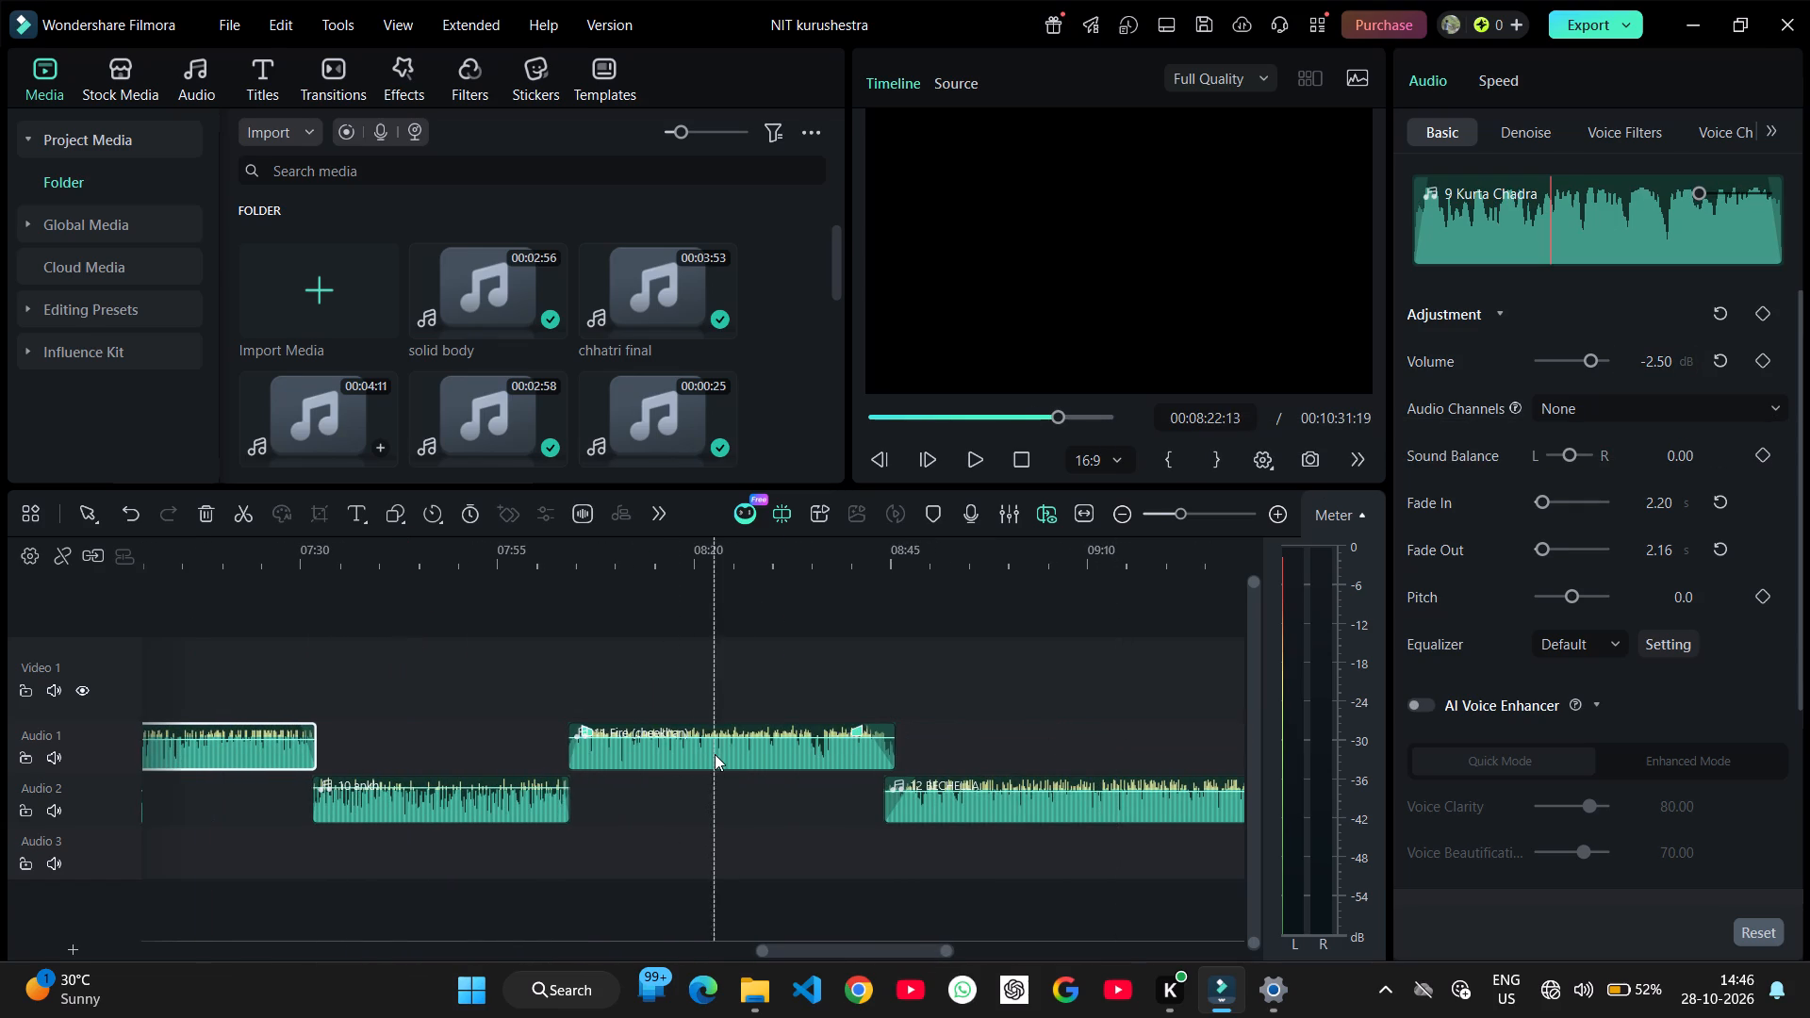
pyautogui.click(715, 754)
pyautogui.click(1660, 360)
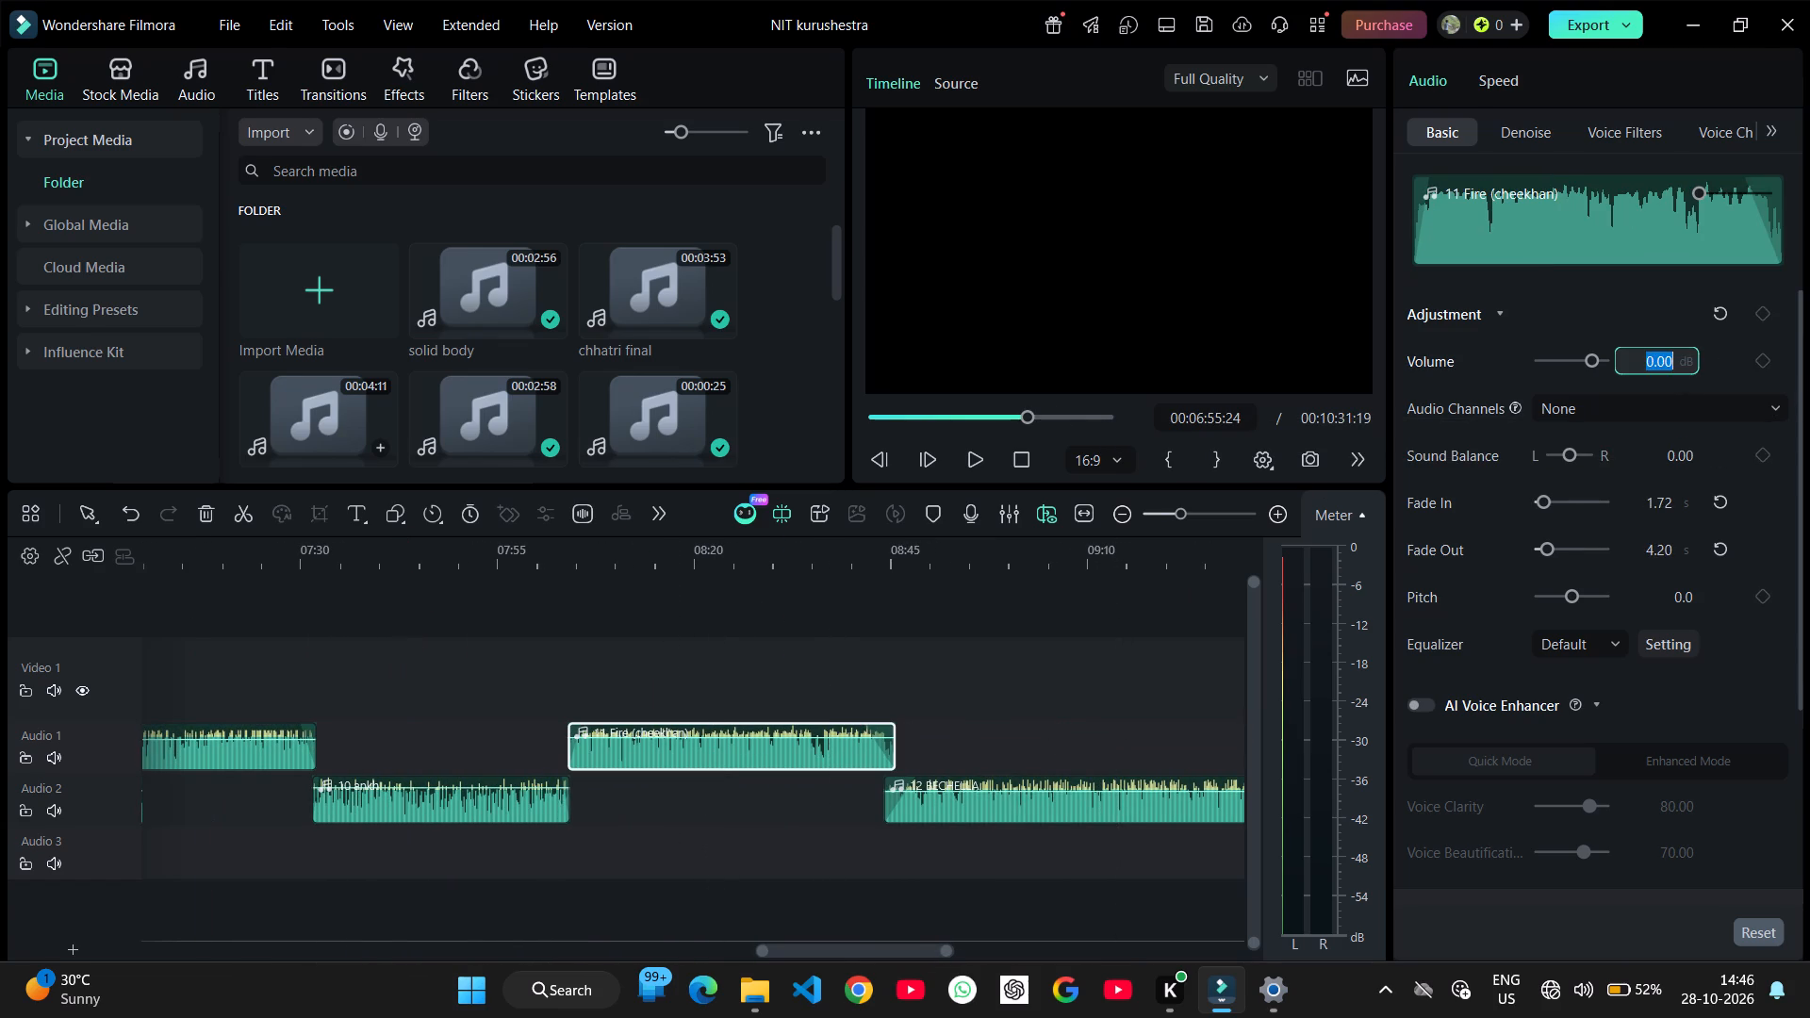
pyautogui.write('-1')
pyautogui.press('Return')
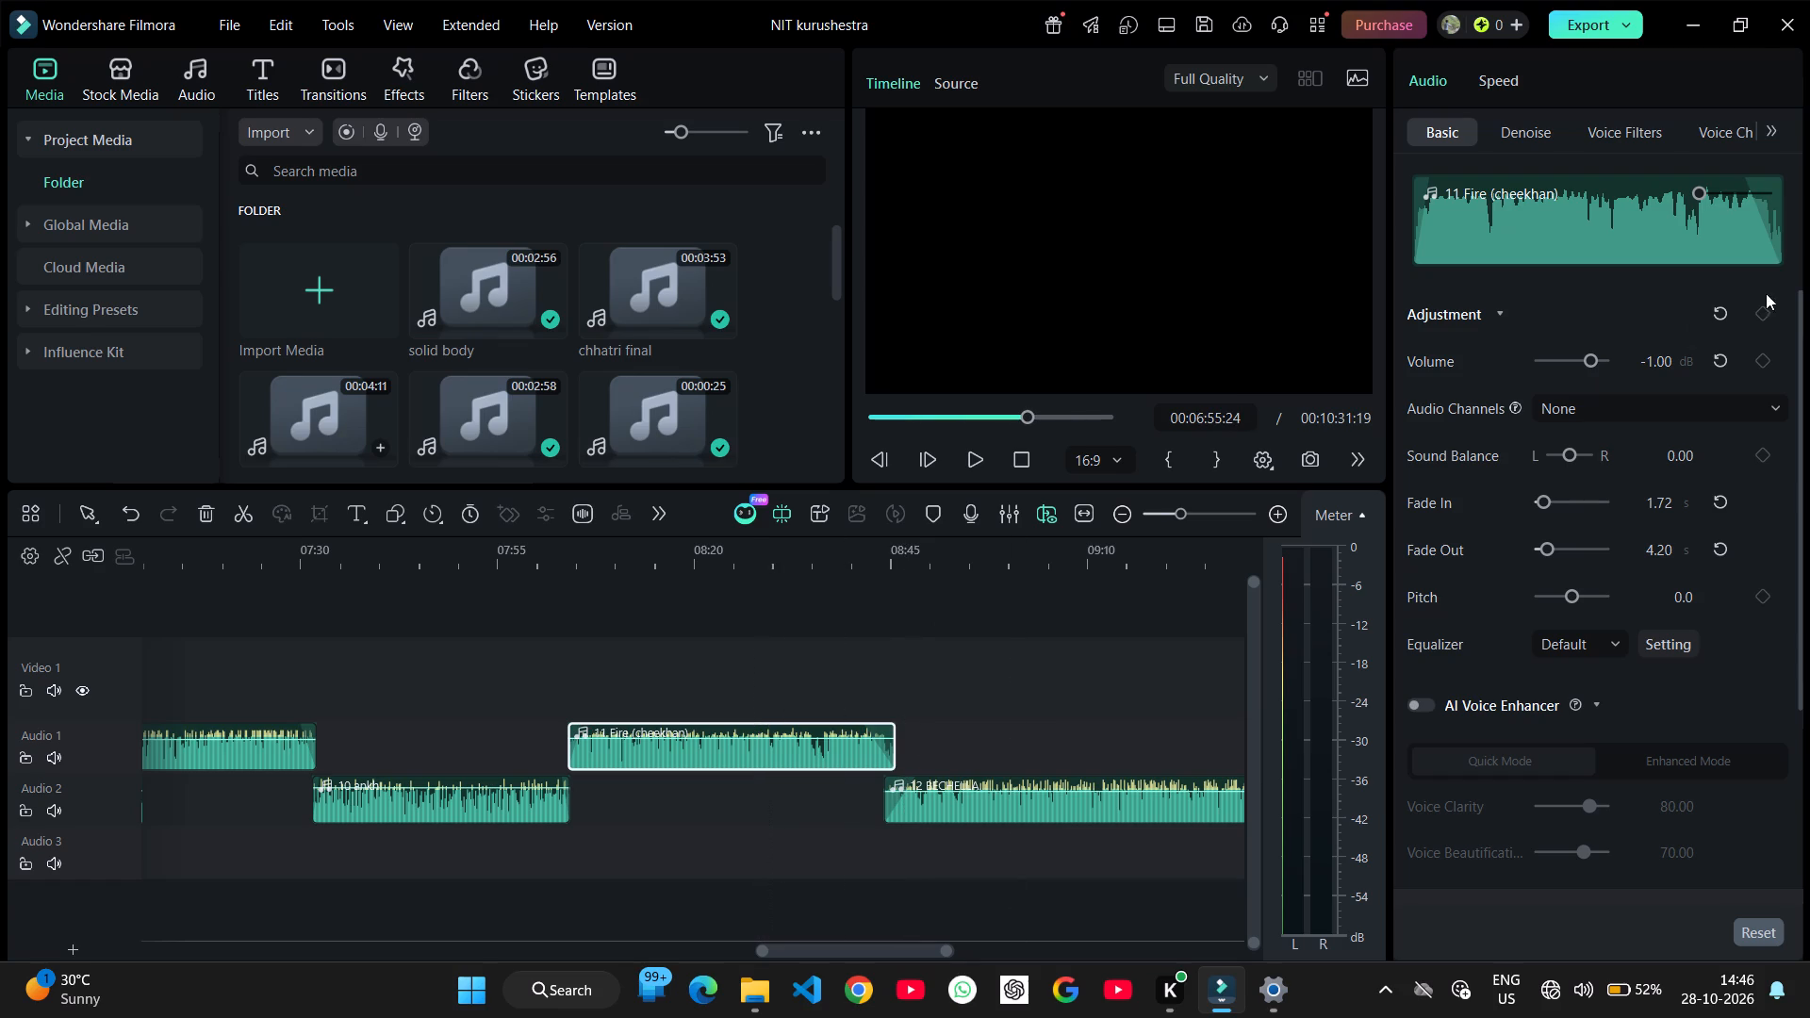
pyautogui.click(1663, 367)
pyautogui.press('-')
pyautogui.write('0.5')
pyautogui.press('Return')
# Set the volume of the 12 BECHELLA clip on Audio 2 to -1.5 dB.
pyautogui.hscroll(-2, 968, 738)
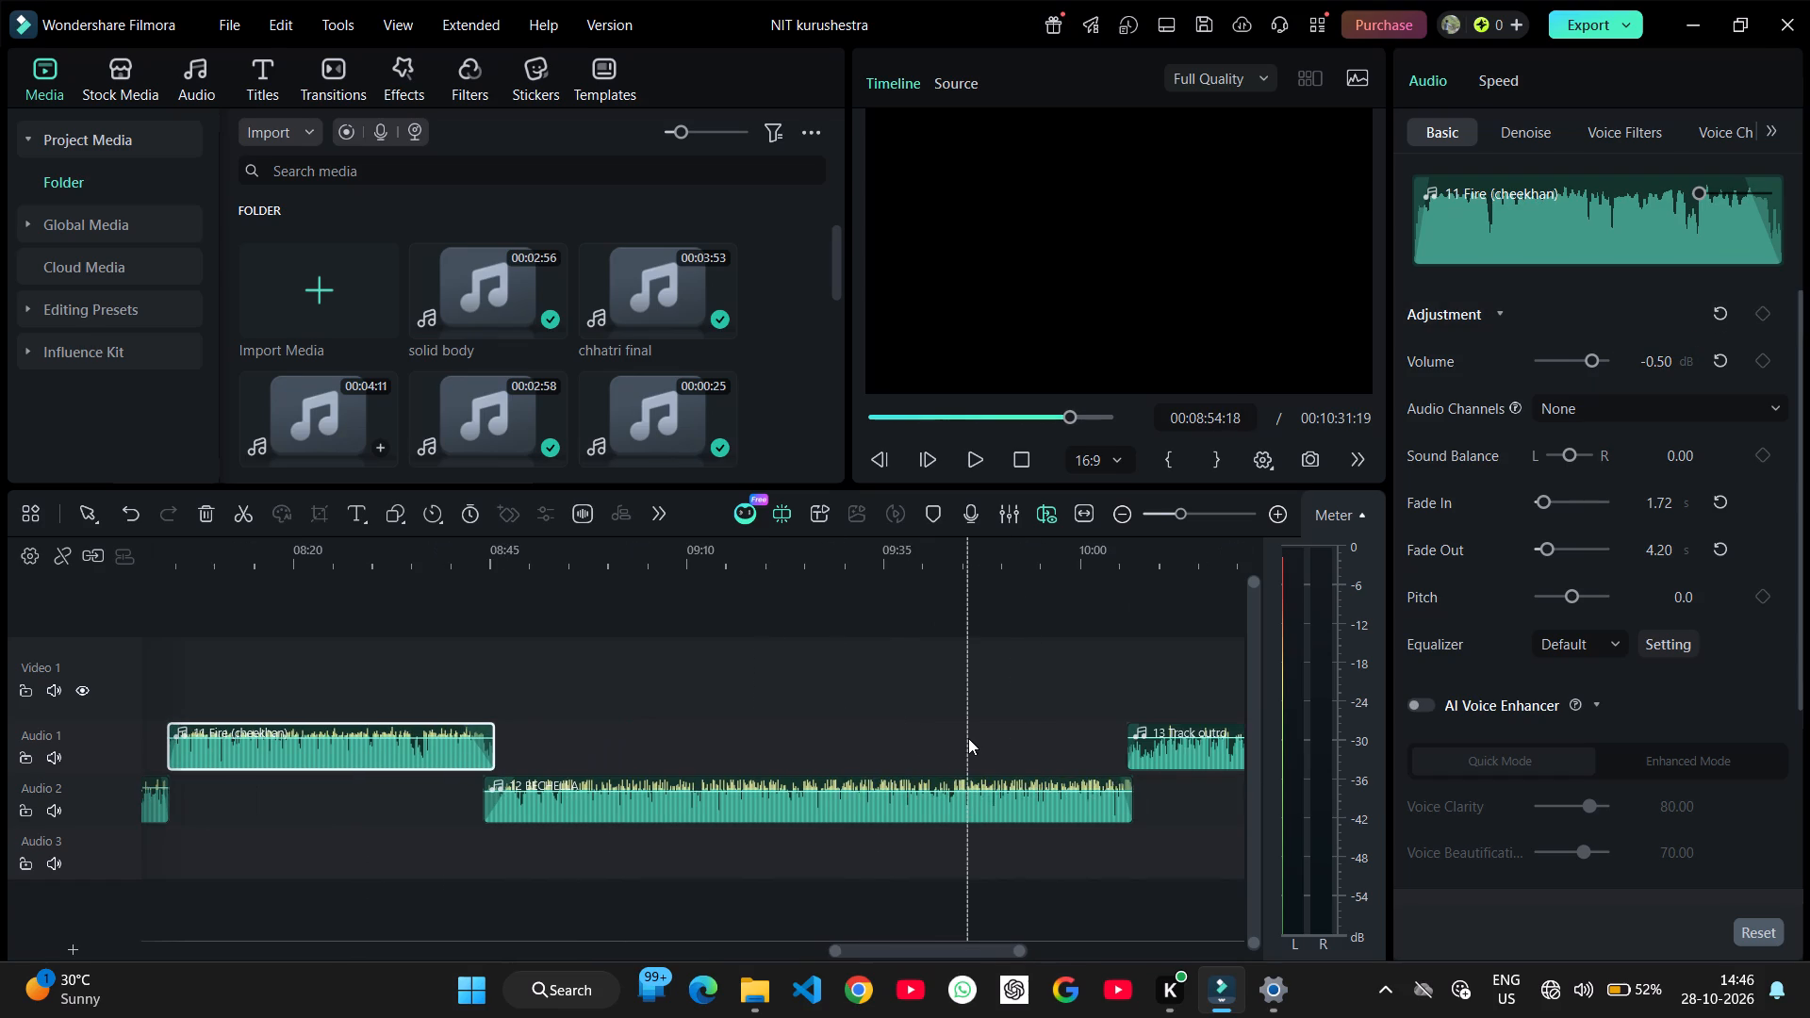
pyautogui.click(871, 801)
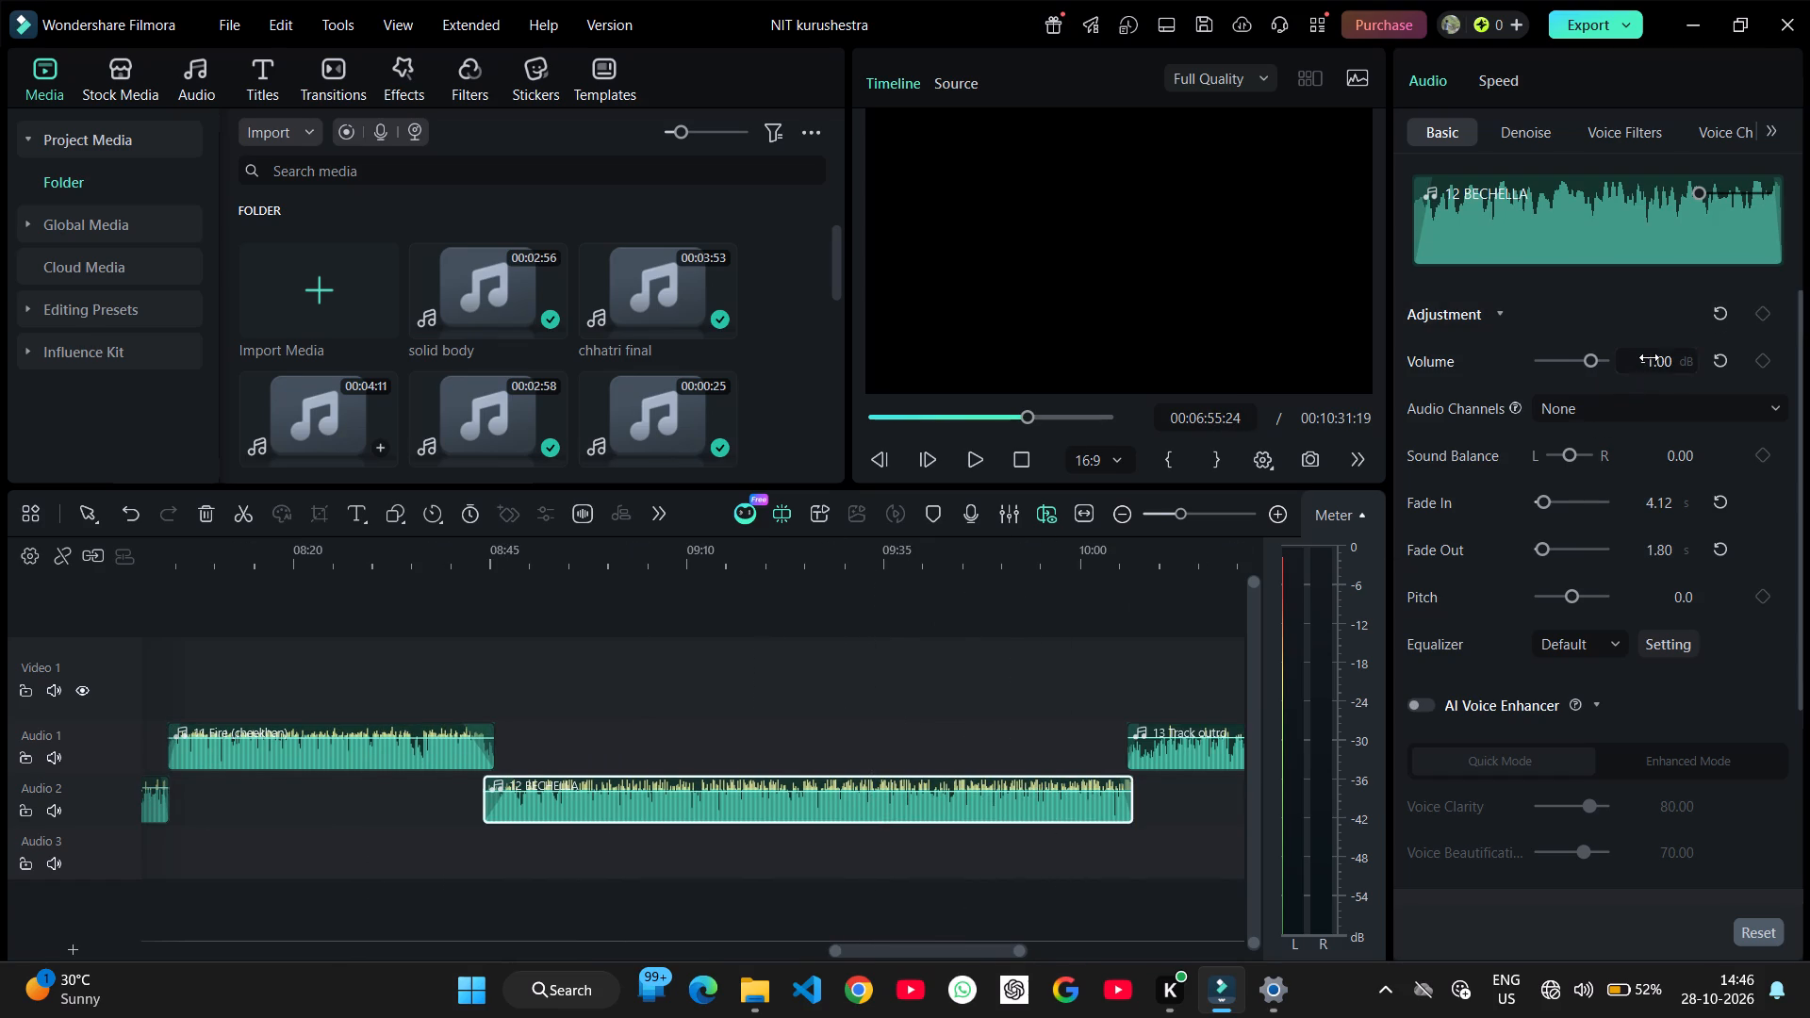
pyautogui.click(1649, 357)
pyautogui.write('-1.5')
pyautogui.press('Return')
# Look over the end of the mix and save the project.
pyautogui.hscroll(-1, 910, 747)
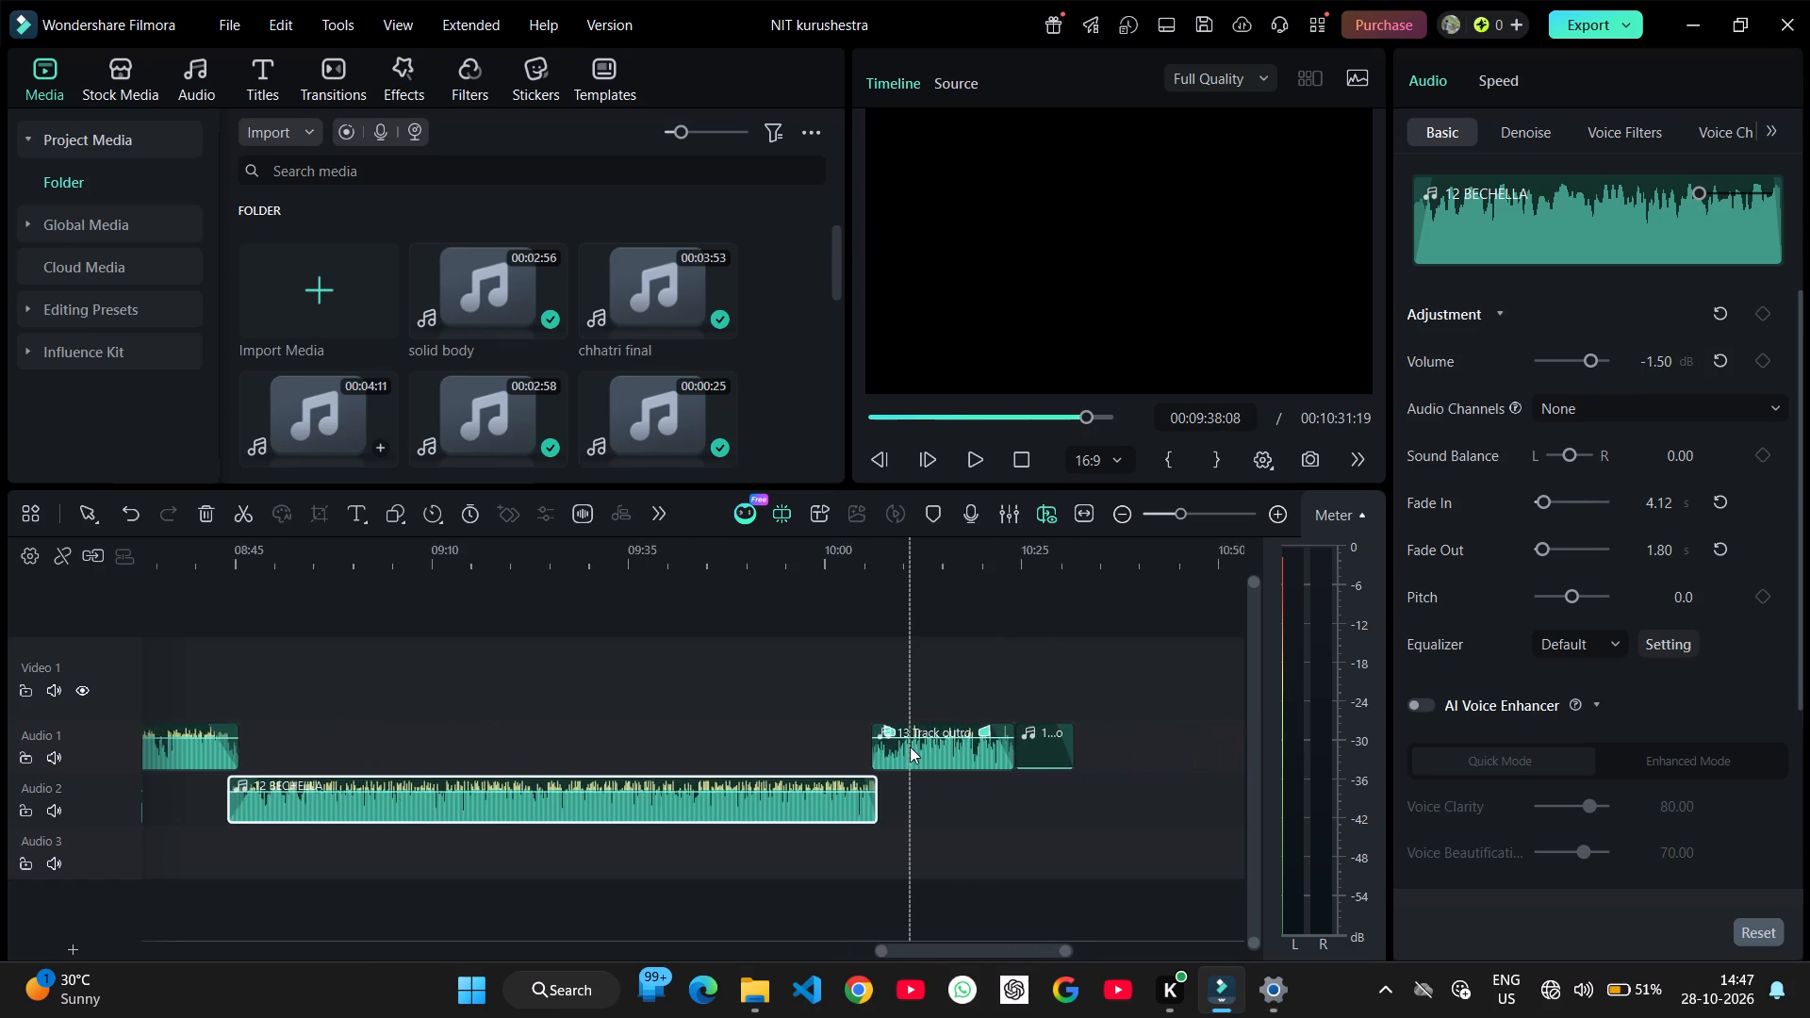
pyautogui.hscroll(-1, 910, 747)
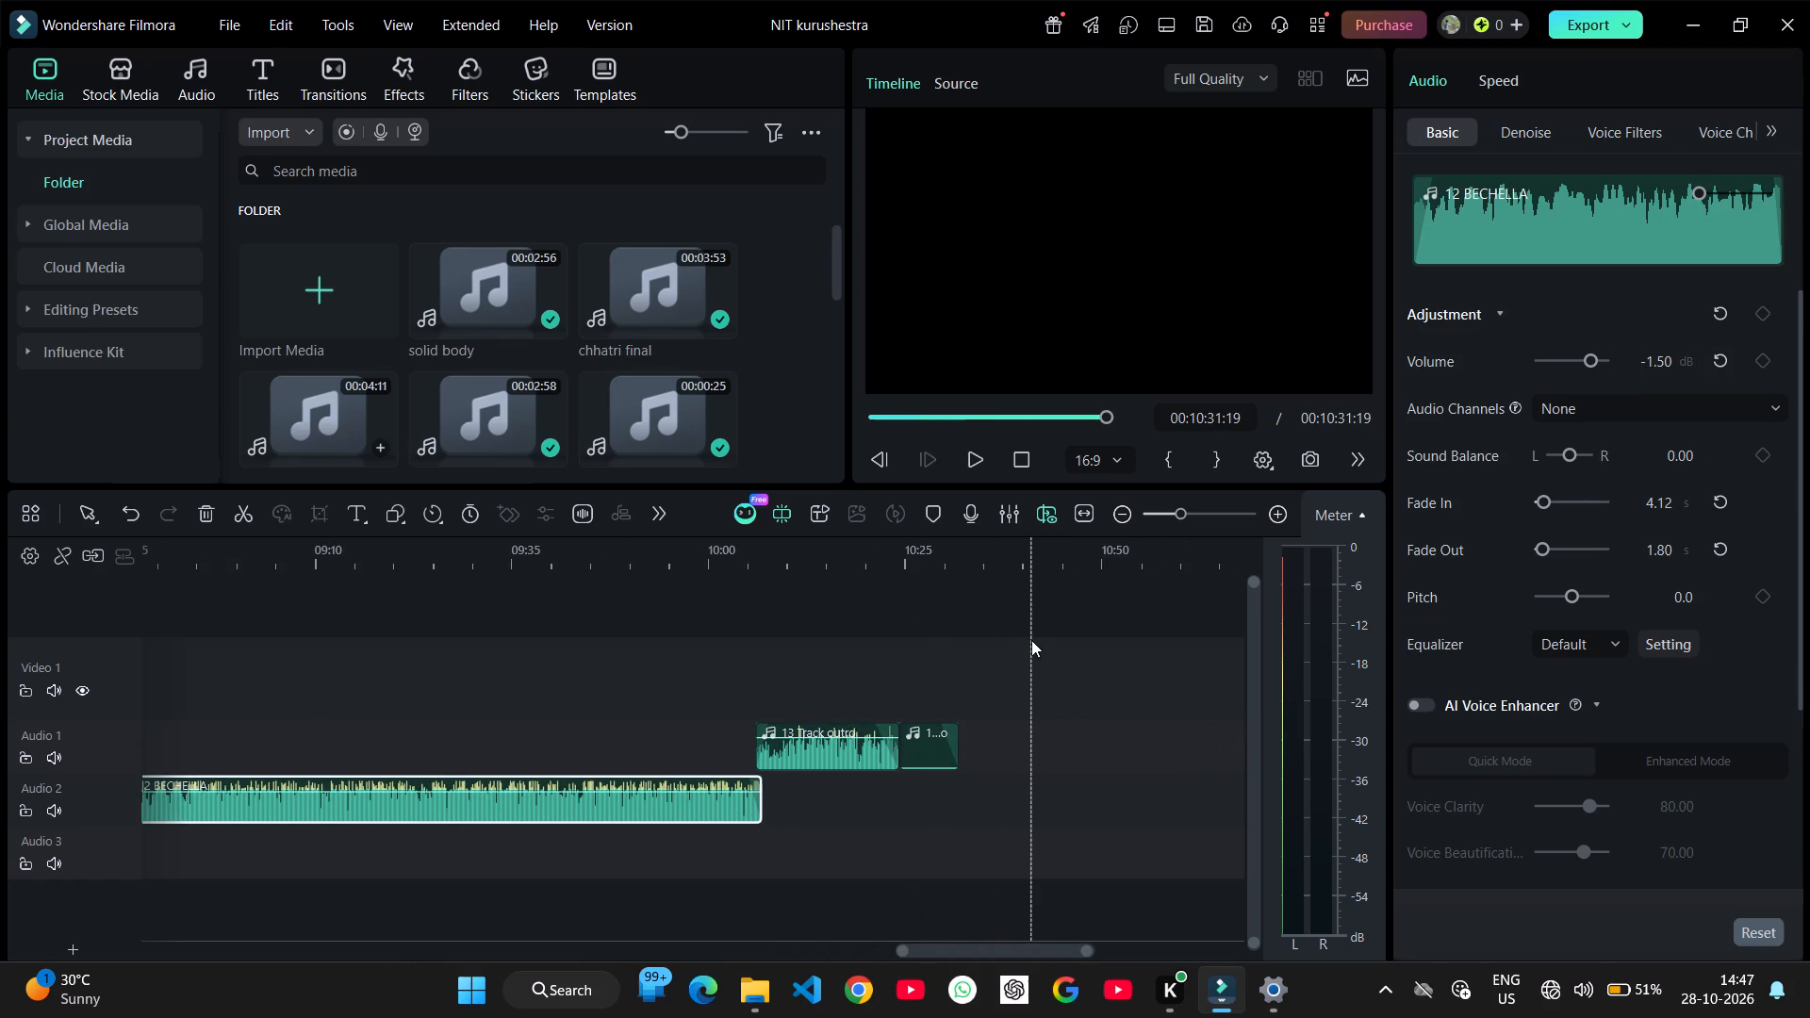
pyautogui.hotkey('ctrl', 's')
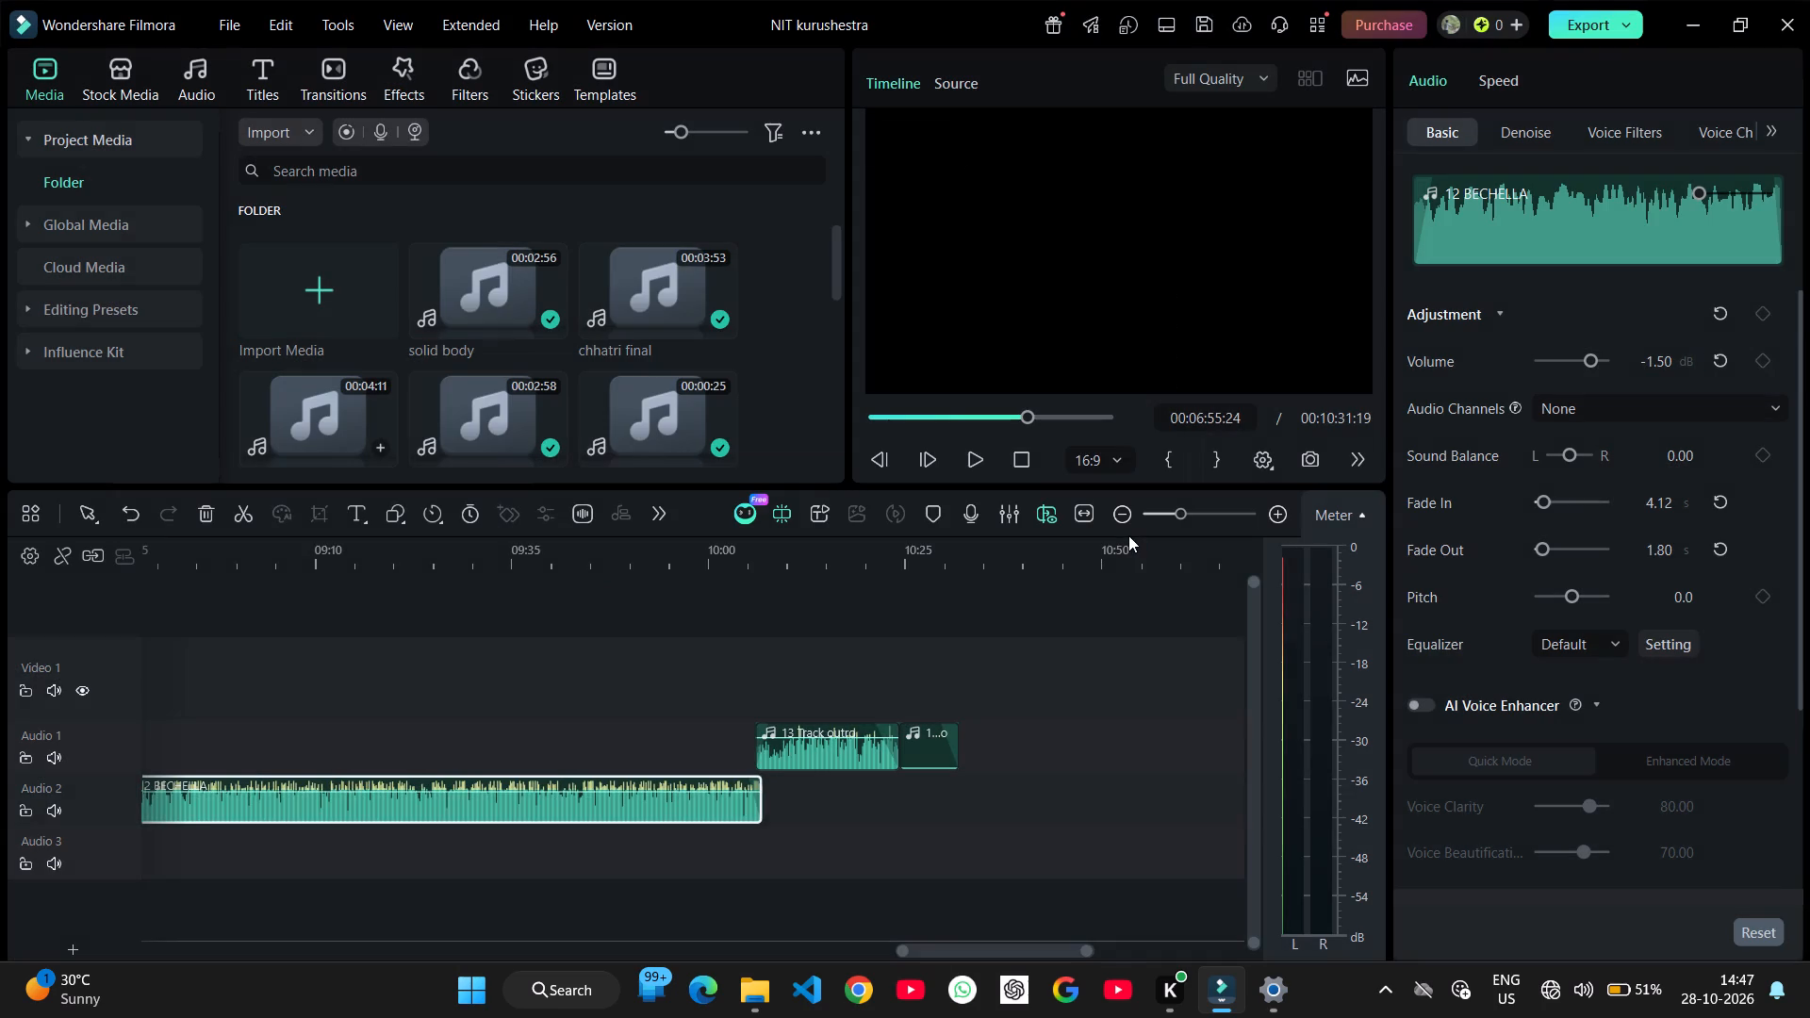
# Export the mix locally as an MP3 with the audio preset, continuing with watermark and dismissing the cloud backup login.
pyautogui.click(1583, 17)
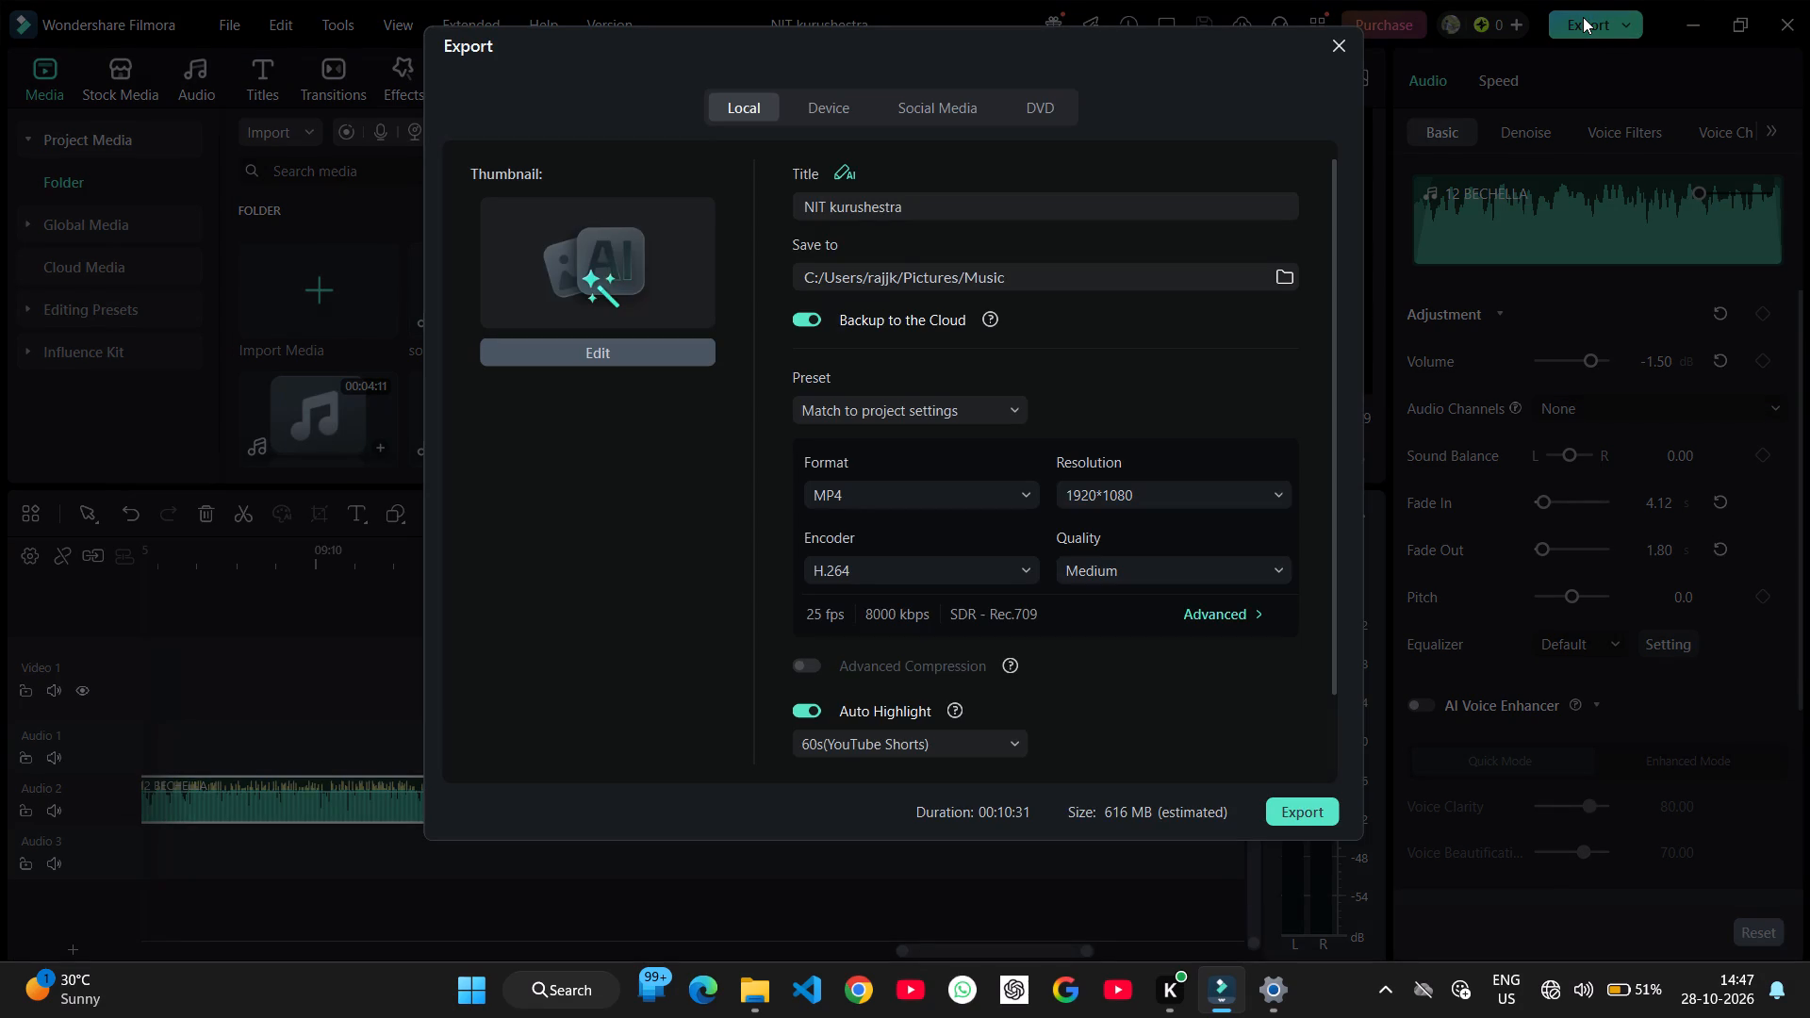
pyautogui.click(933, 412)
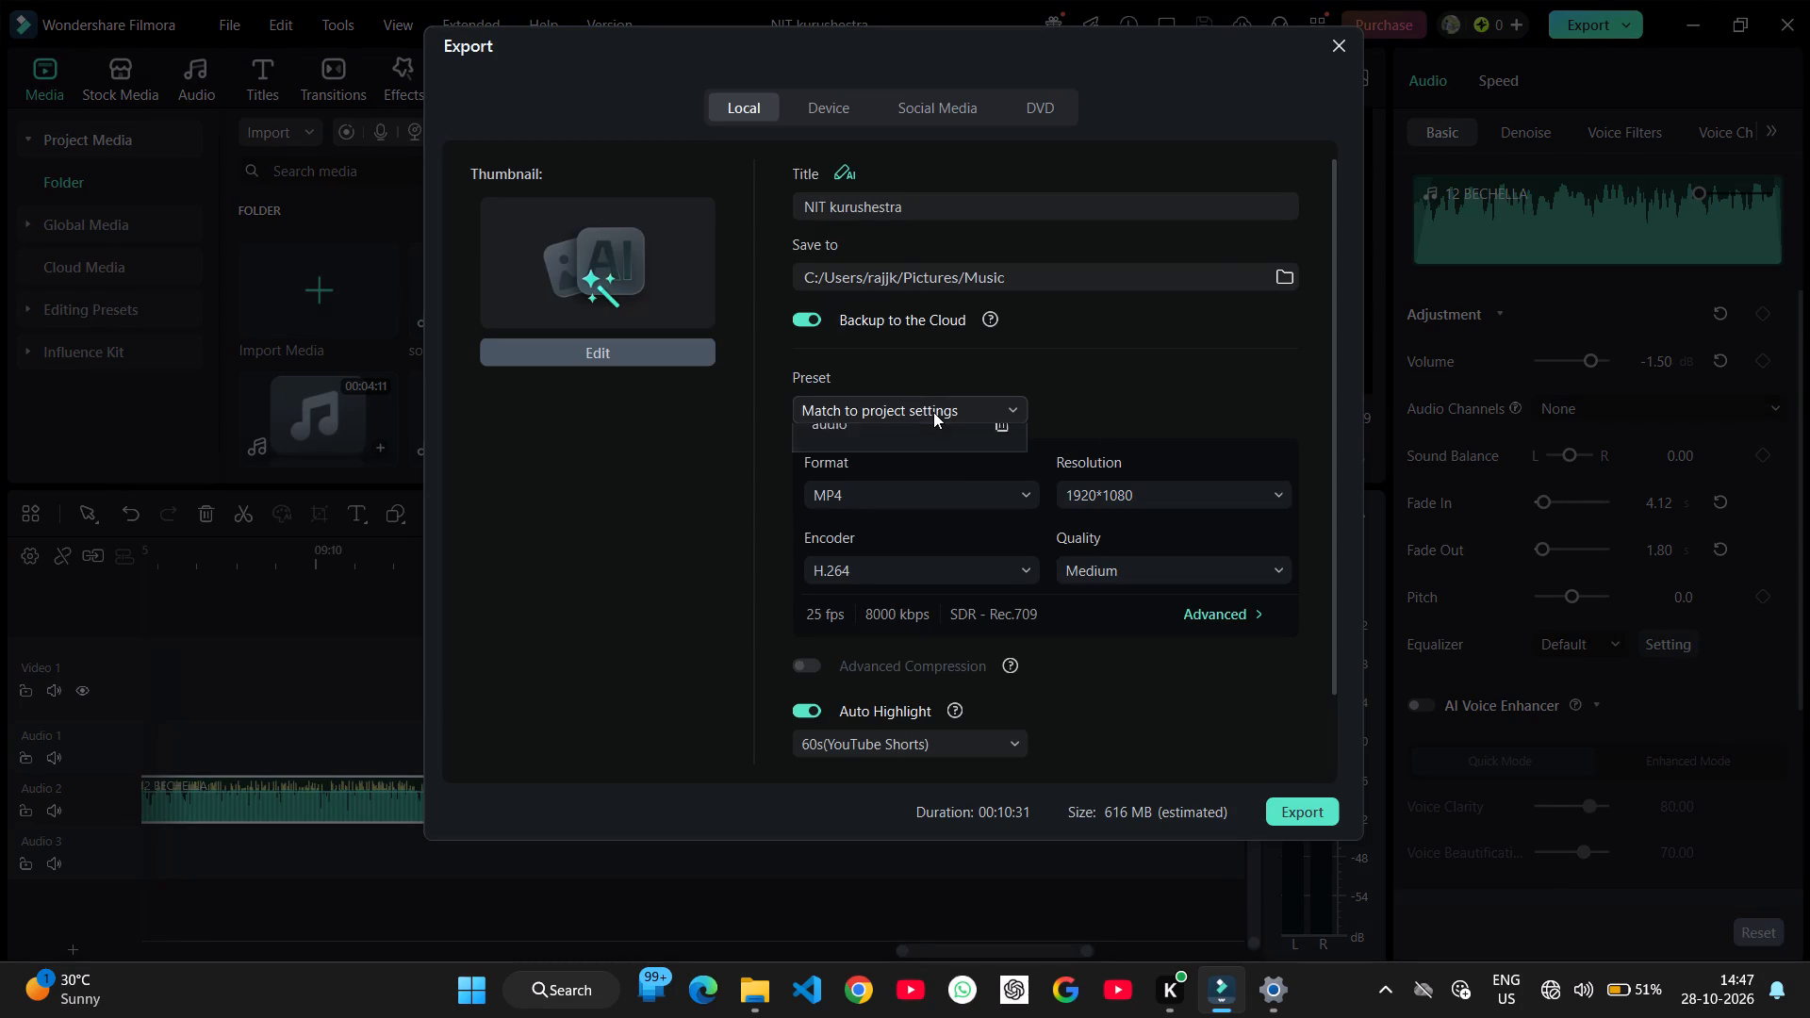
pyautogui.click(924, 576)
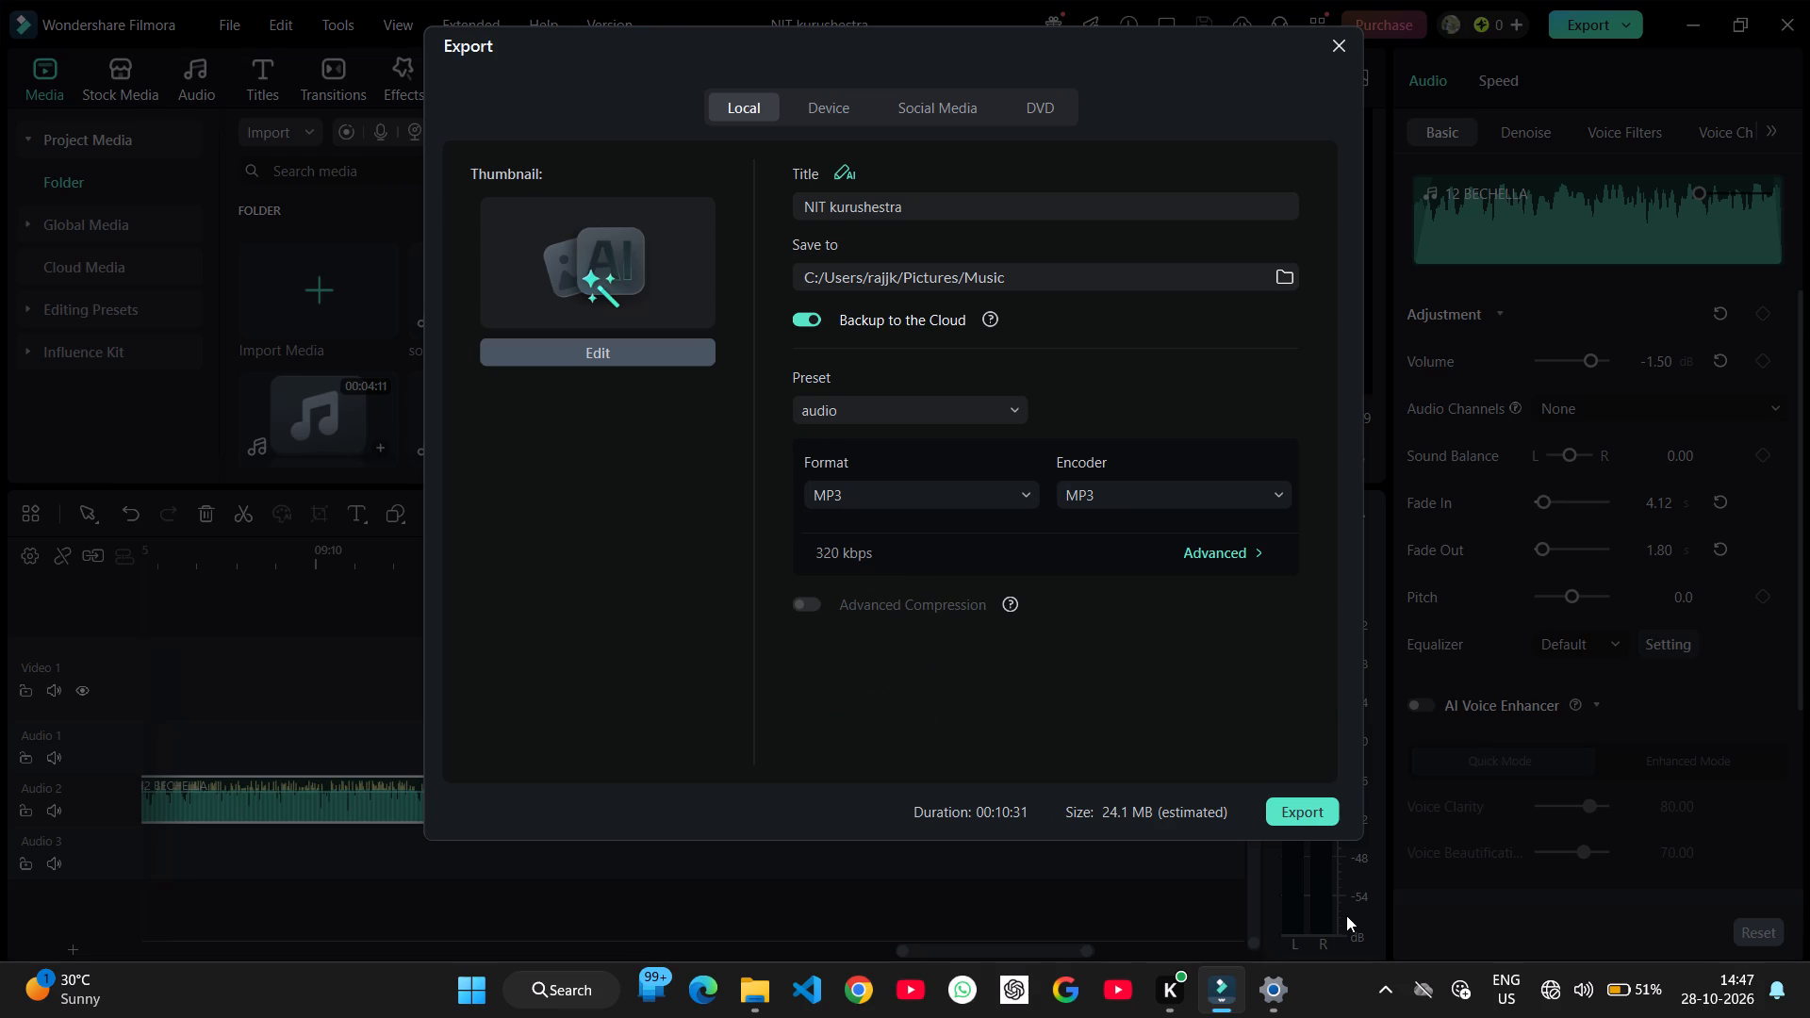
pyautogui.click(1309, 809)
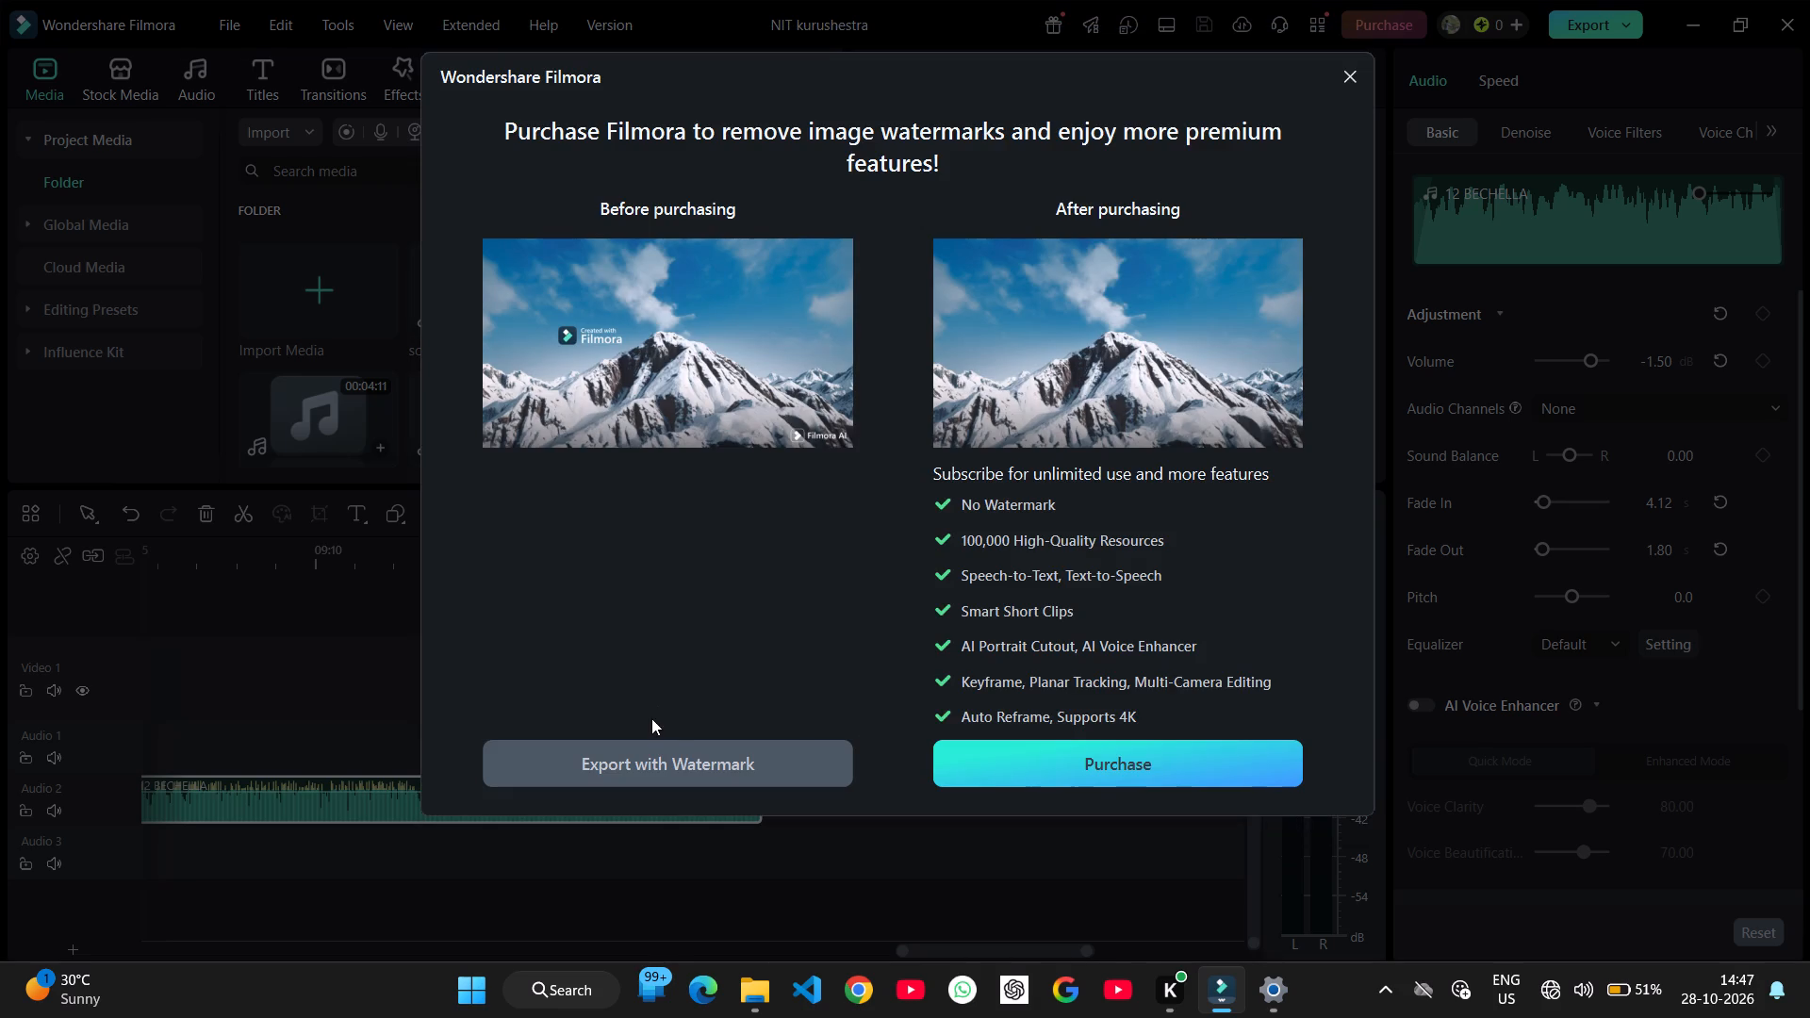
pyautogui.click(679, 762)
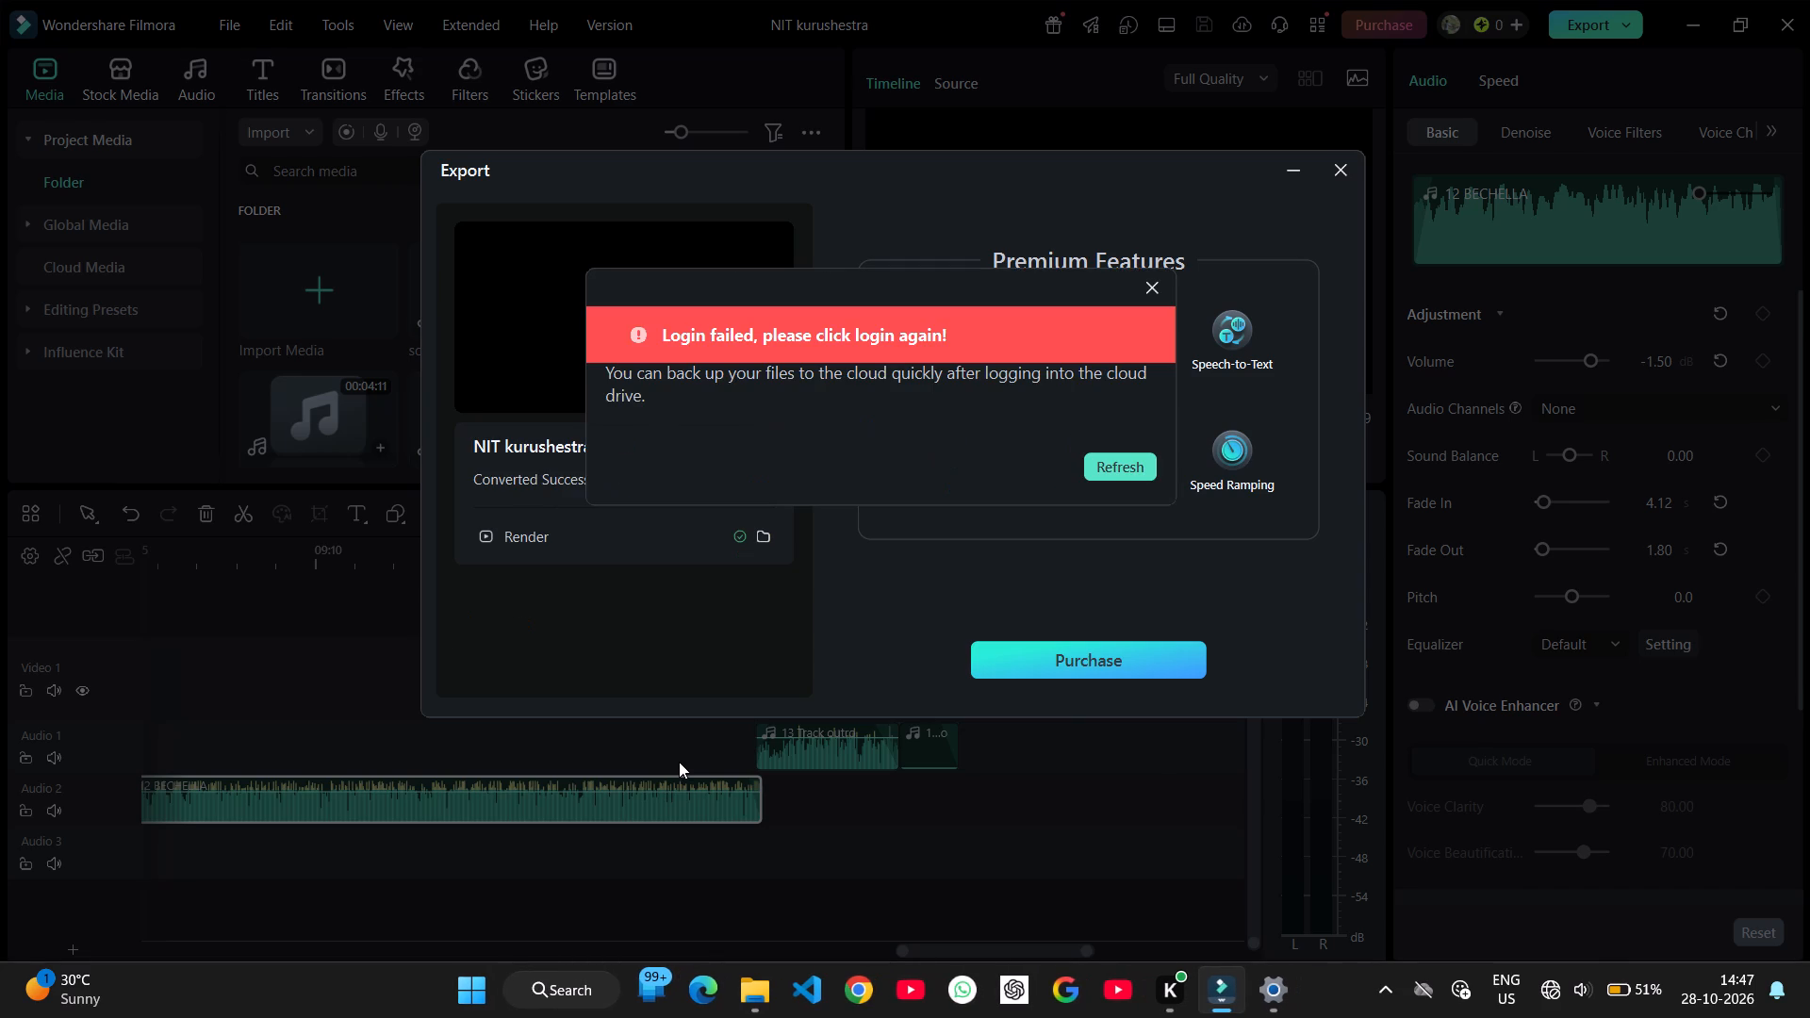
pyautogui.click(1154, 282)
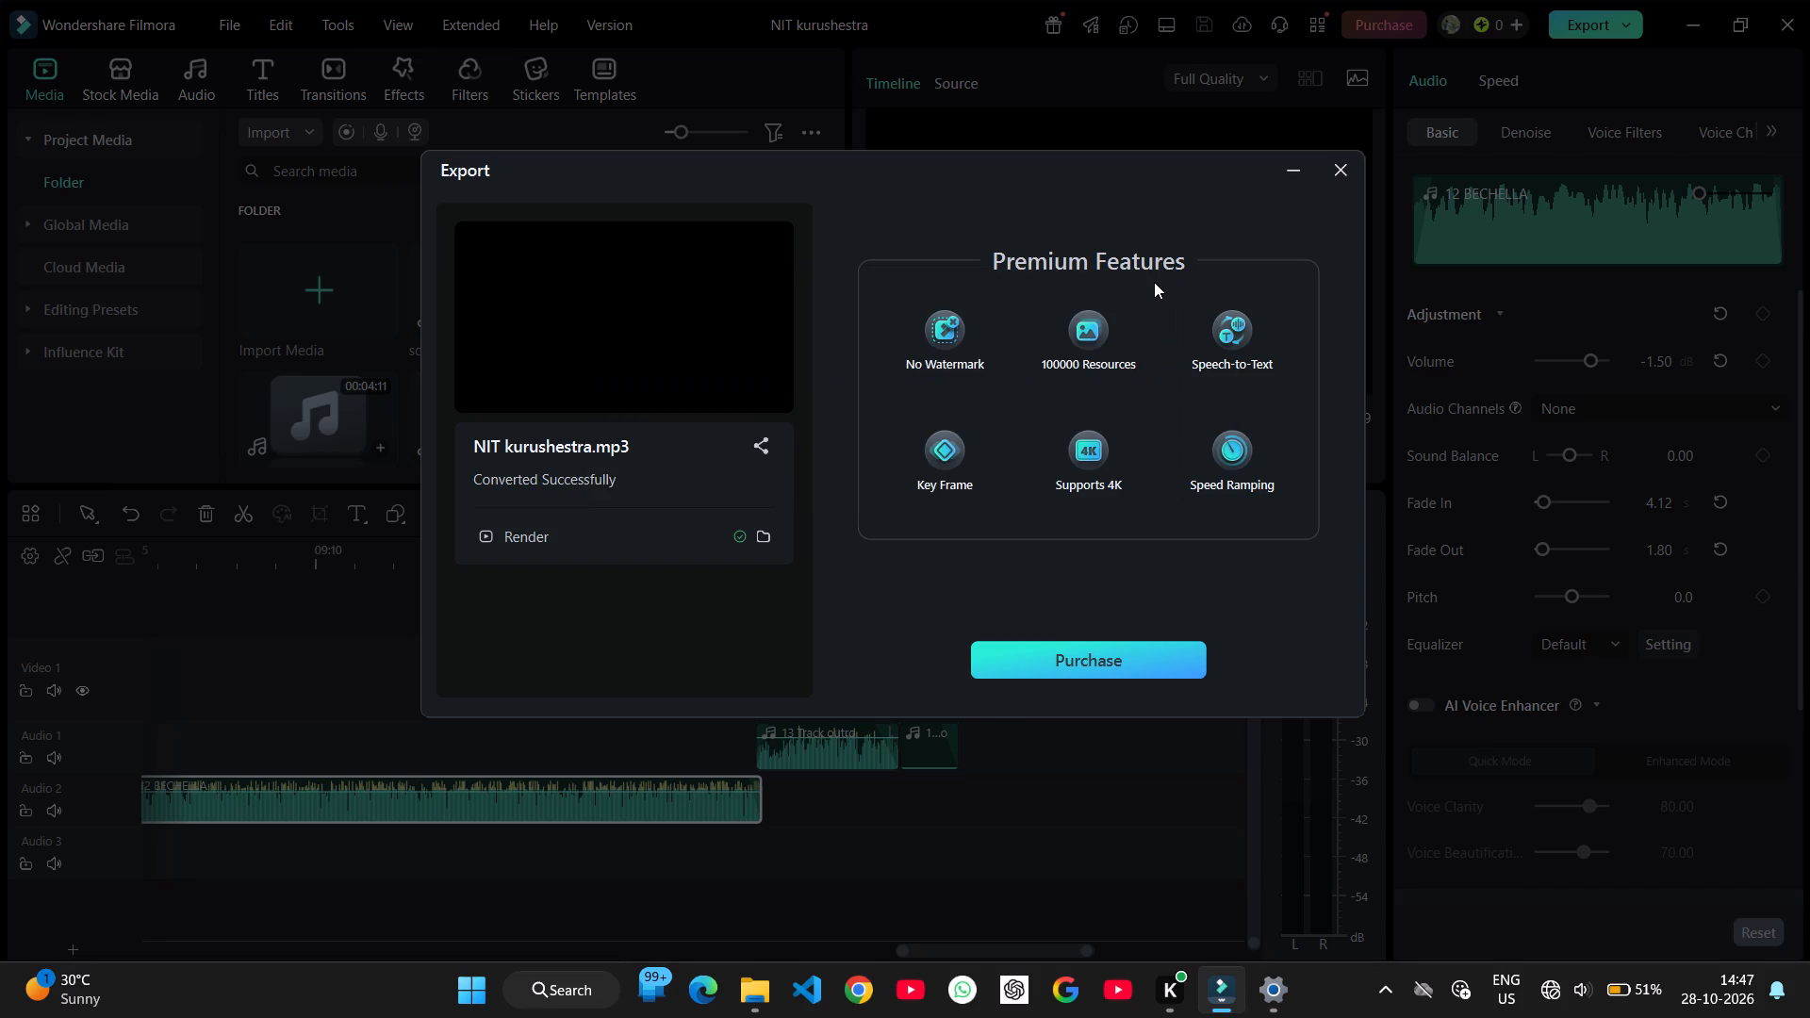
# Close the export window, the editor, the Settings window and the Filmora start window.
pyautogui.hotkey('alt', 'F4')
pyautogui.hotkey('alt', 'F4')
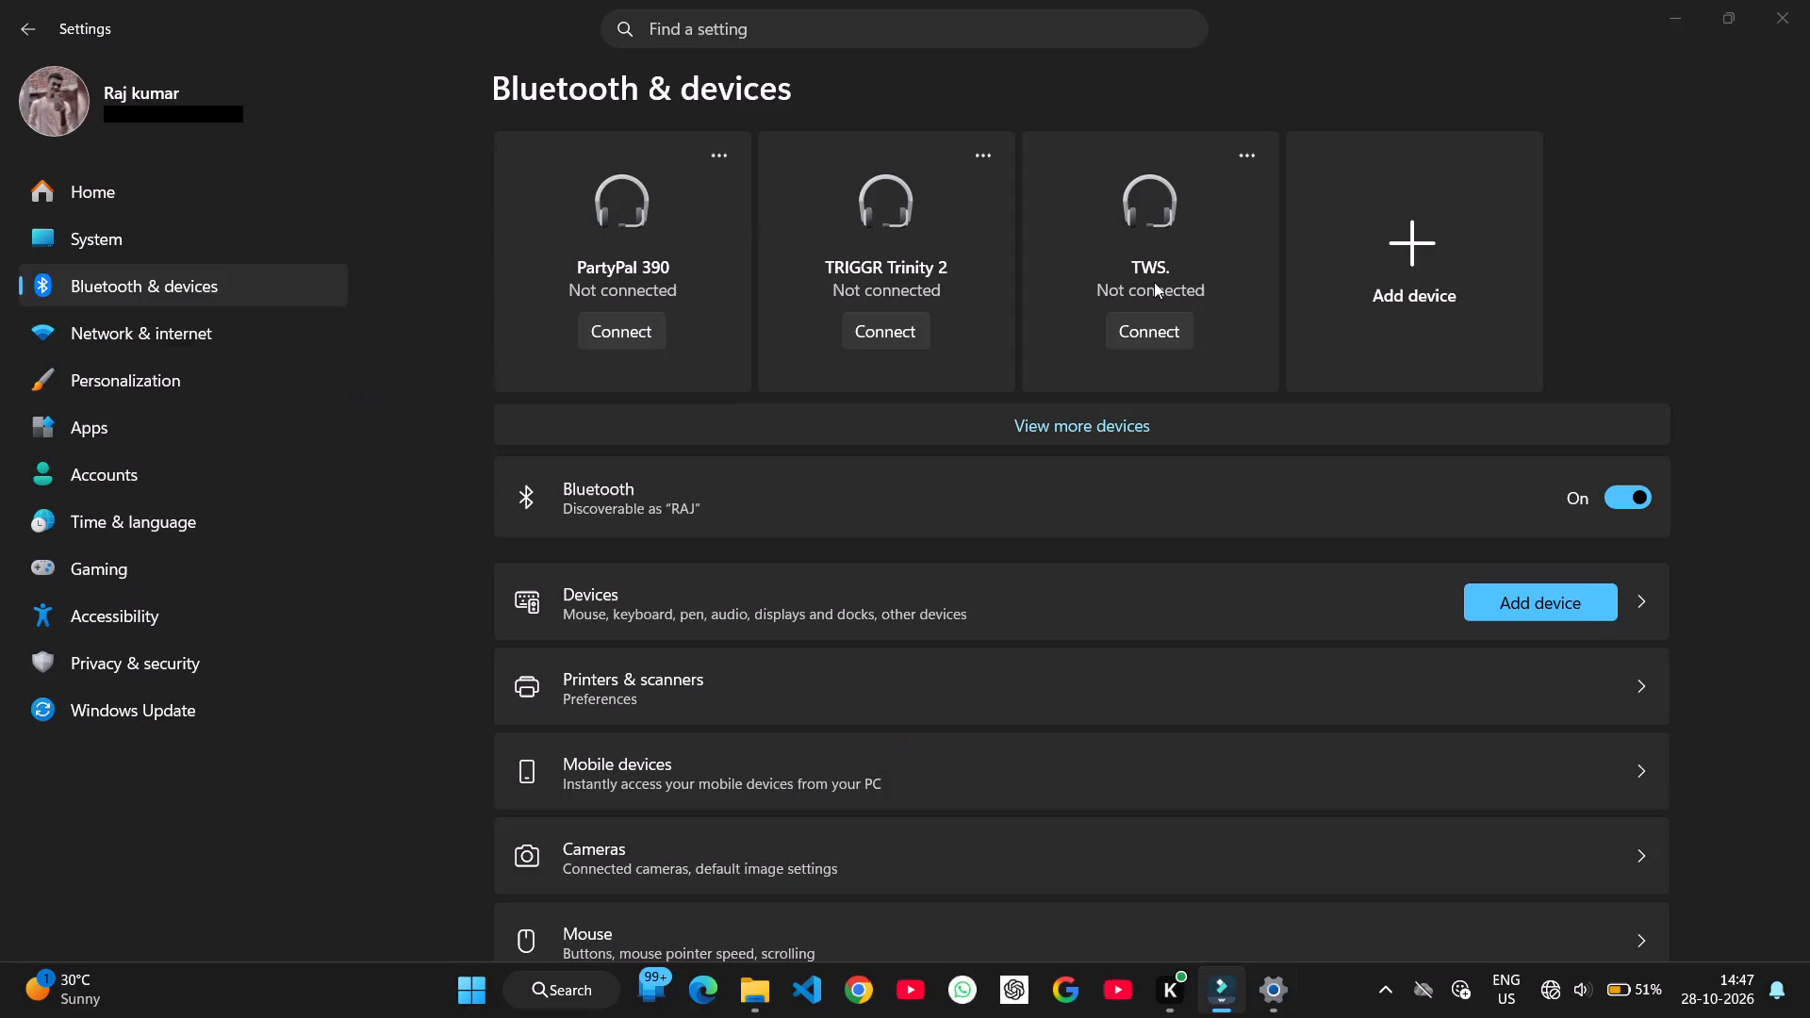
pyautogui.hotkey('alt', 'F4')
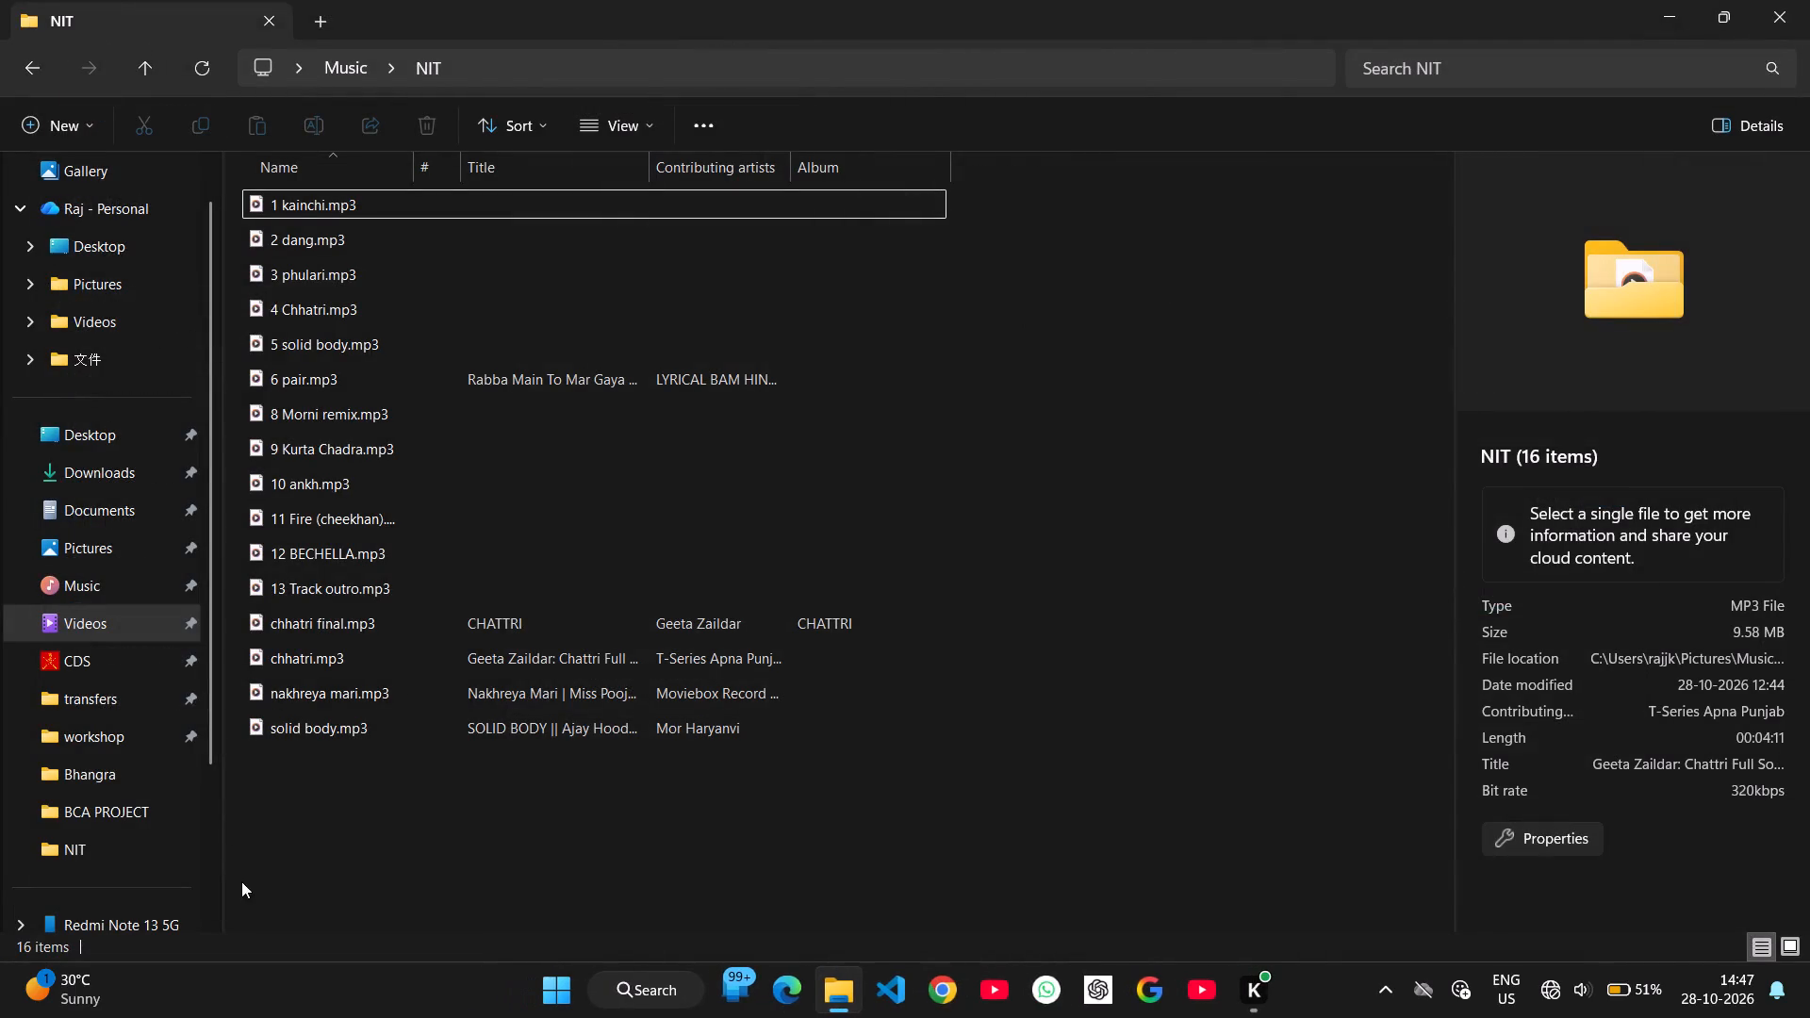
pyautogui.click(368, 804)
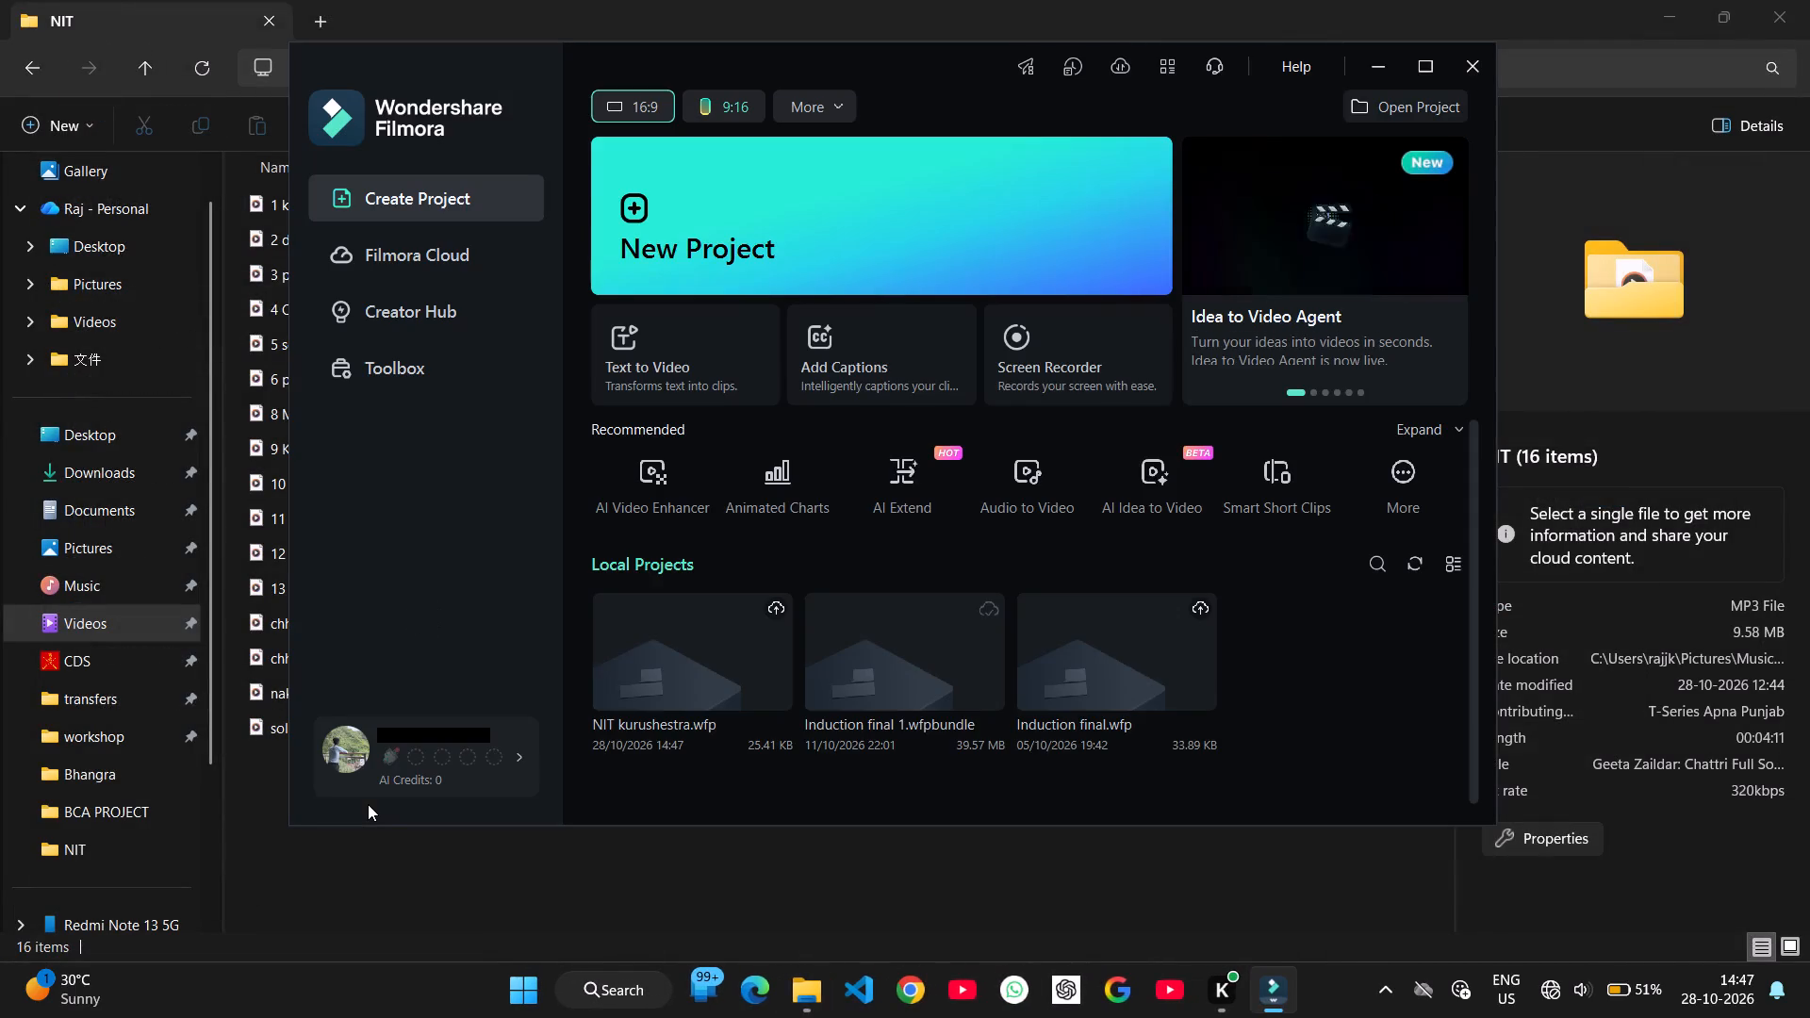
pyautogui.hotkey('alt', 'F4')
# Go up from the NIT folder to the Music folder in File Explorer and copy NIT kurushestra.mp3.
pyautogui.click(368, 804)
pyautogui.click(387, 857)
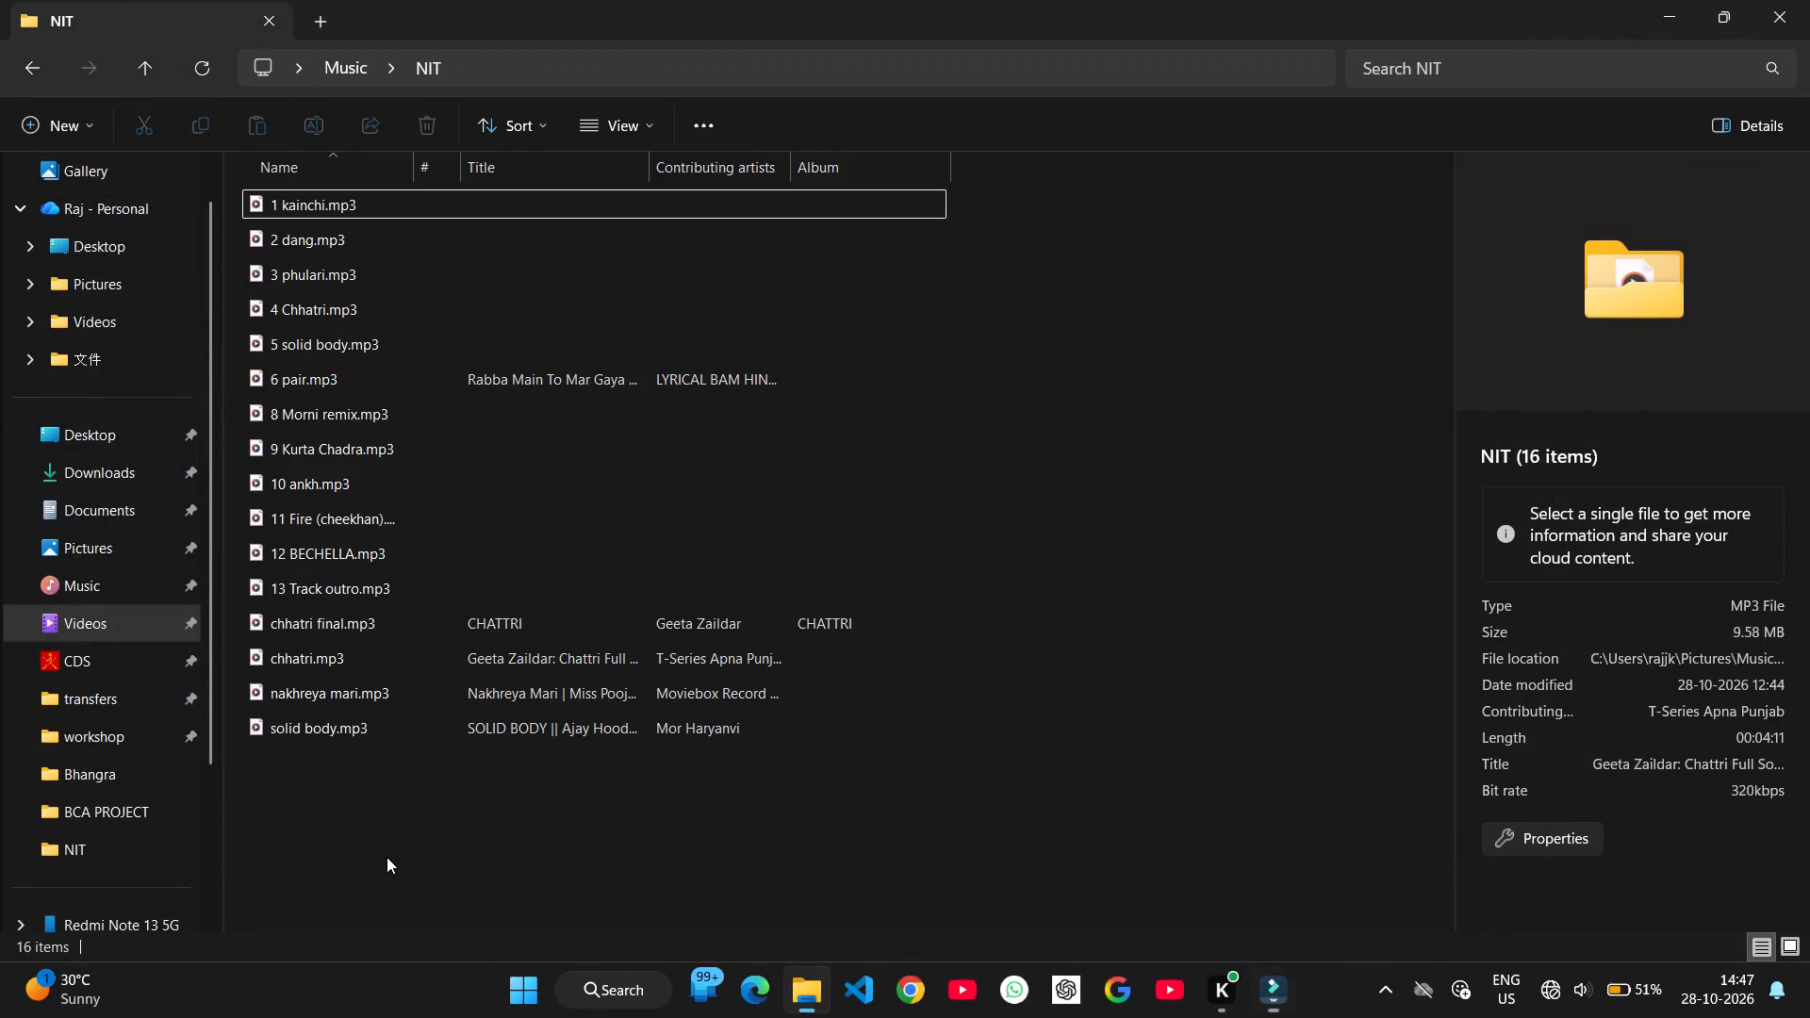
pyautogui.press('BackSpace')
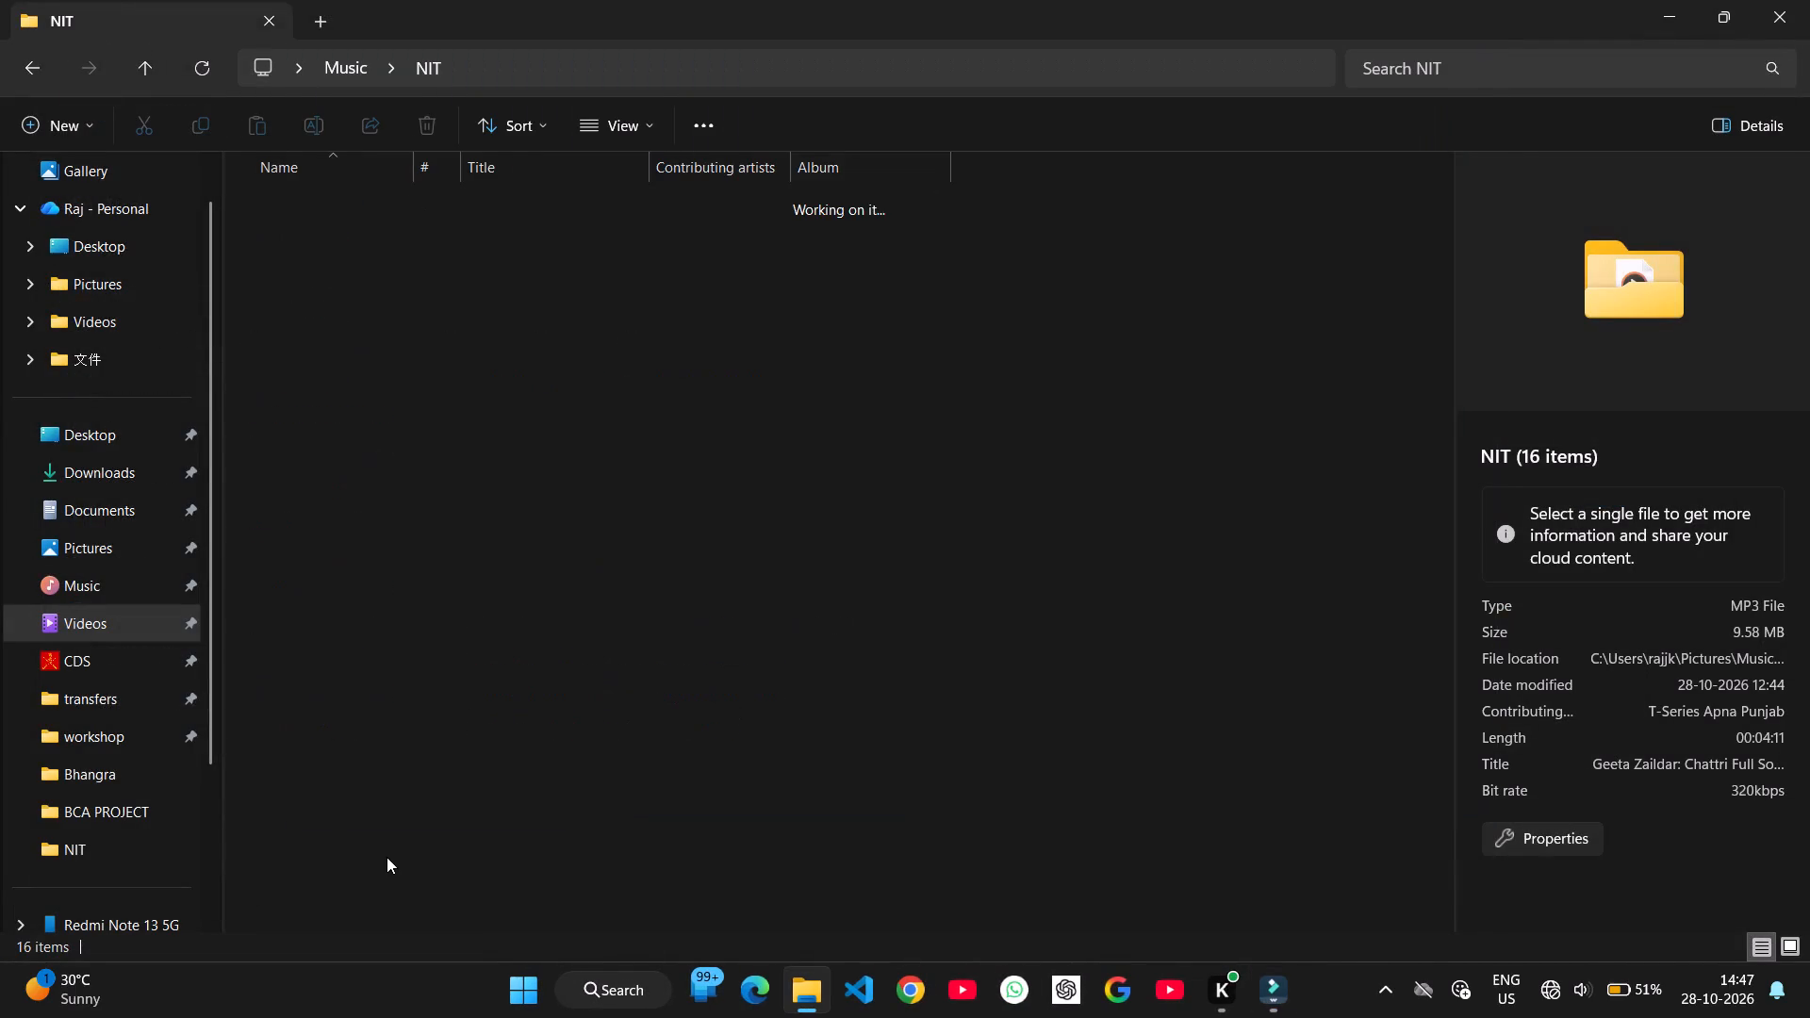
pyautogui.click(342, 265)
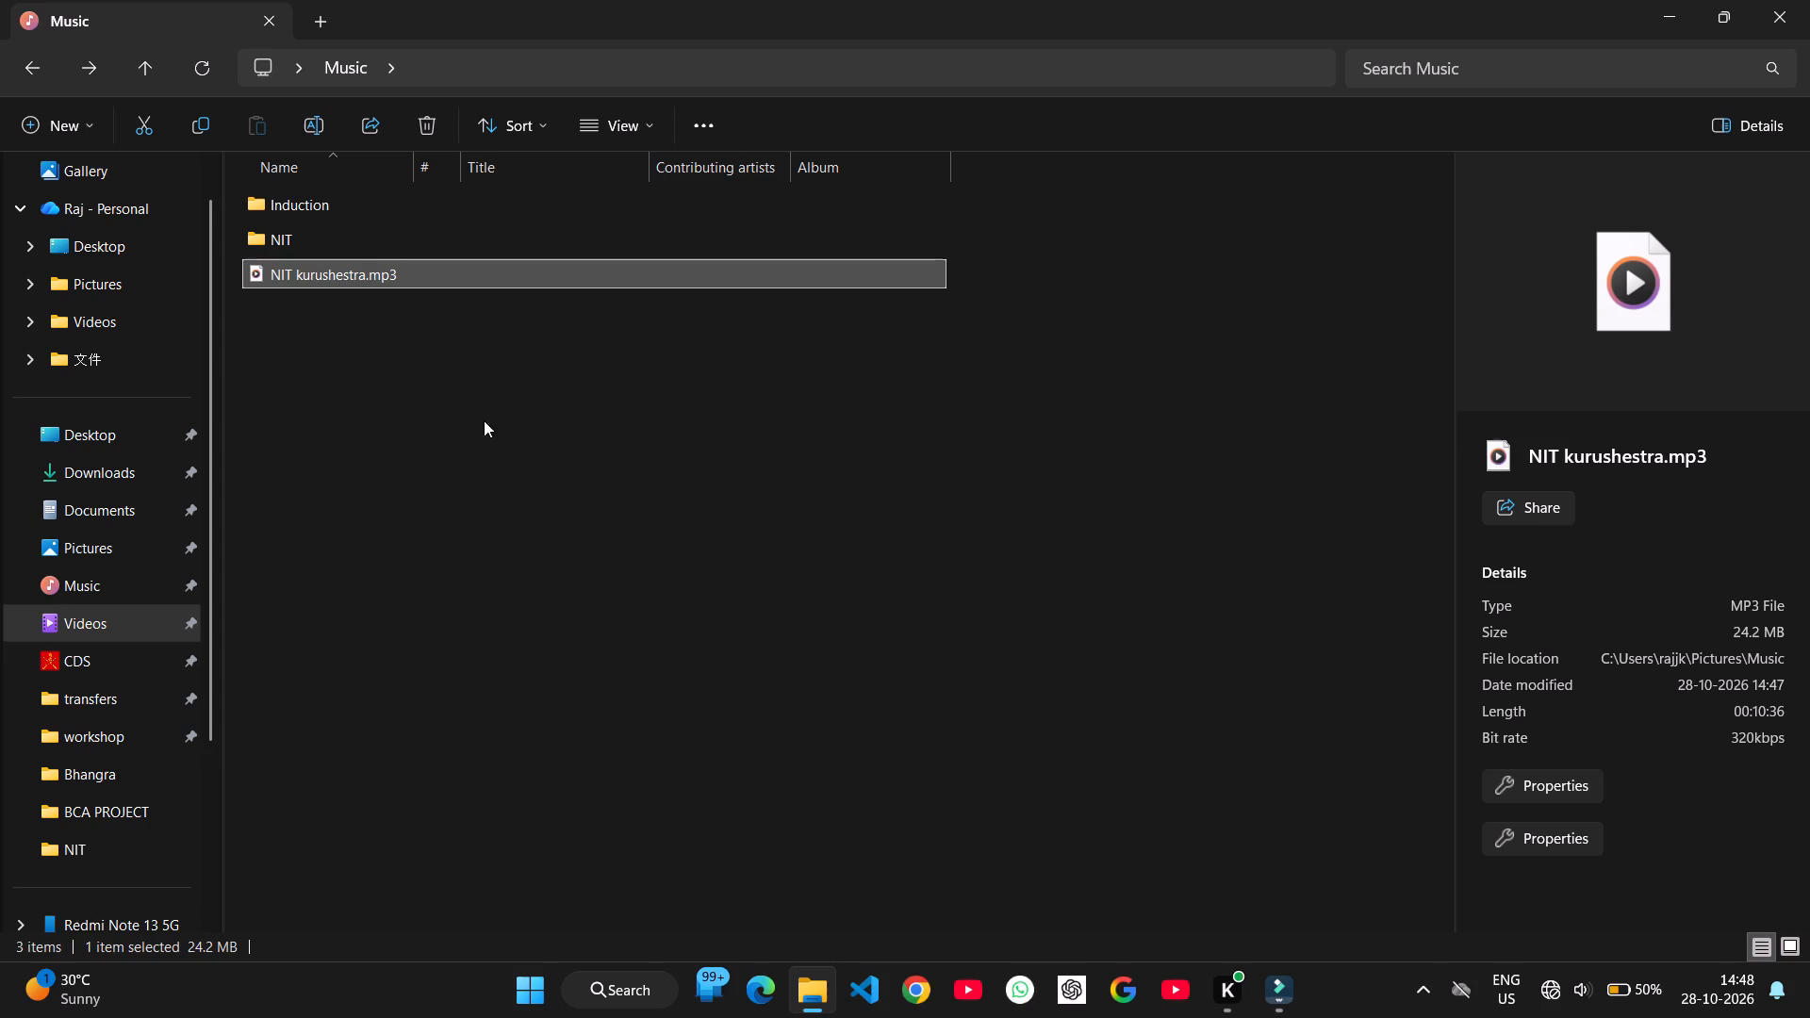
pyautogui.hotkey('ctrl', 'c')
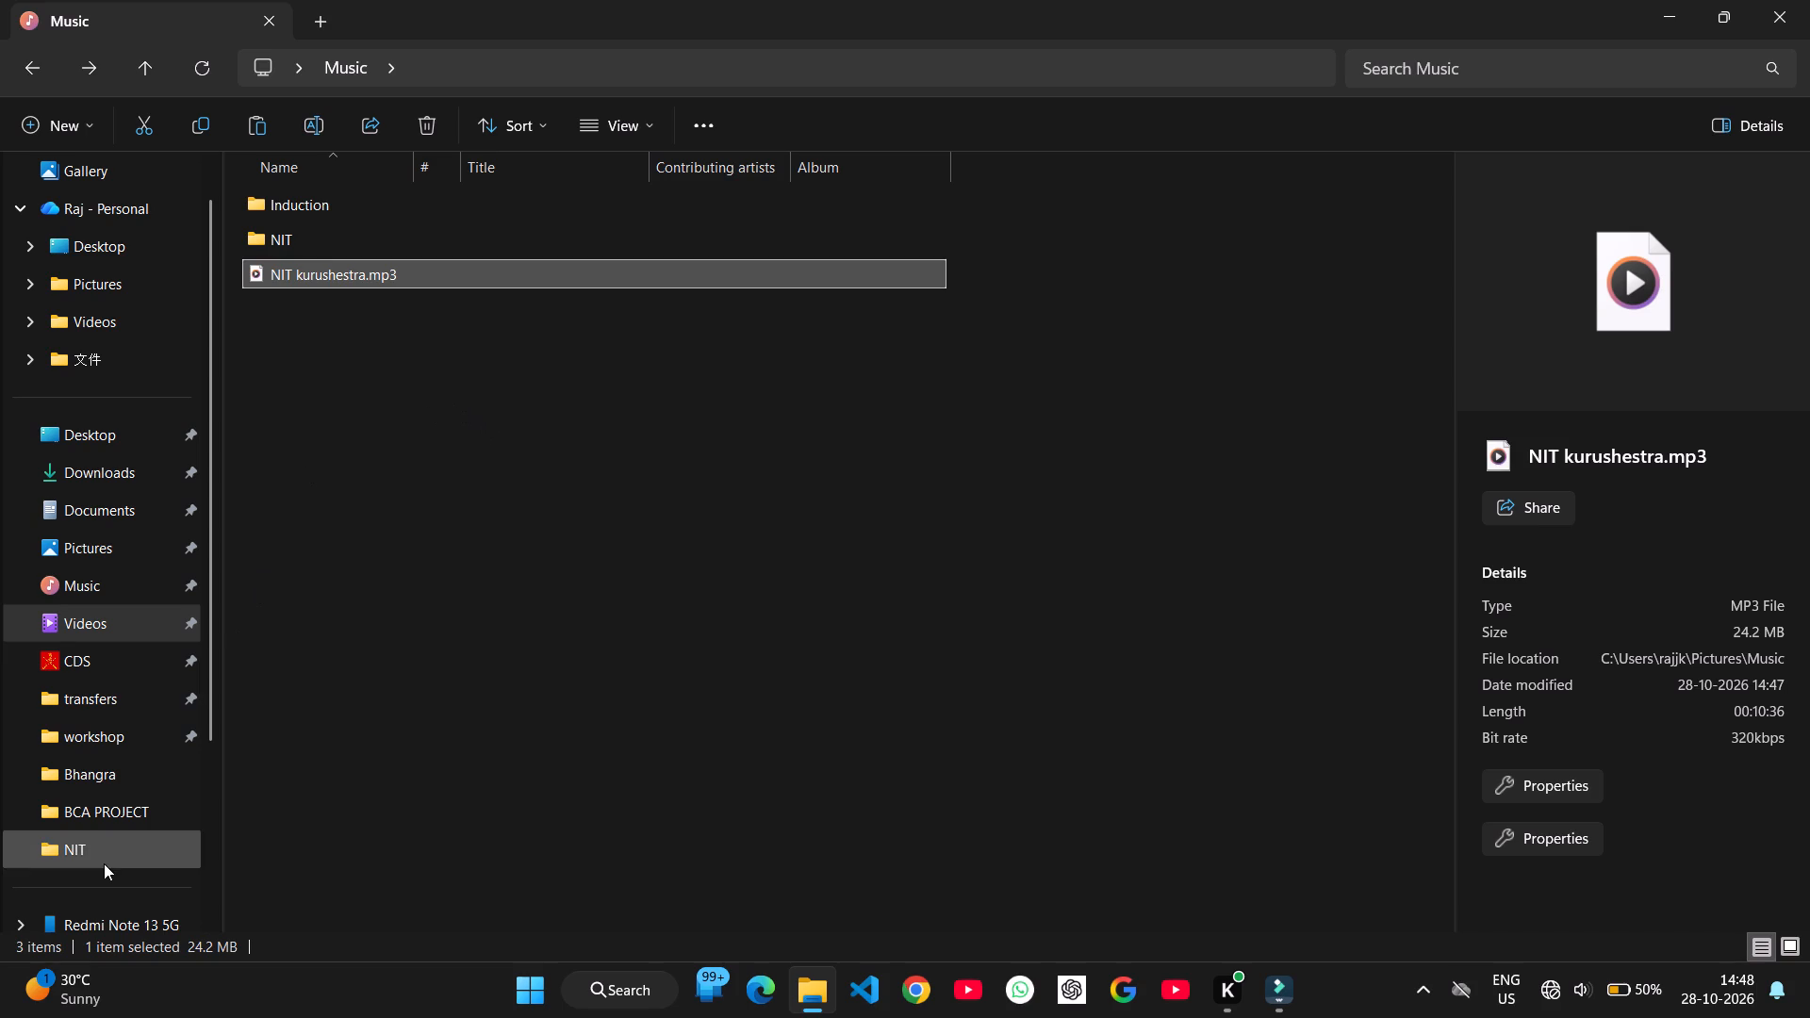
# Paste the MP3 into Music > Bhangra > NIT on the MTP USB Device's internal shared storage, replacing any file of the same name.
pyautogui.scroll(-2, 90, 858)
pyautogui.click(152, 771)
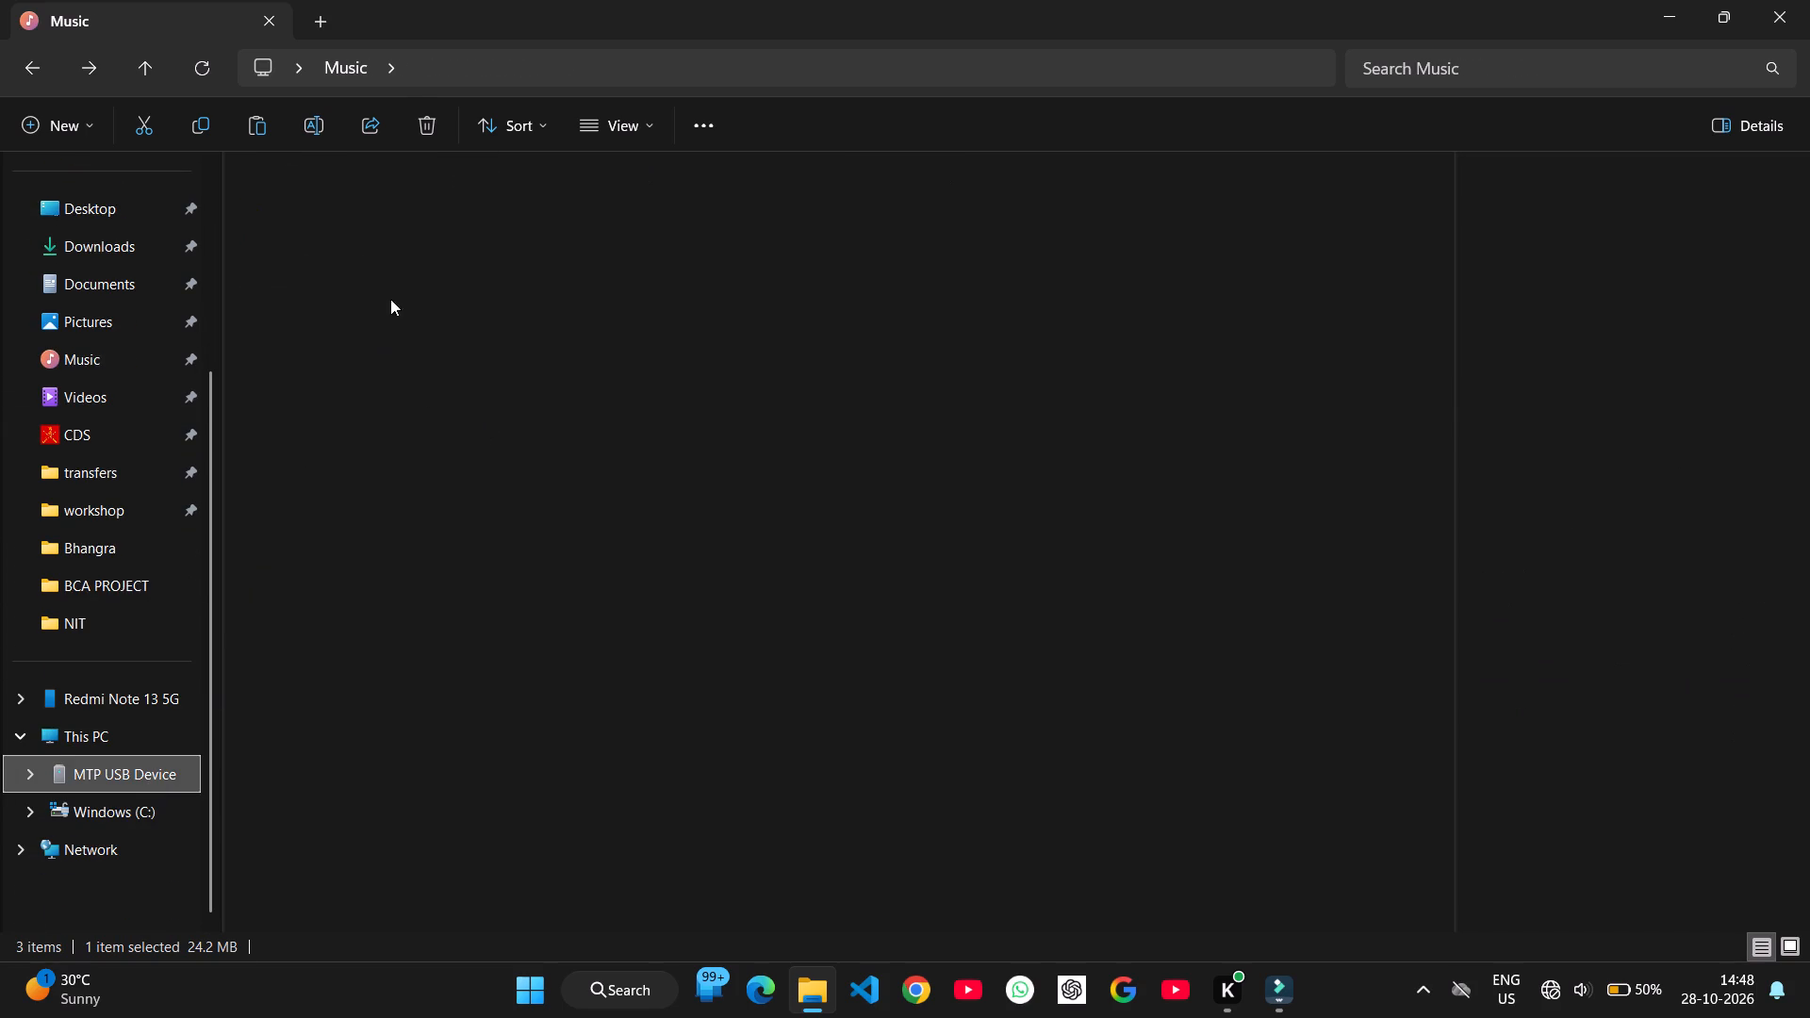
pyautogui.doubleClick(360, 204)
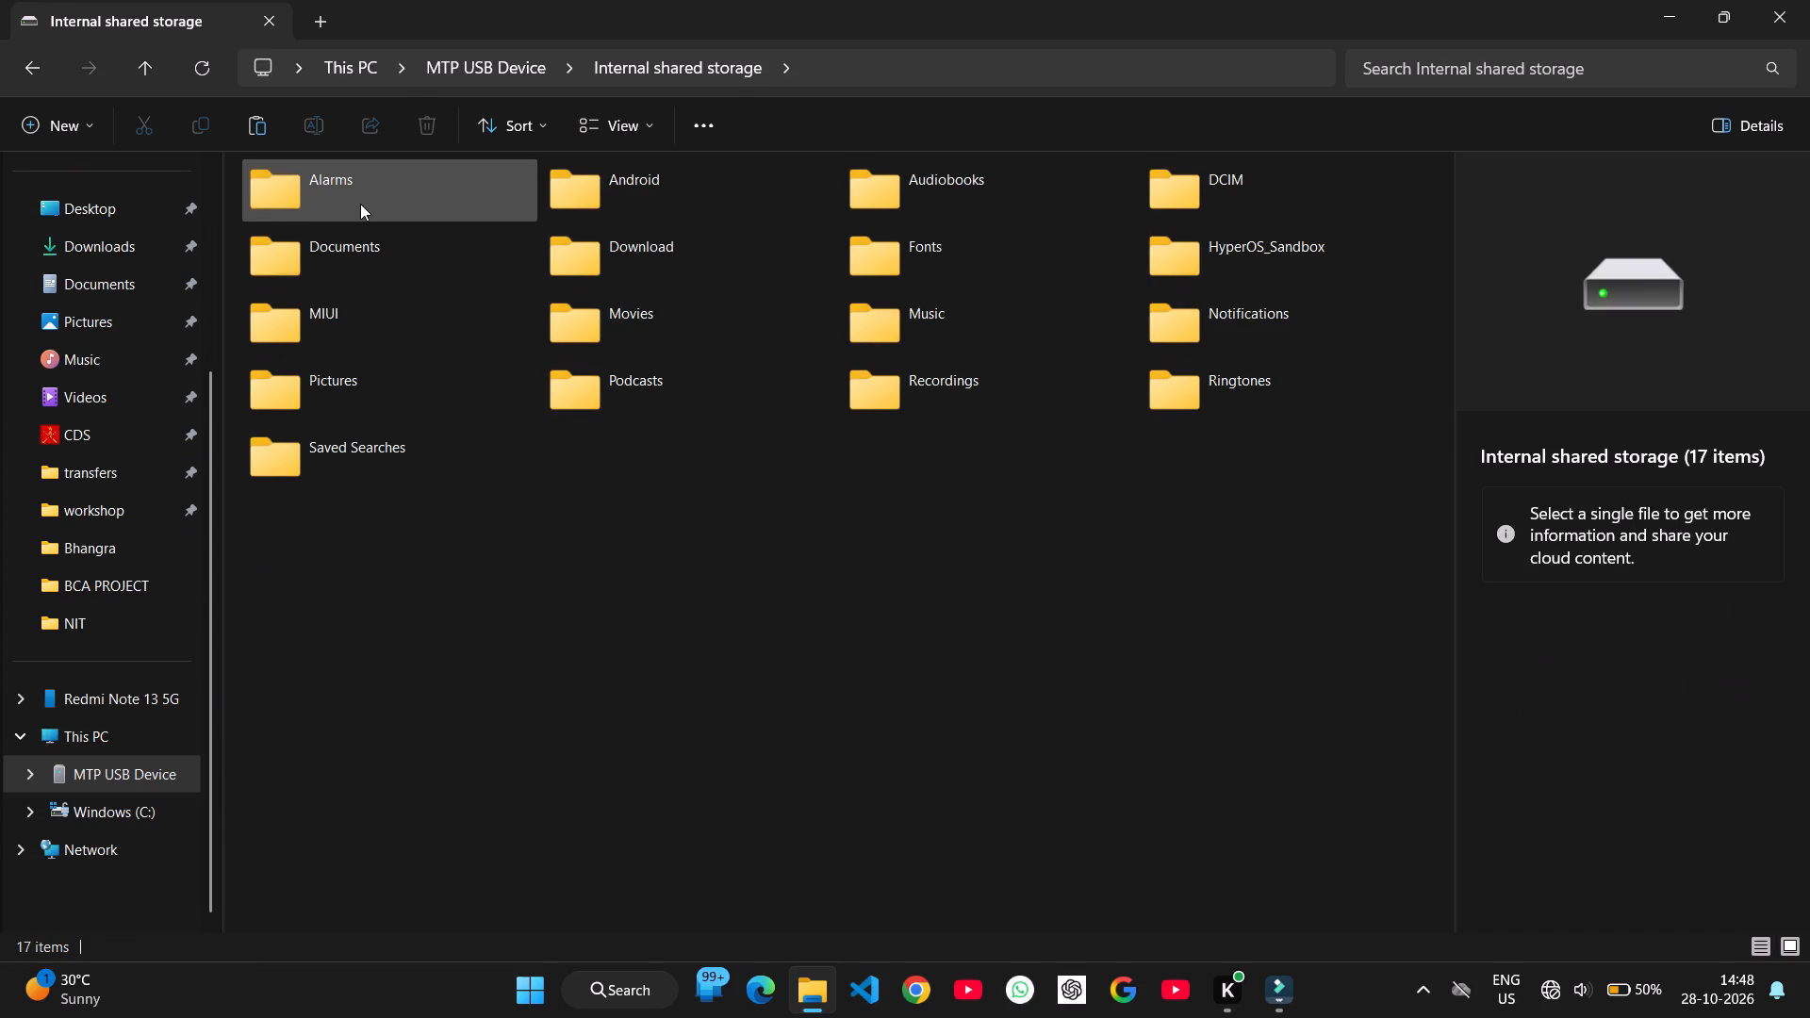
pyautogui.doubleClick(945, 338)
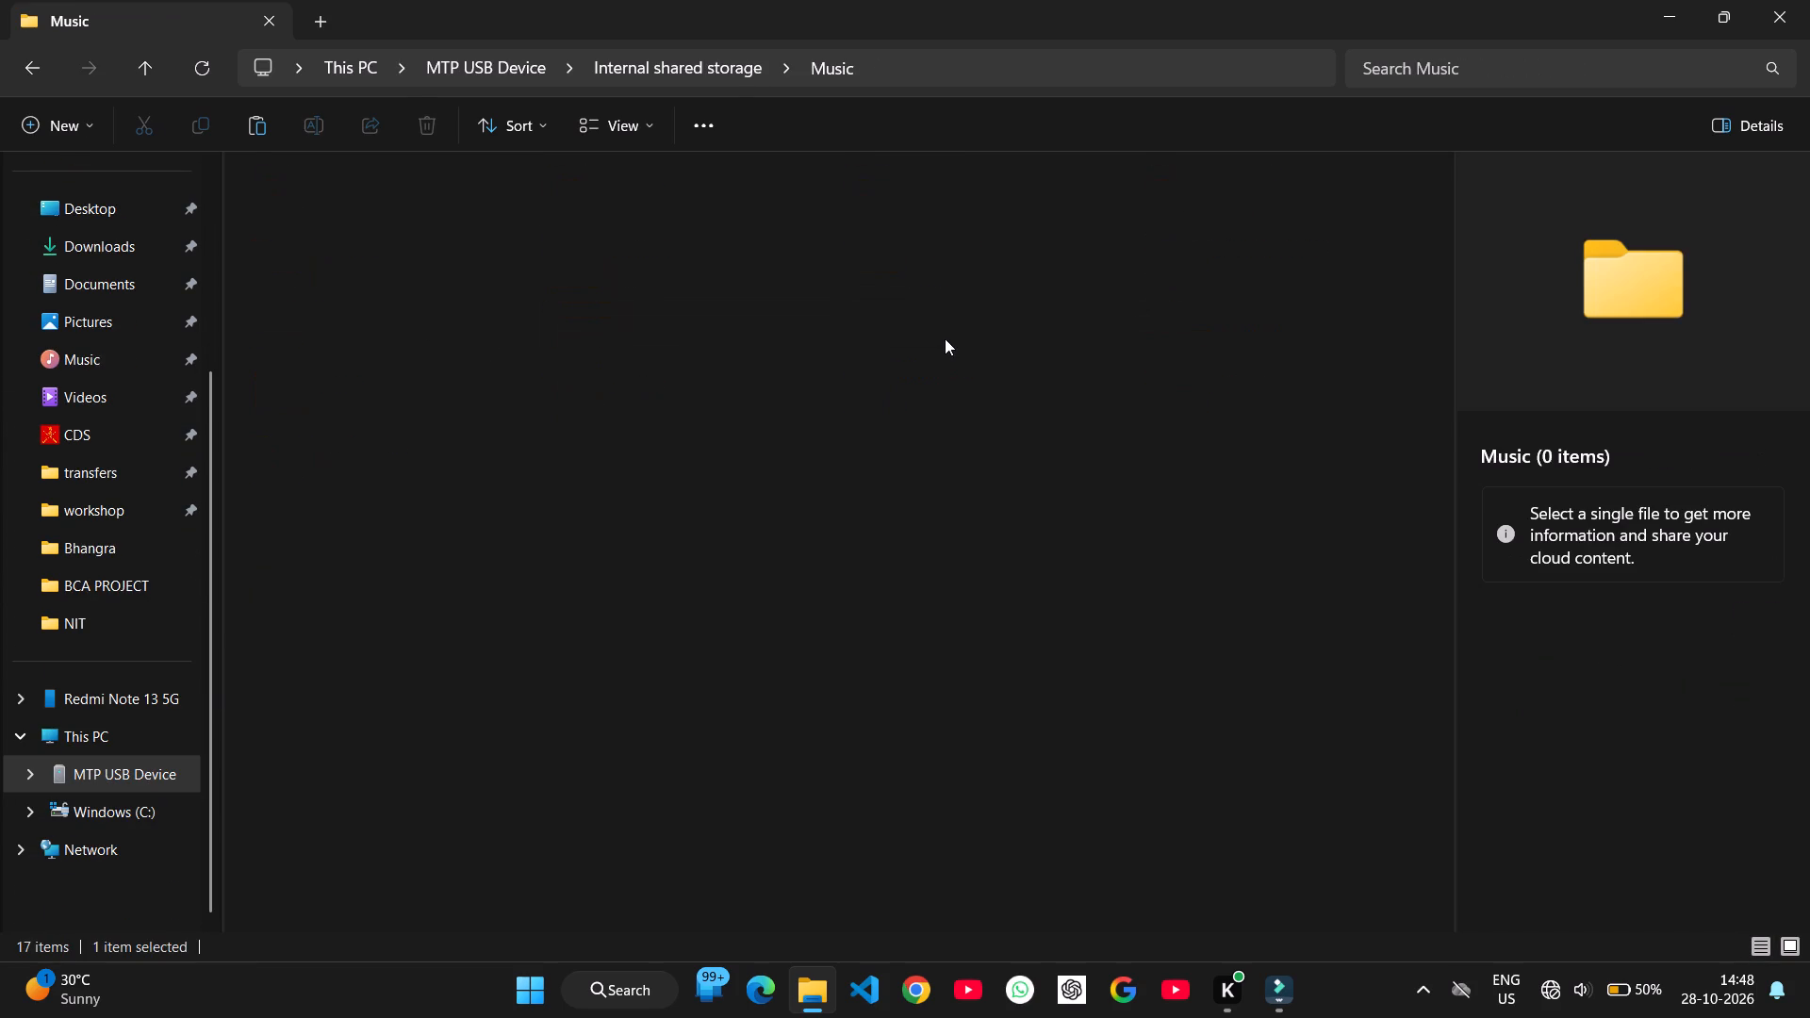
pyautogui.doubleClick(696, 207)
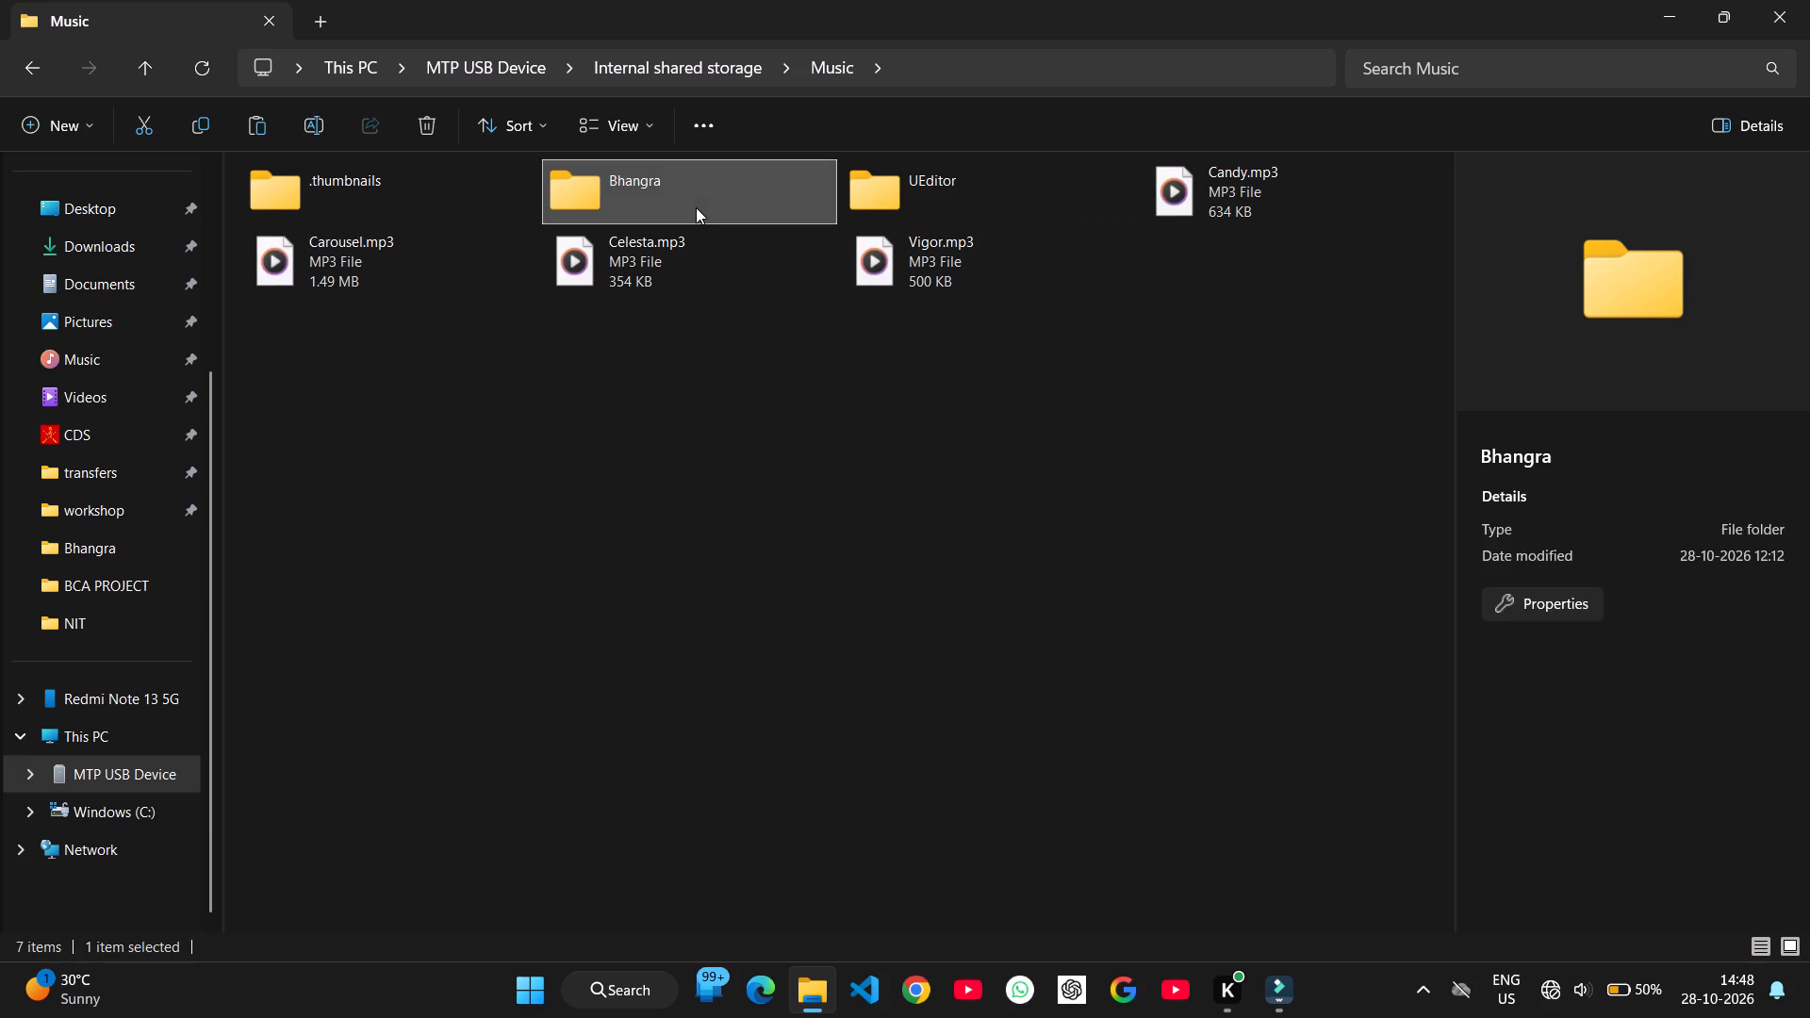
pyautogui.doubleClick(454, 202)
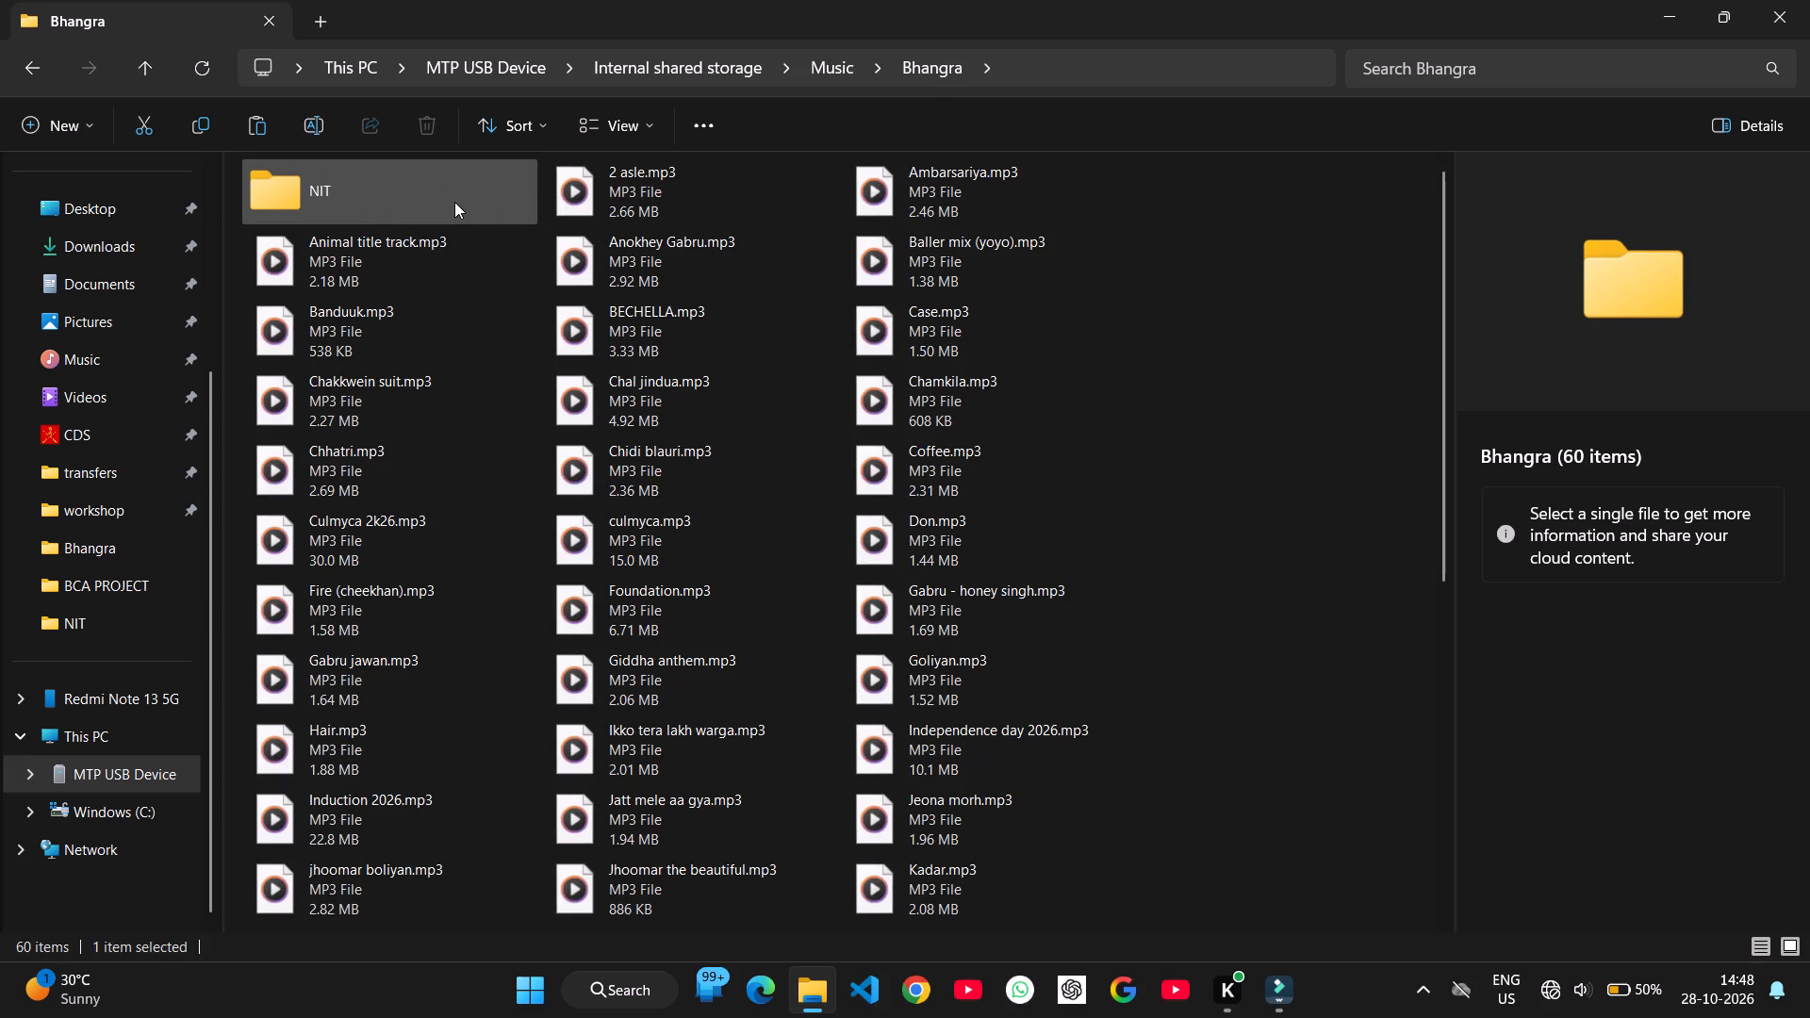
pyautogui.hotkey('ctrl', 'v')
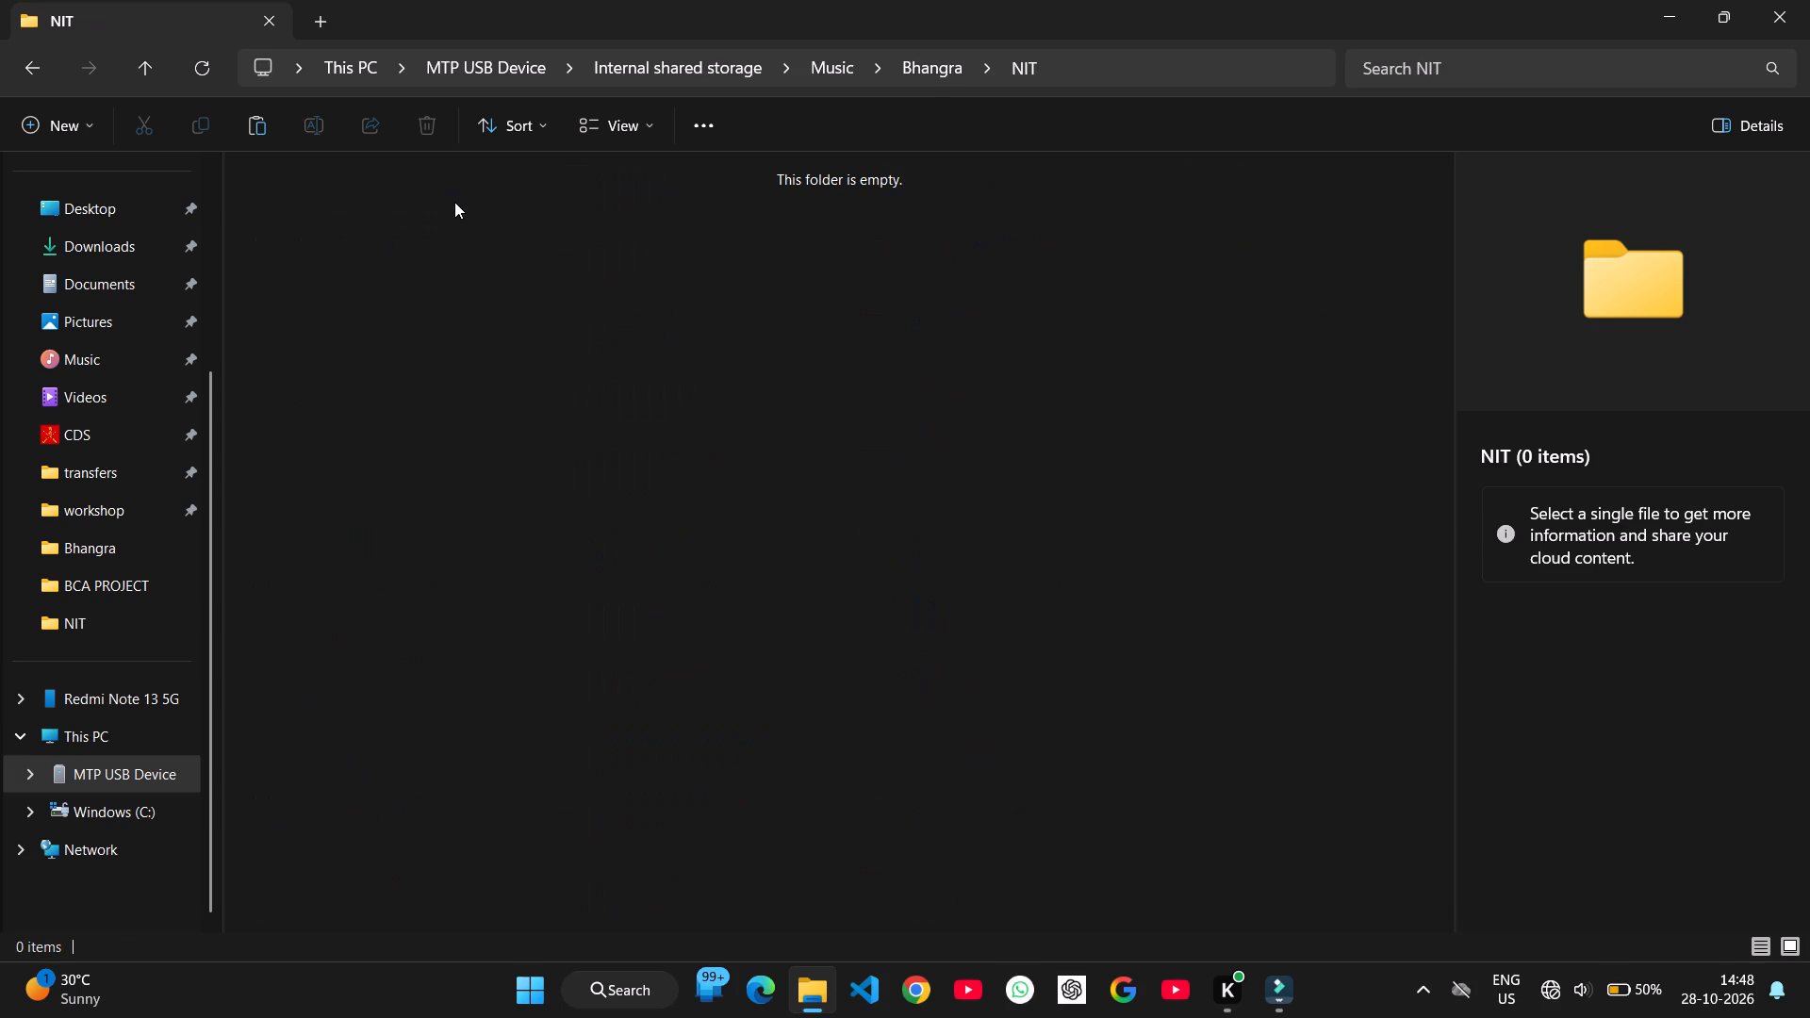
pyautogui.click(268, 133)
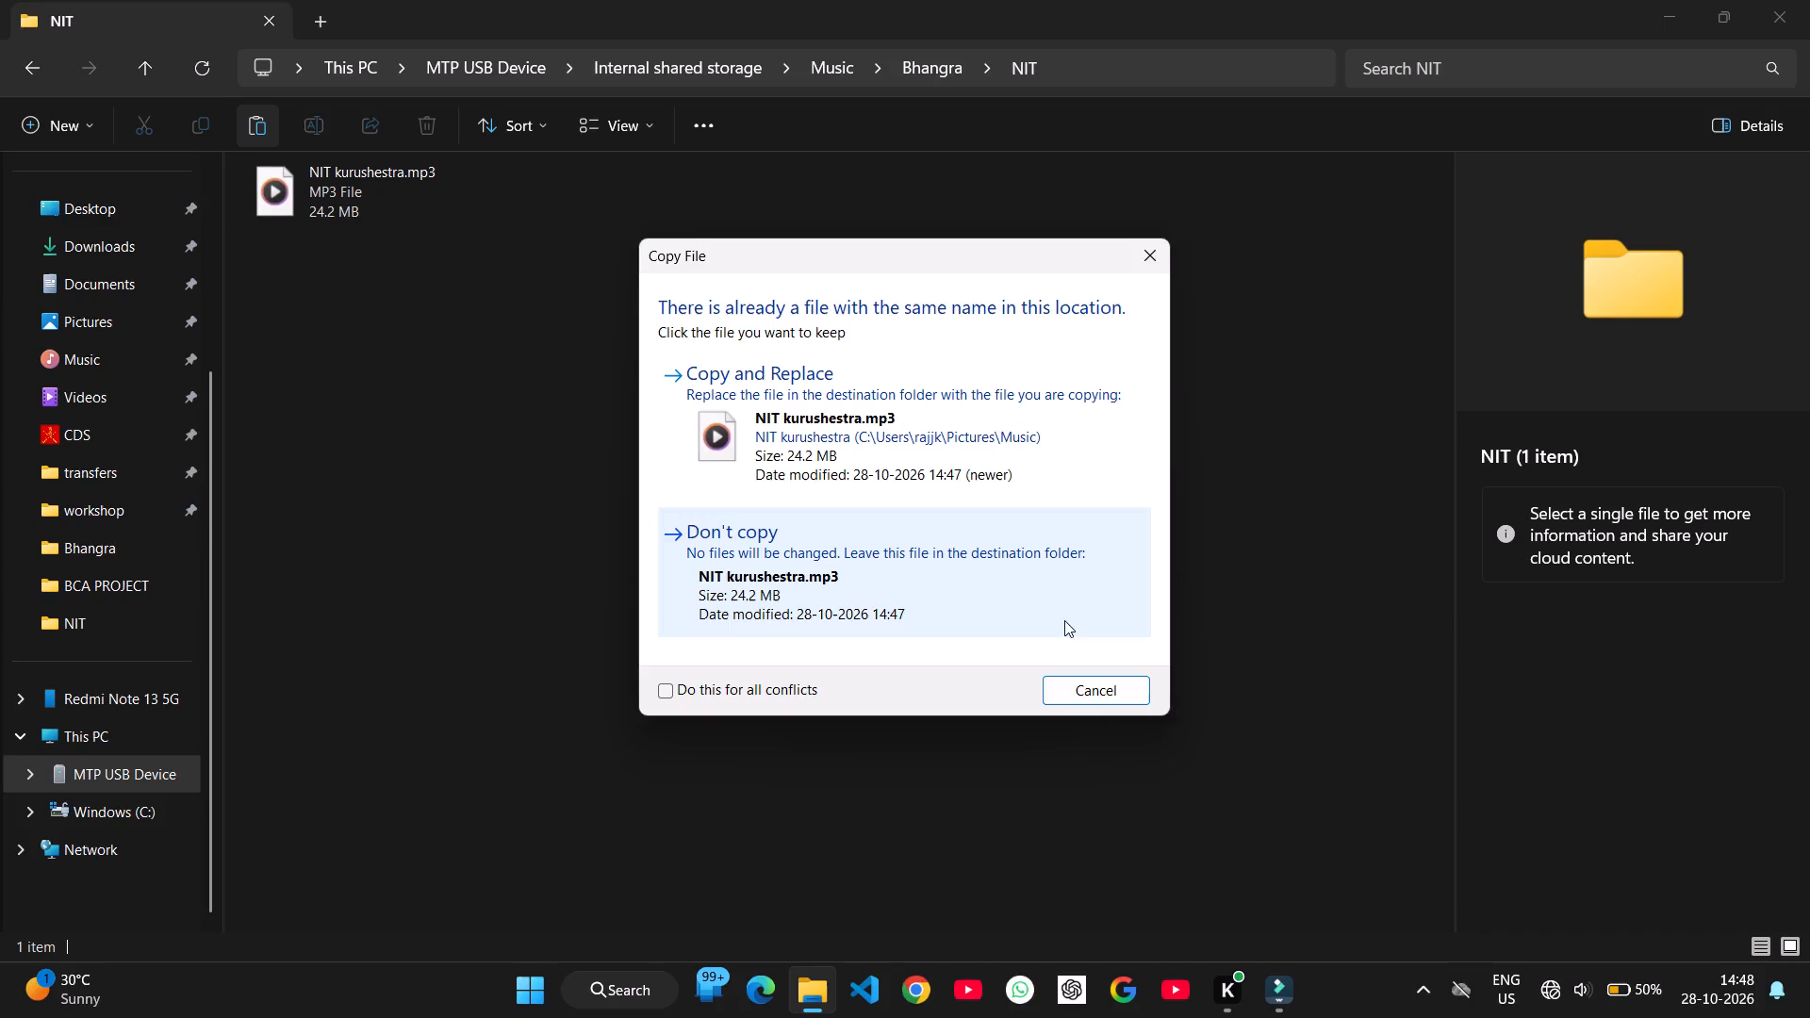
pyautogui.click(908, 383)
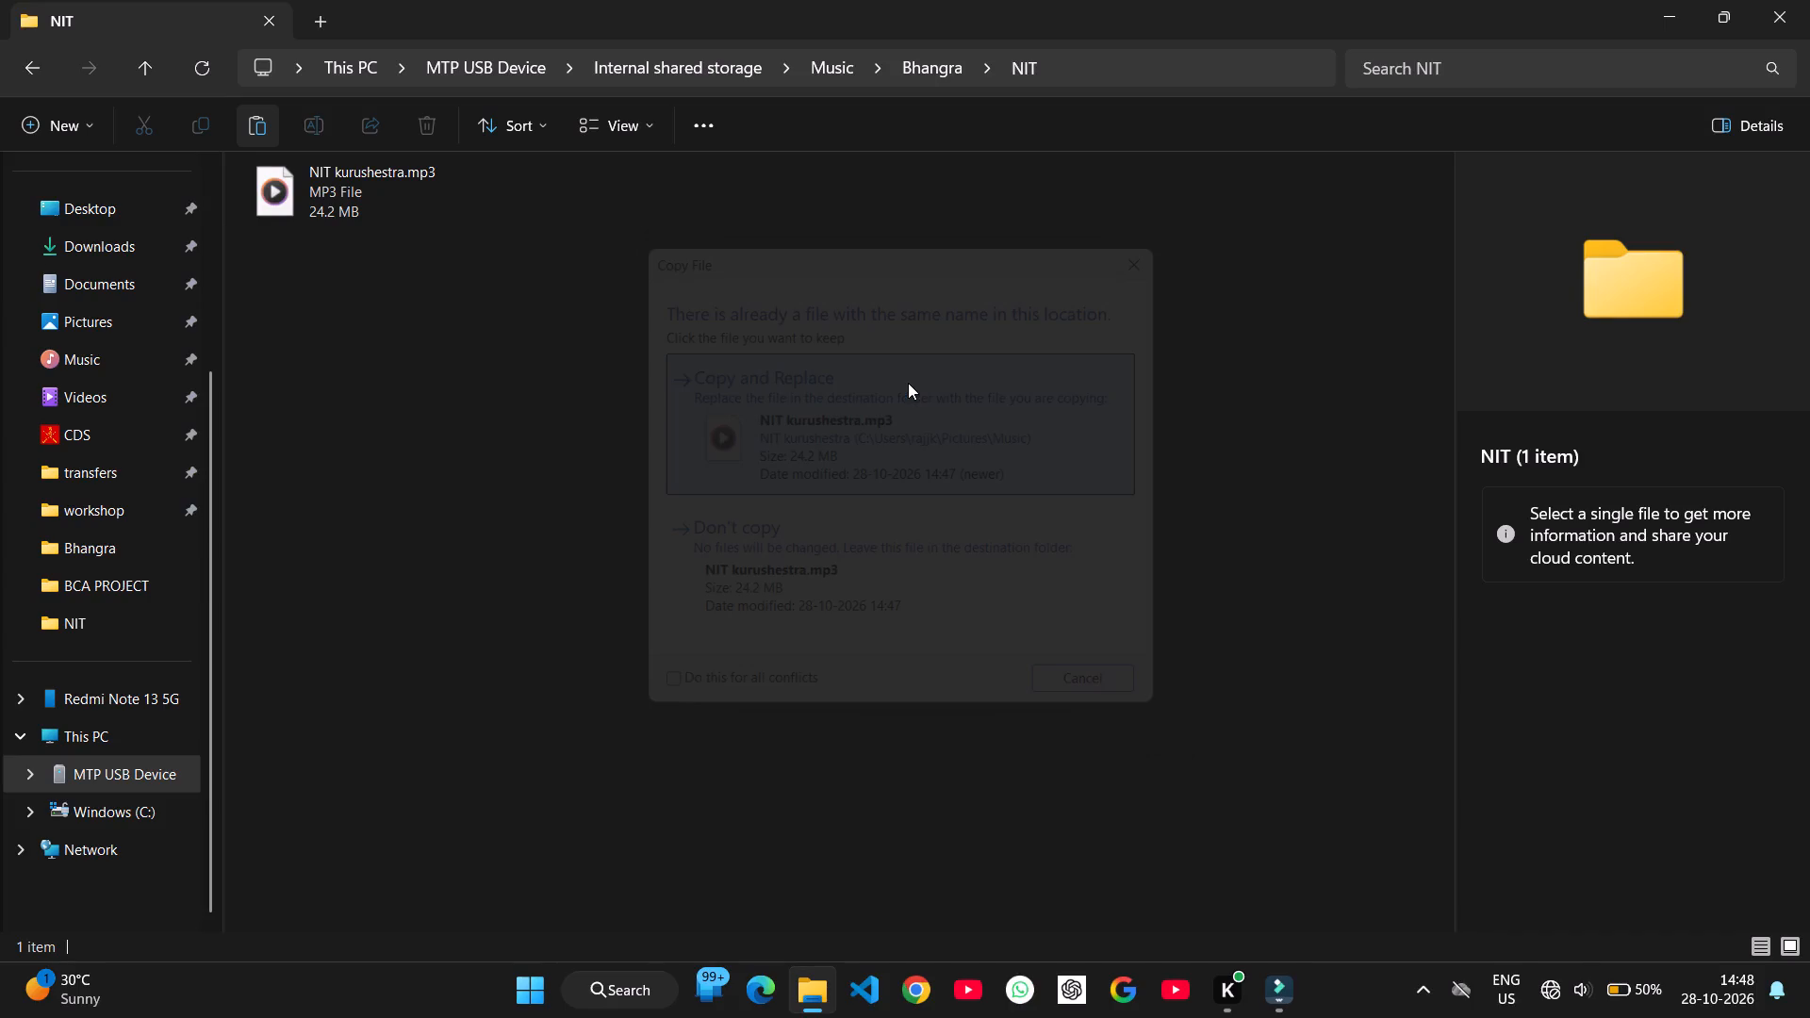